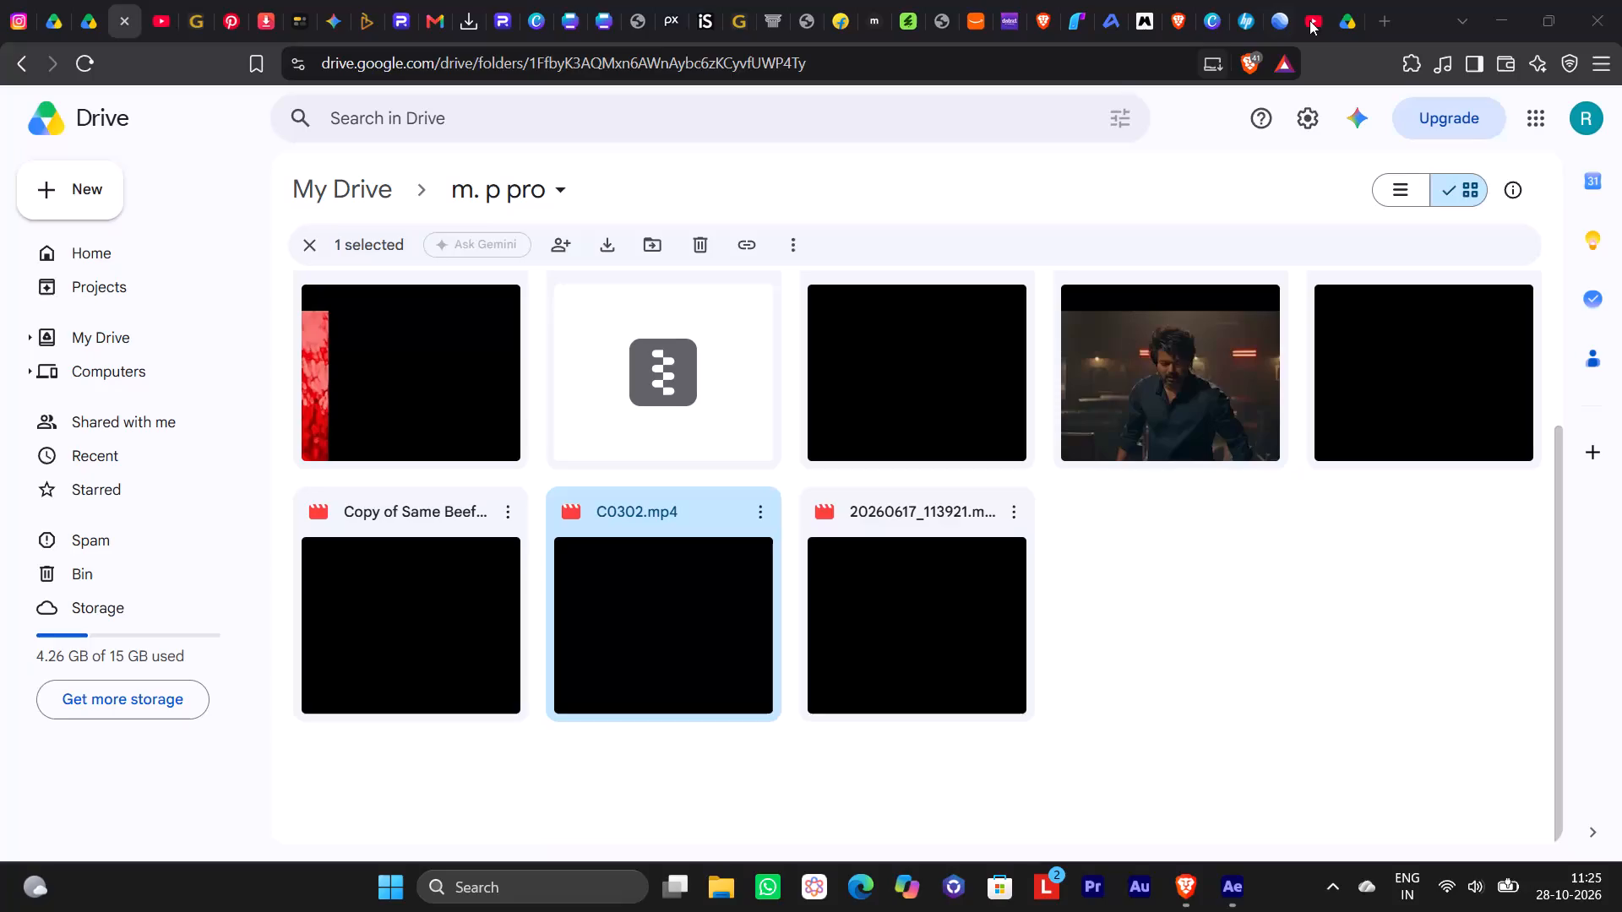
Examine the contents of the TUT_66 PROJECT FILES.zip archive in its Drive preview, including the project file and the (Footage) folder.
left_click(1368, 34)
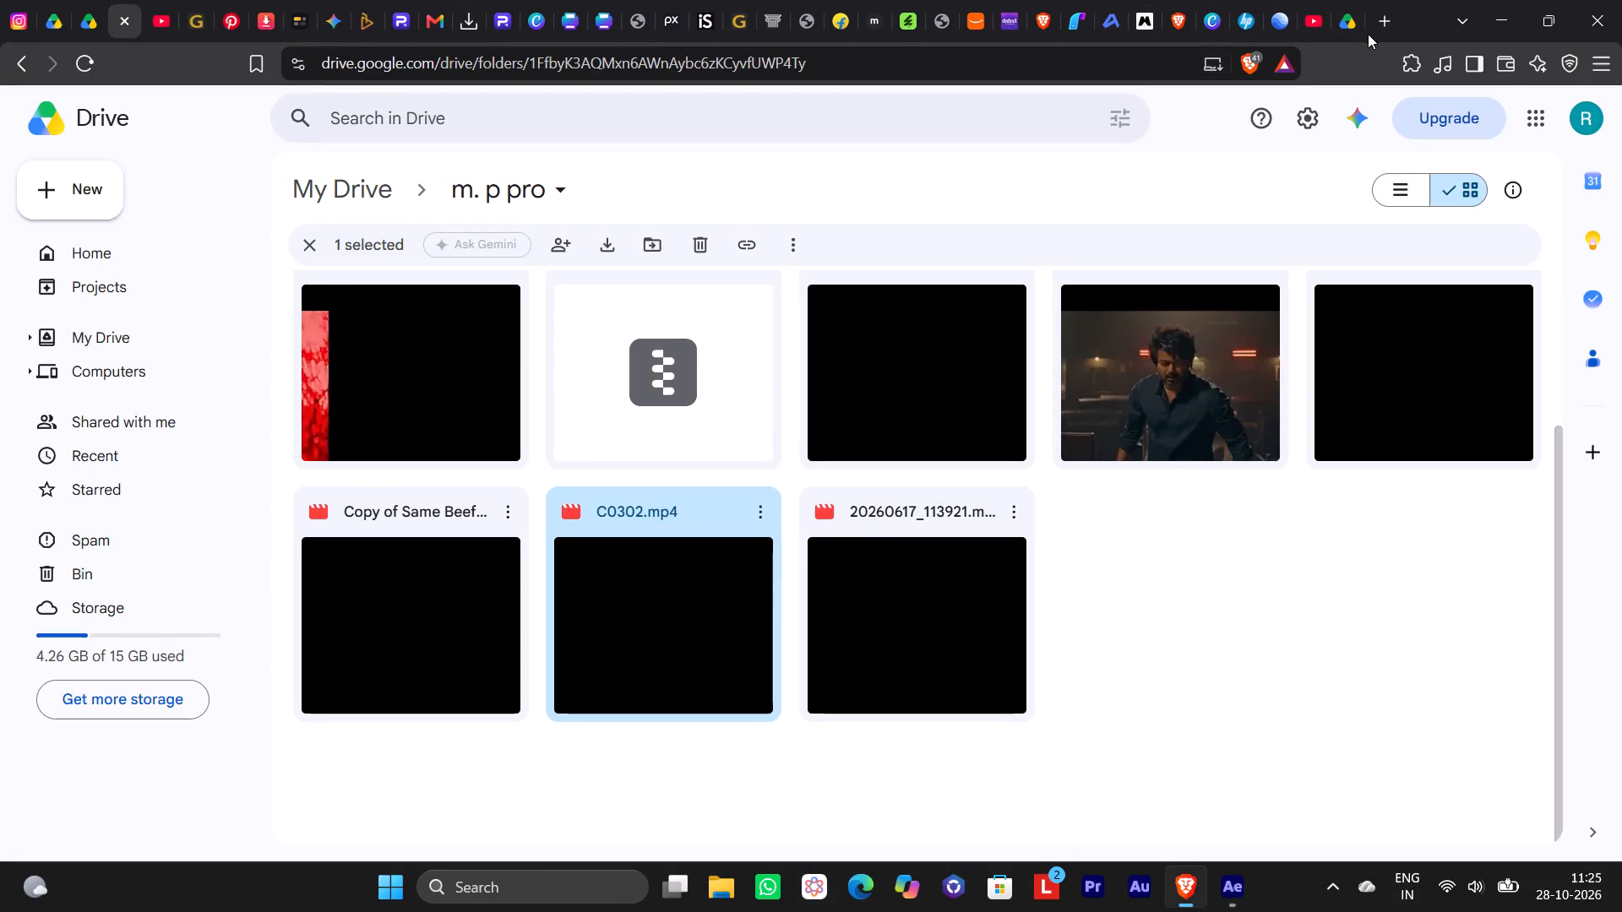
left_click(1346, 25)
double_click(582, 370)
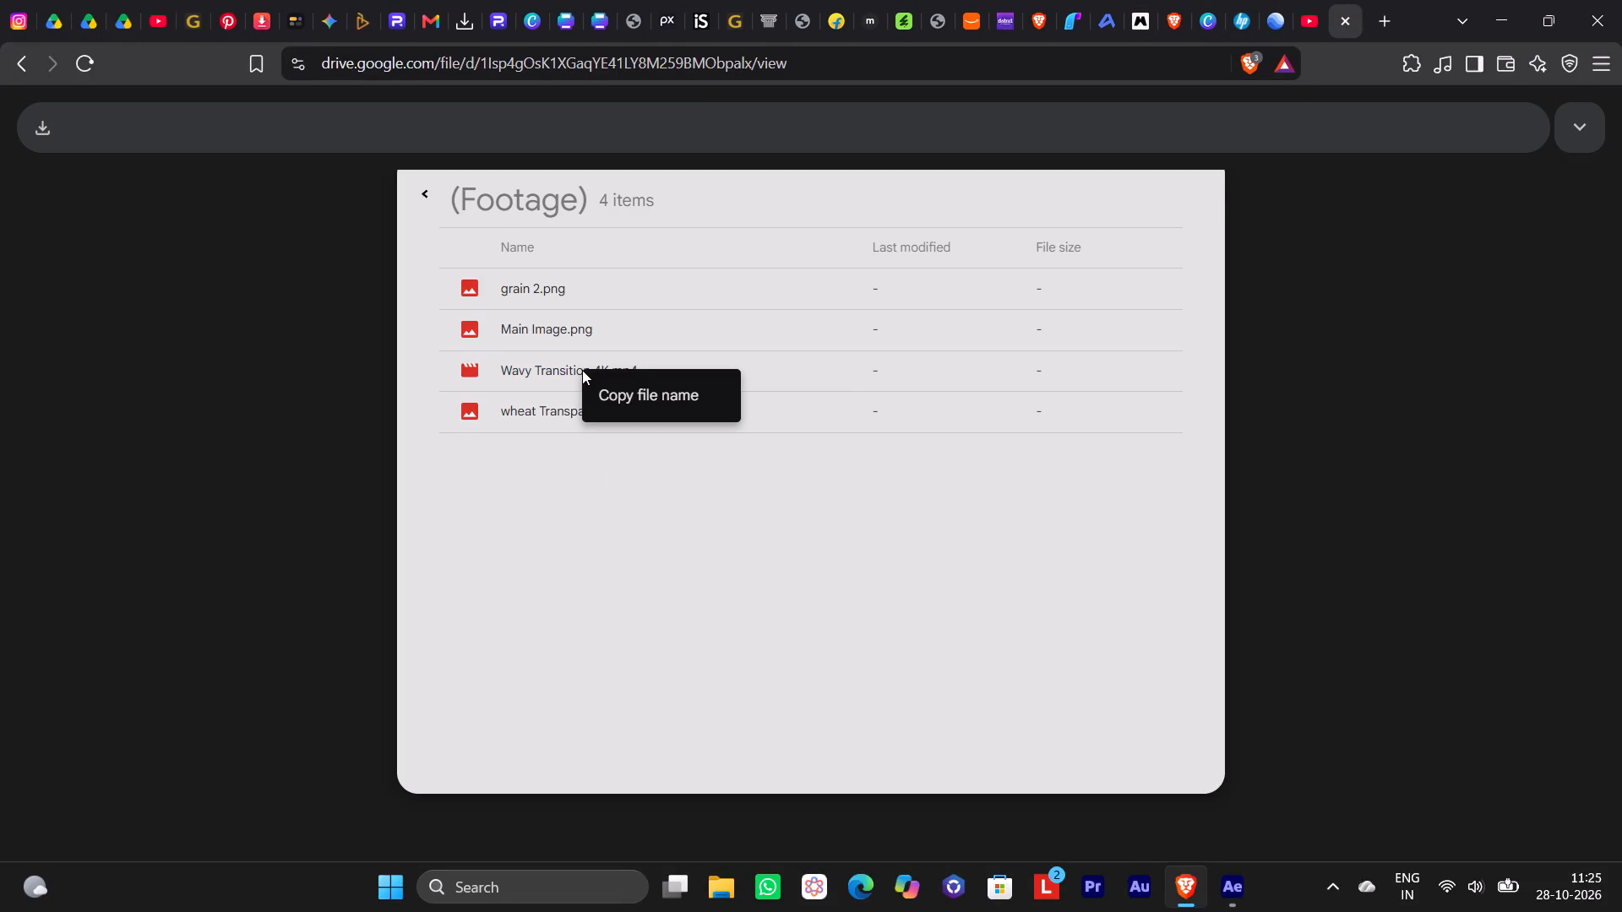
left_click(689, 436)
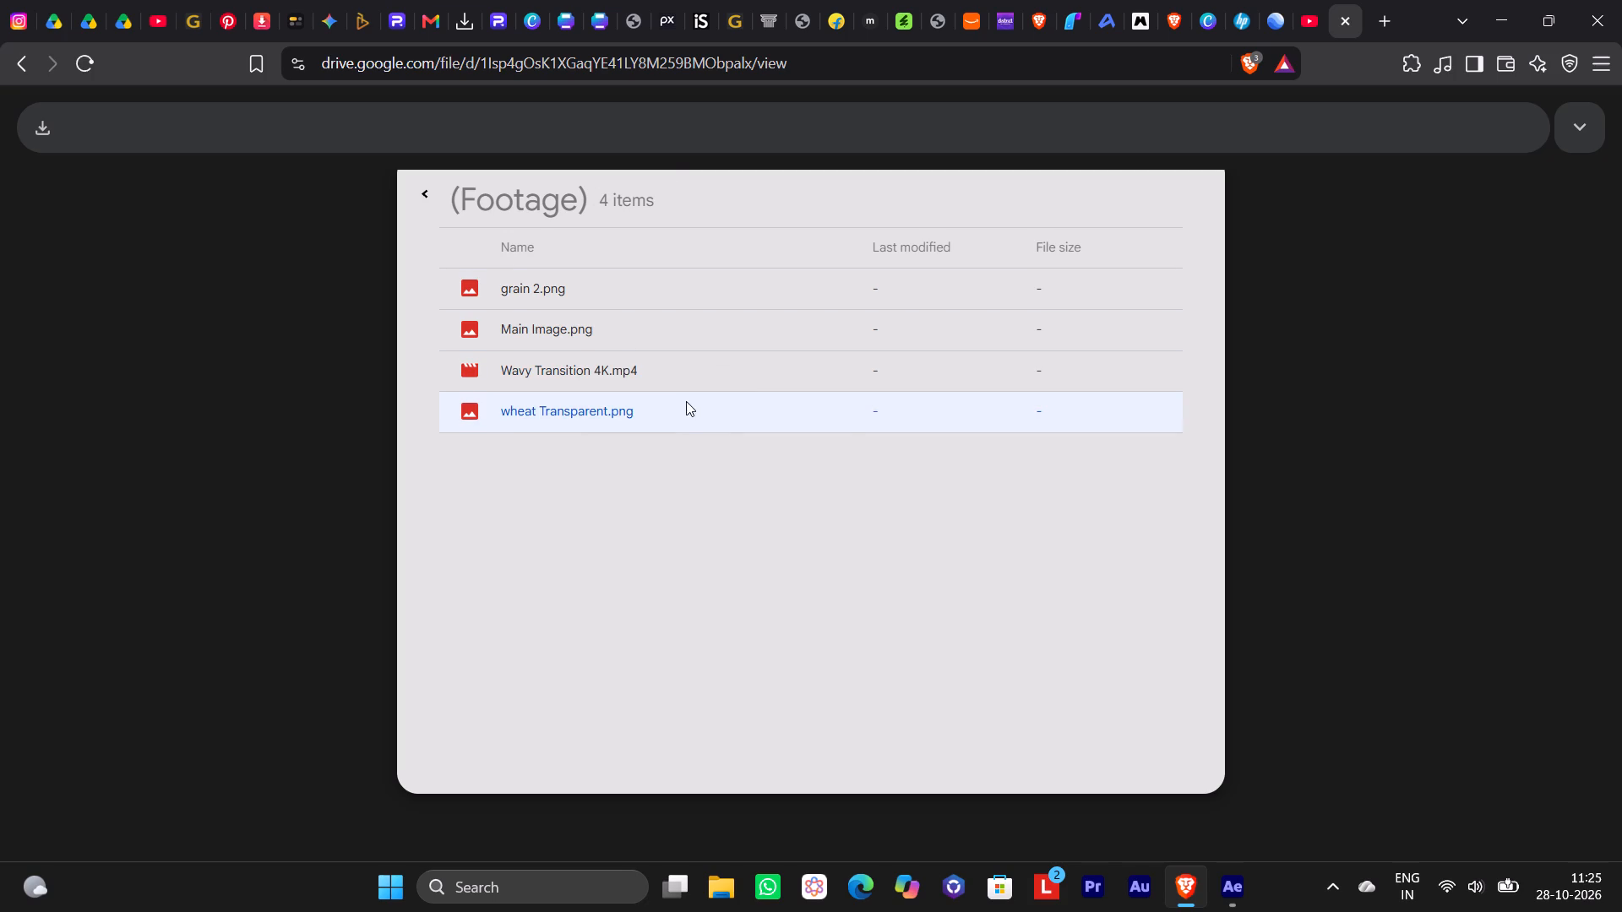
left_click(686, 401)
left_click_drag(732, 424, 723, 430)
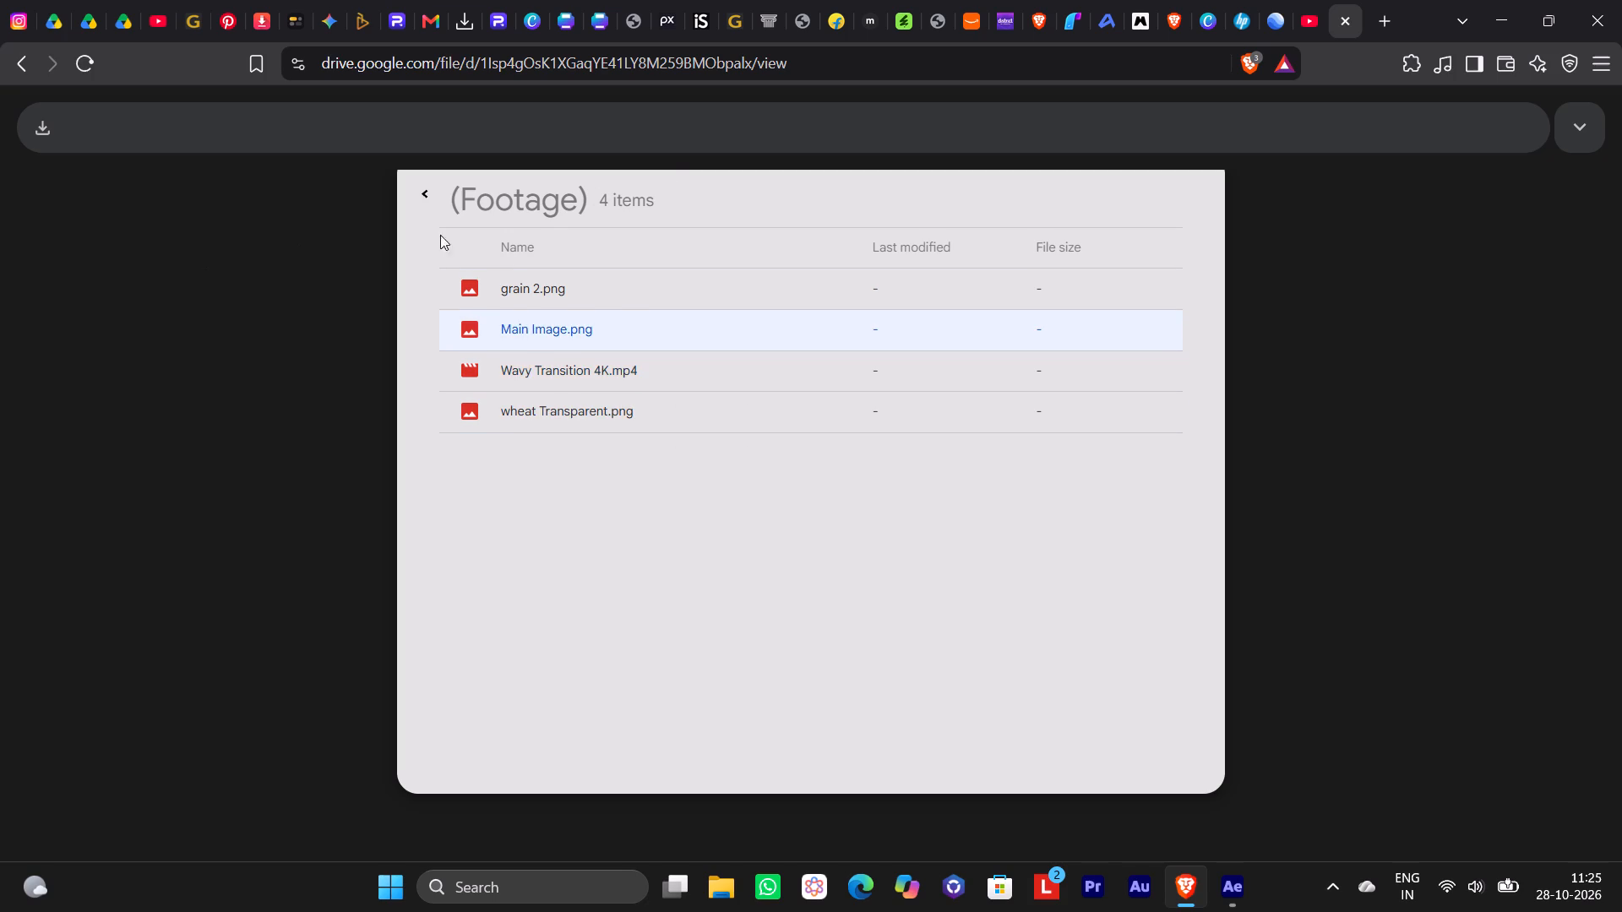
left_click(414, 196)
left_click(579, 353)
double_click(585, 339)
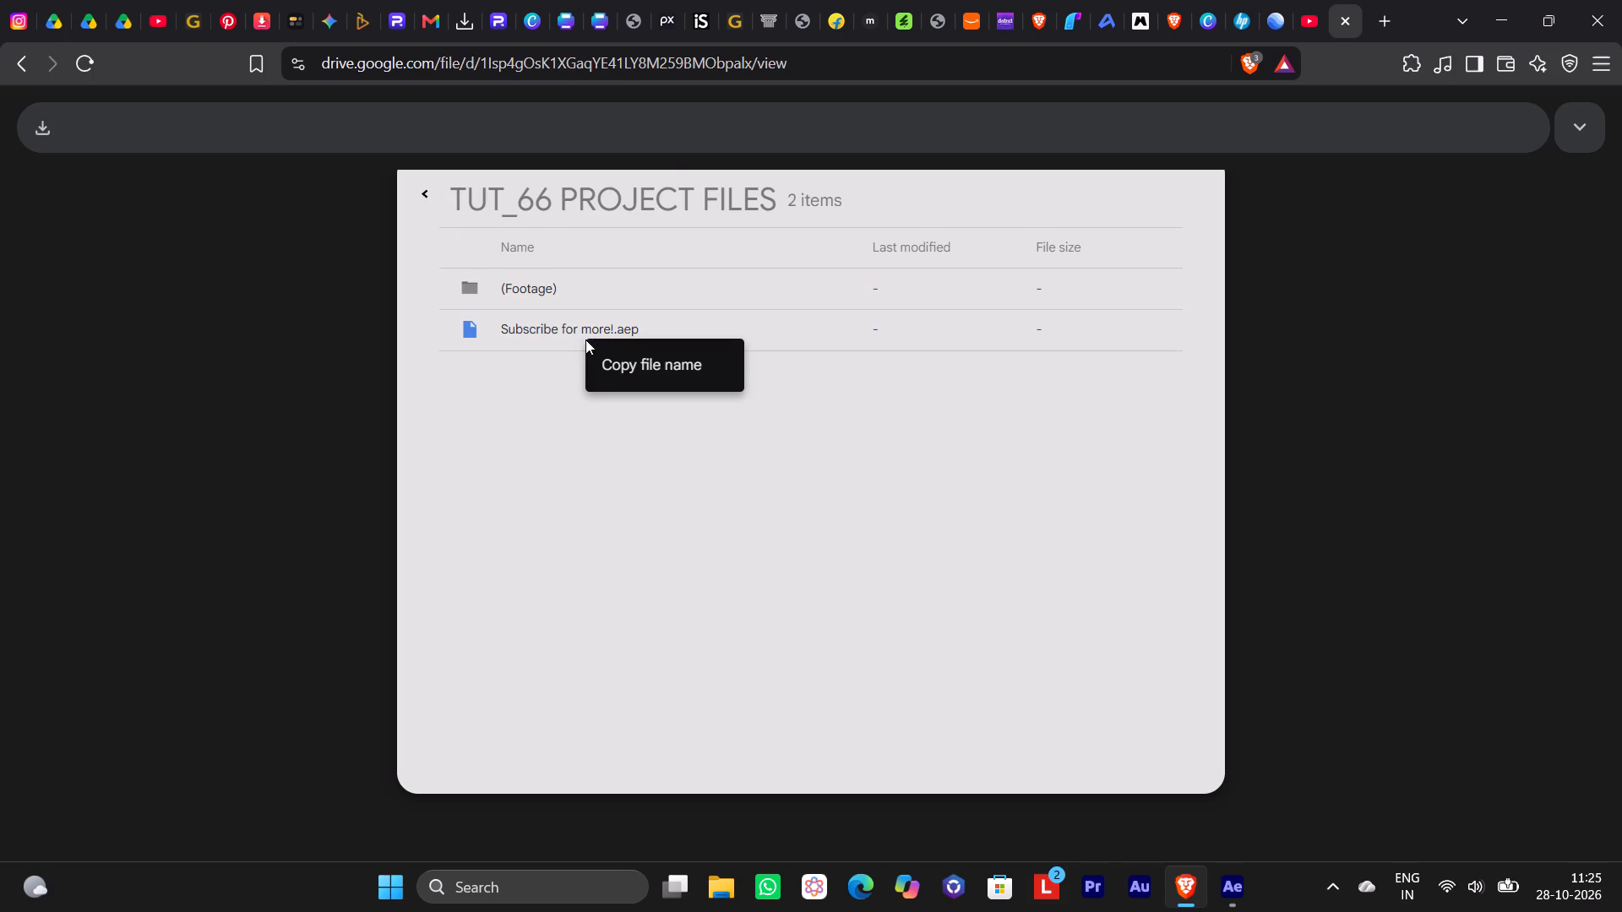
left_click(408, 194)
left_click(411, 193)
left_click(416, 191)
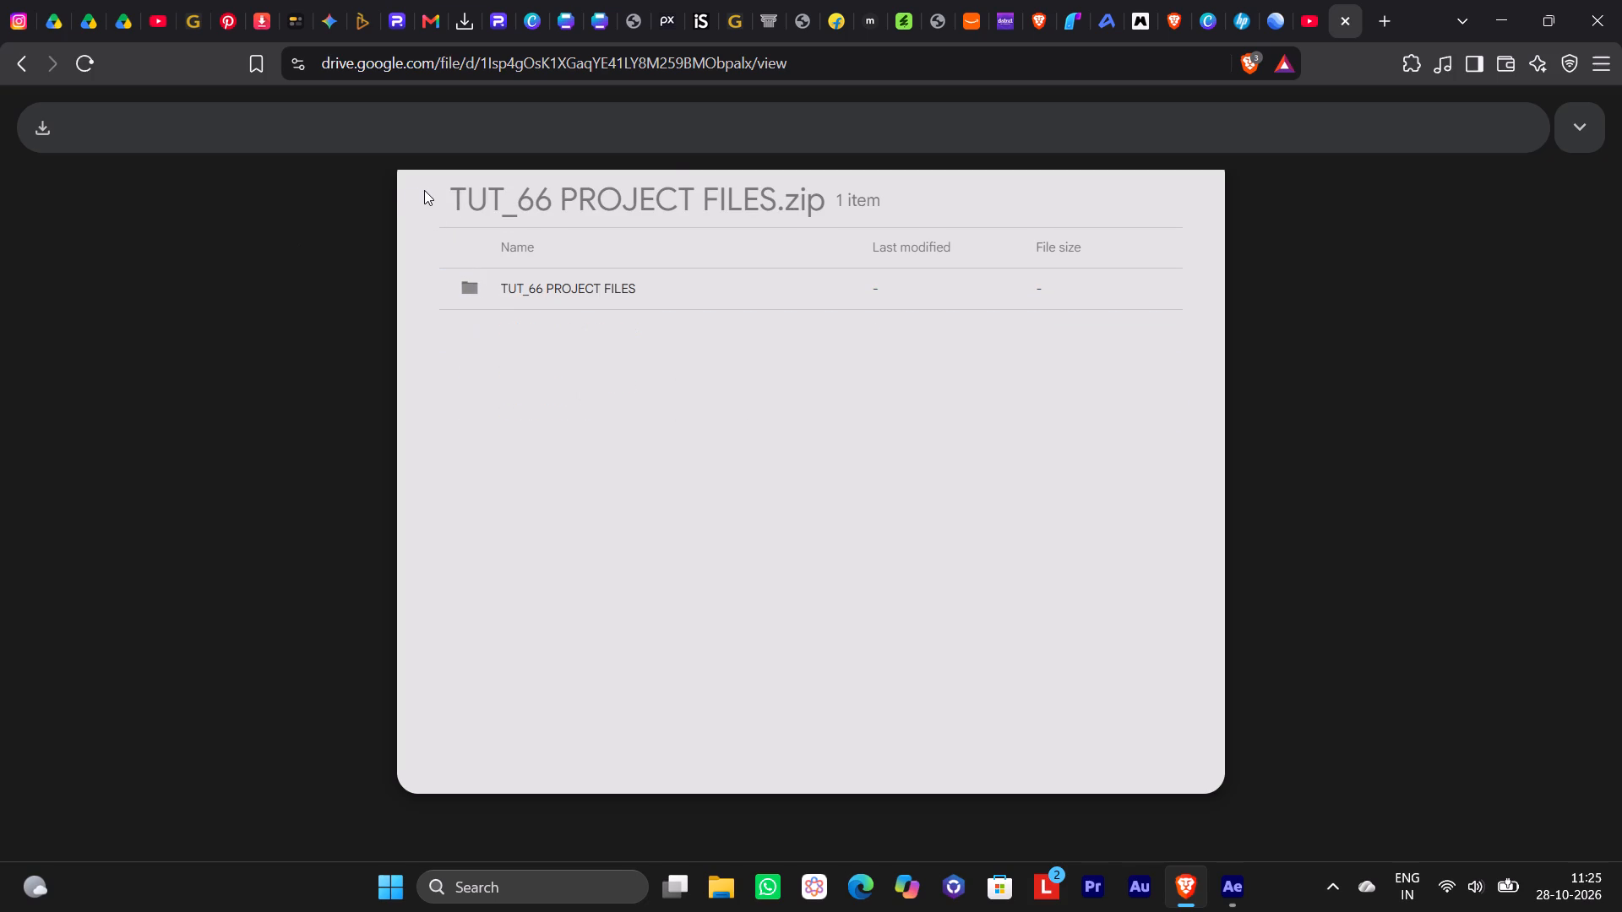
left_click(424, 190)
left_click(488, 274)
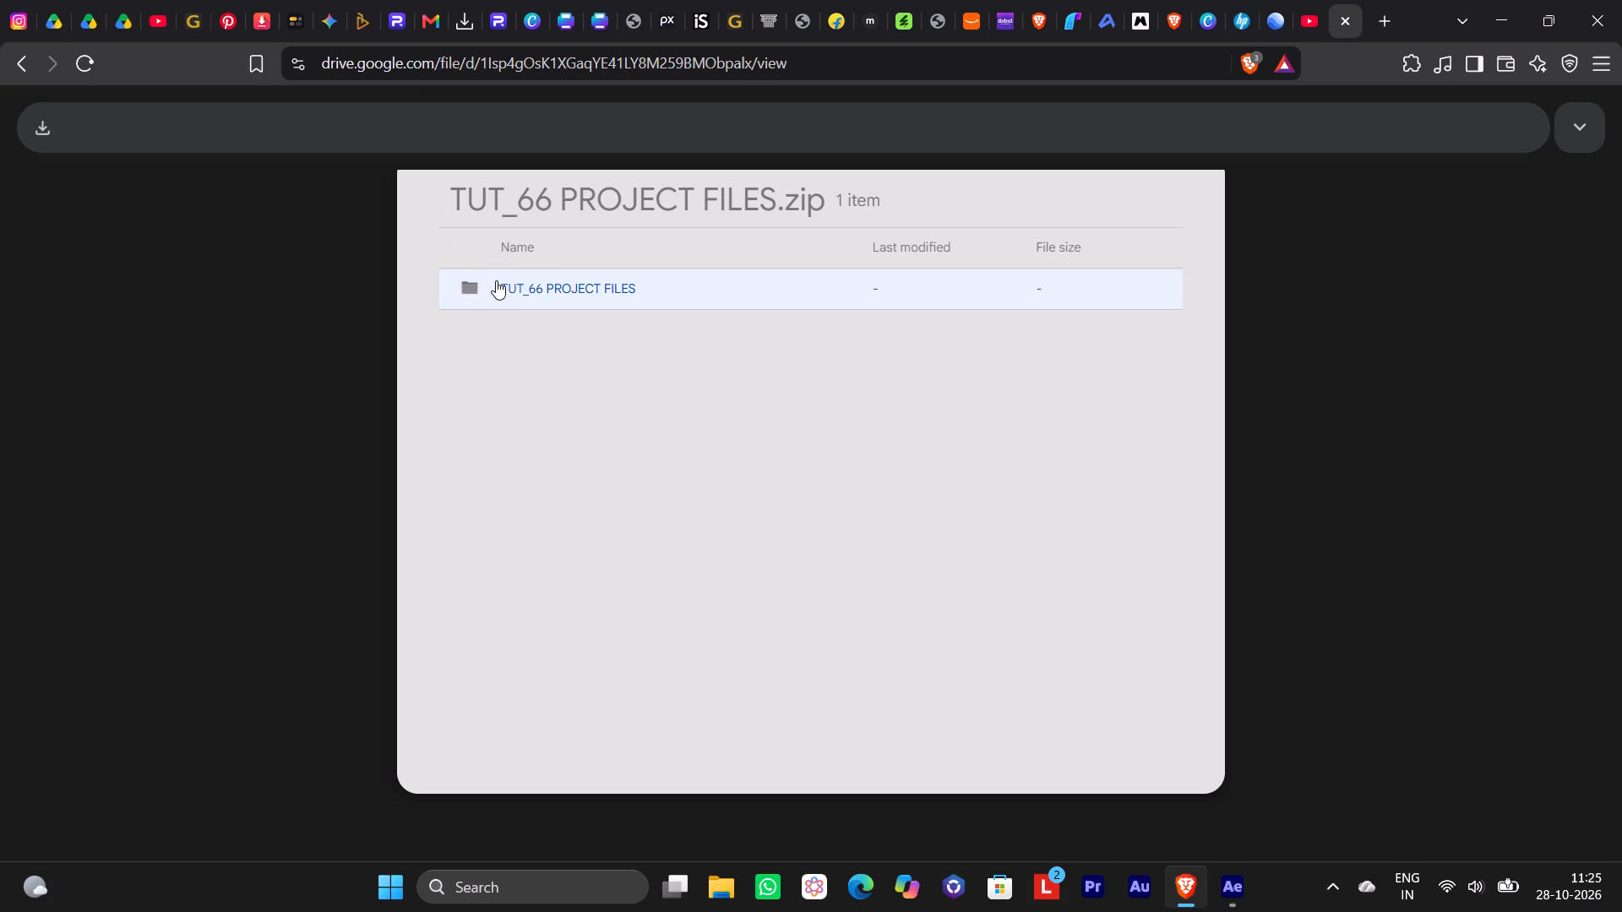
double_click(496, 280)
double_click(508, 342)
double_click(468, 322)
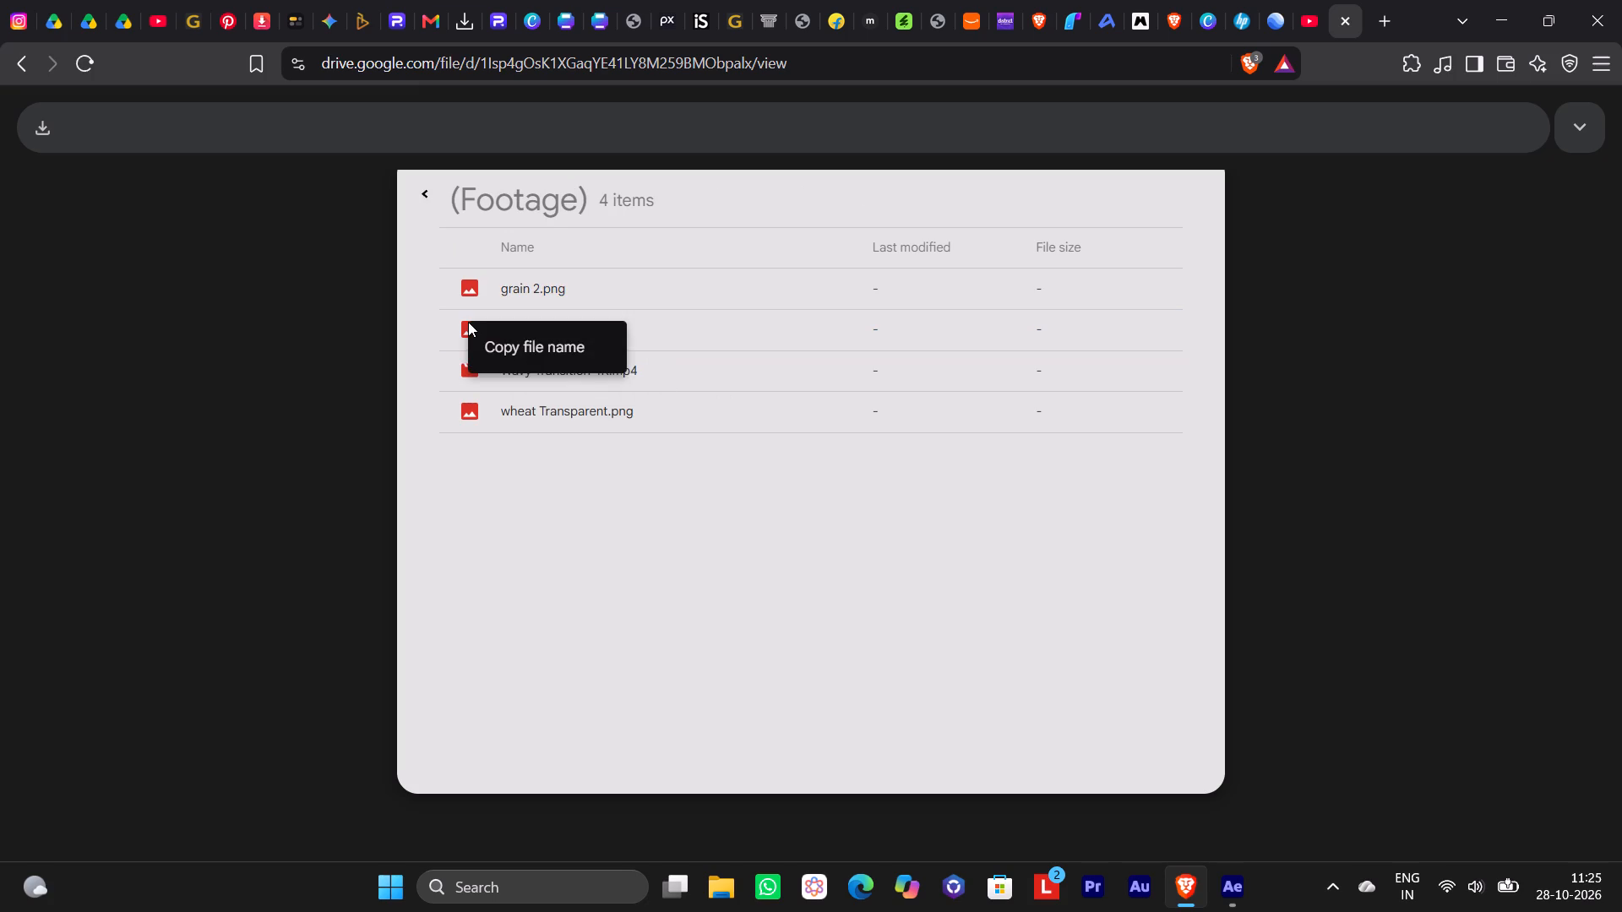
left_click_drag(468, 322, 627, 377)
Download the TUT_66 PROJECT FILES zip archive from Drive, accepting the unscanned download, and save it in the Downloads folder.
left_click(45, 116)
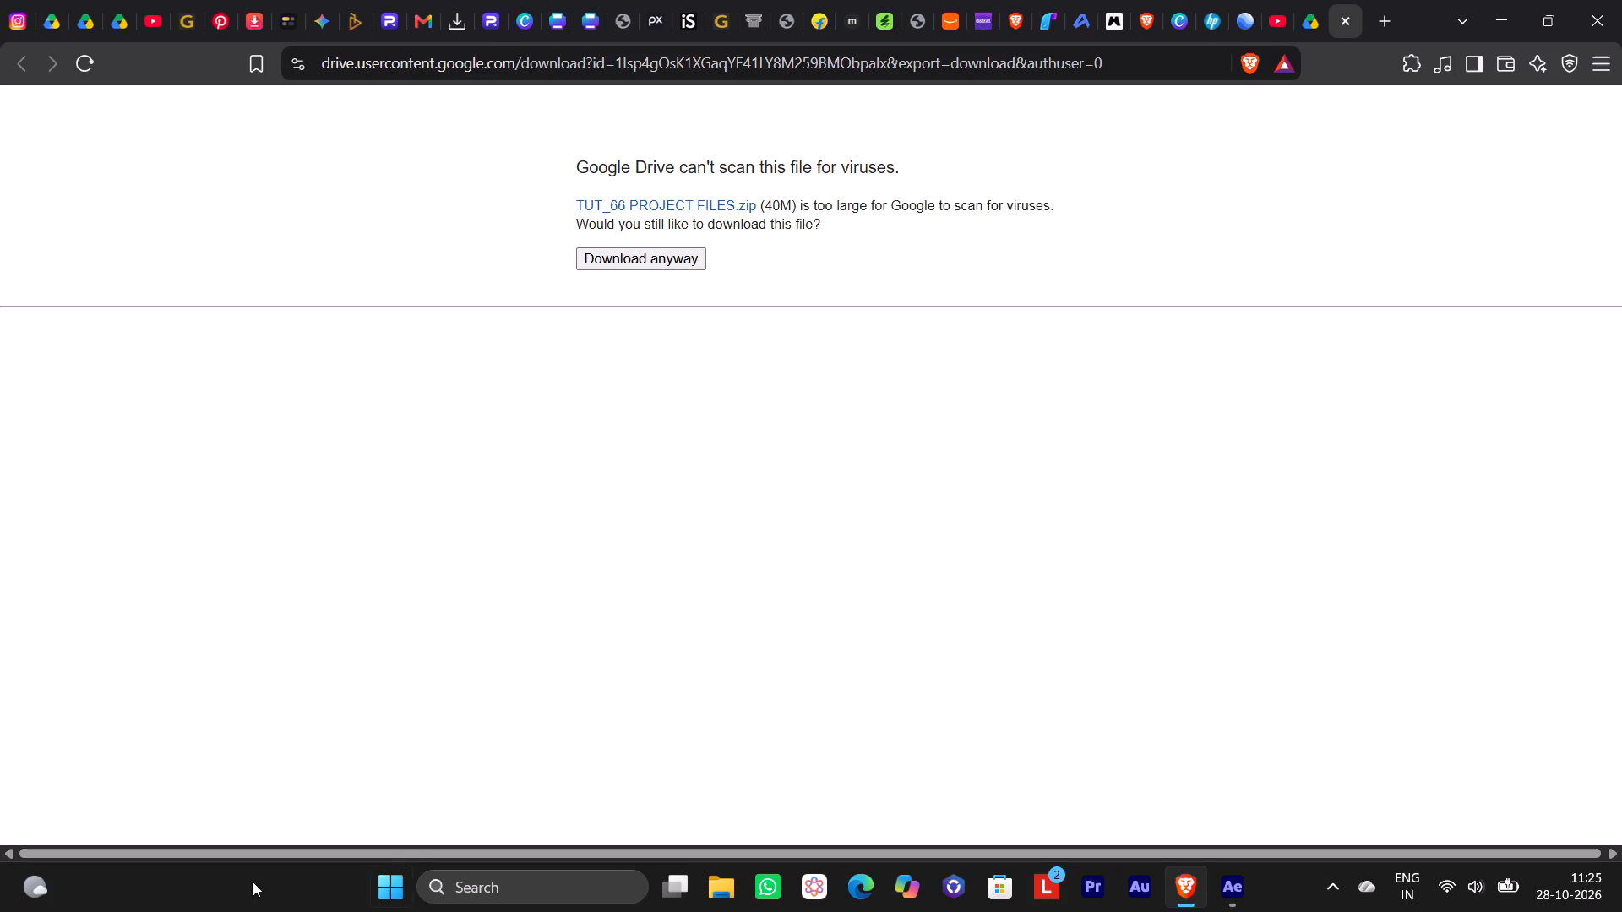
left_click(698, 267)
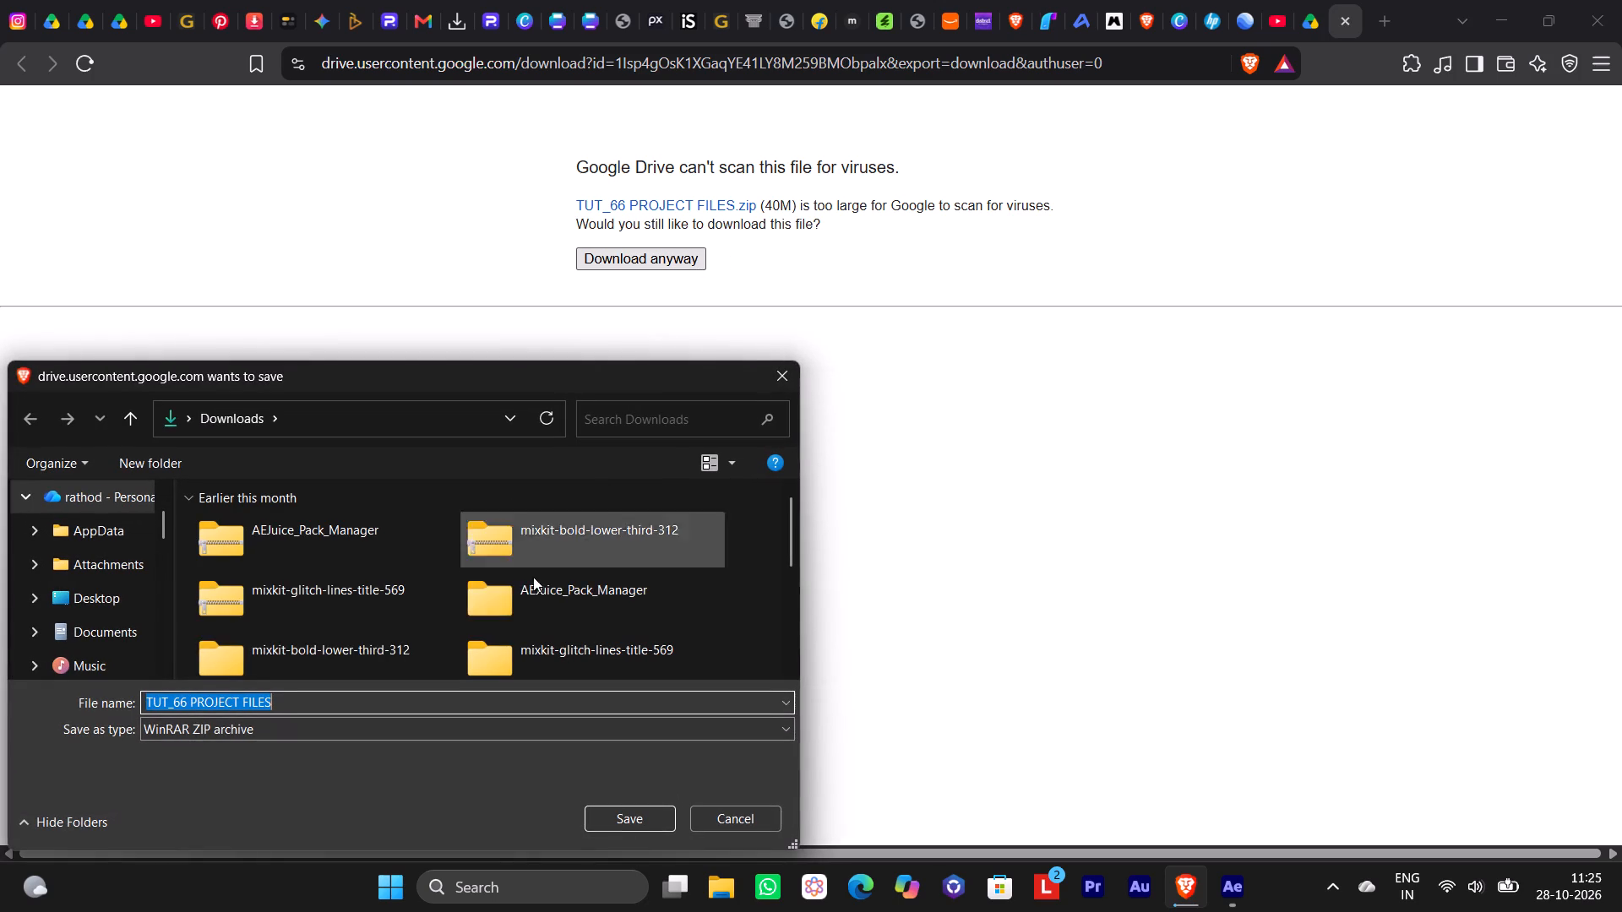
scroll(84, 588, "up", 3)
scroll(84, 588, "down", 3)
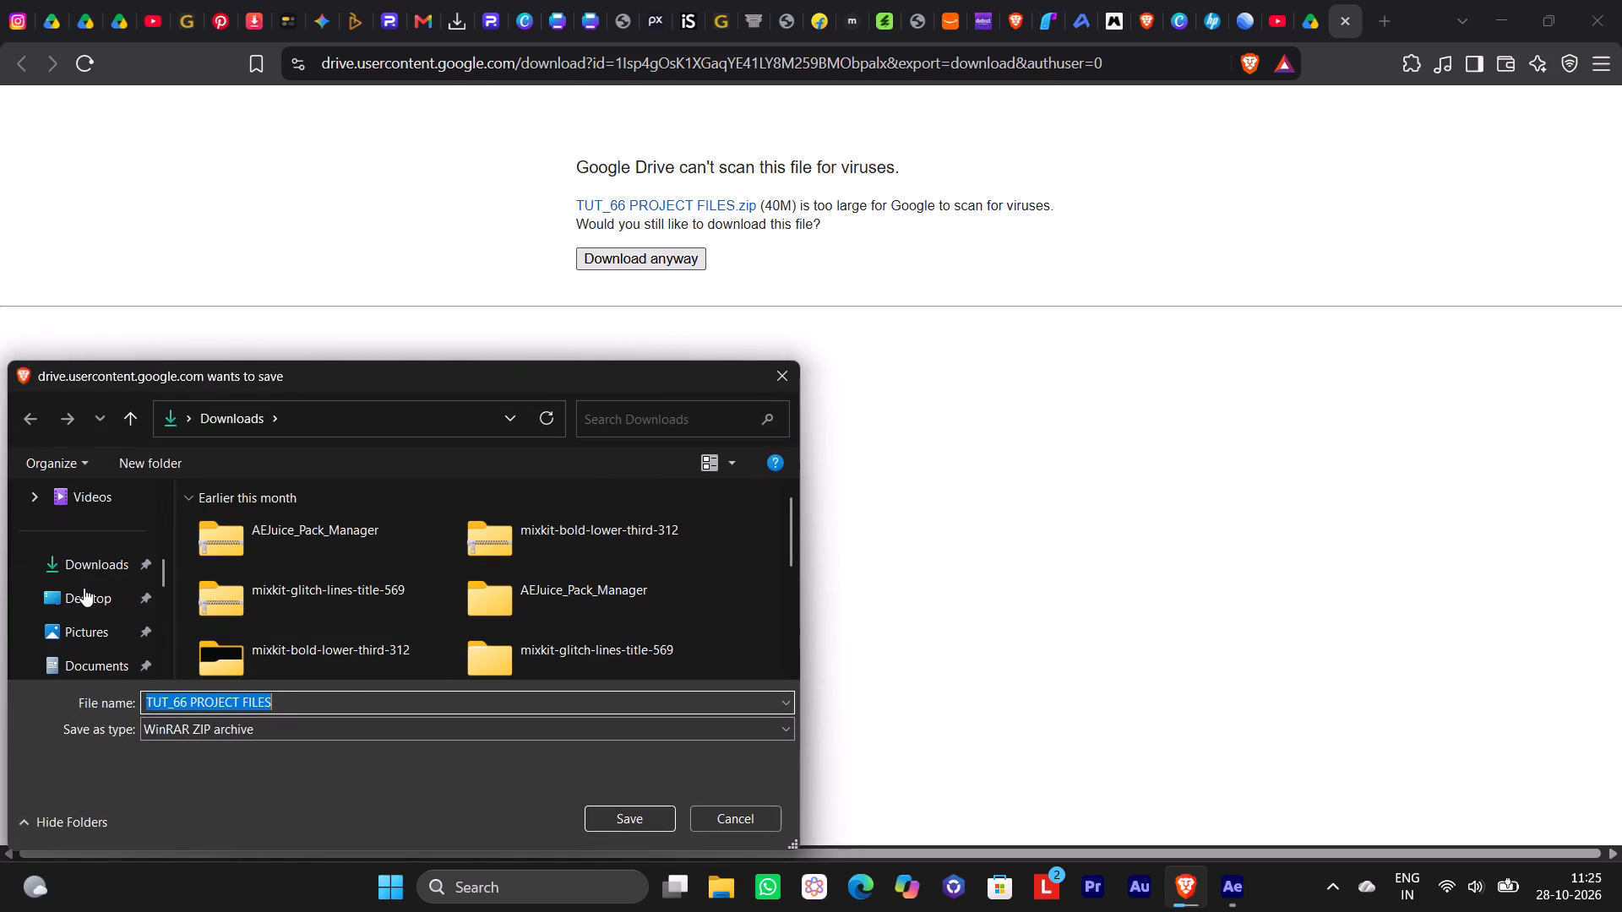
left_click_drag(99, 572, 110, 570)
left_click(101, 567)
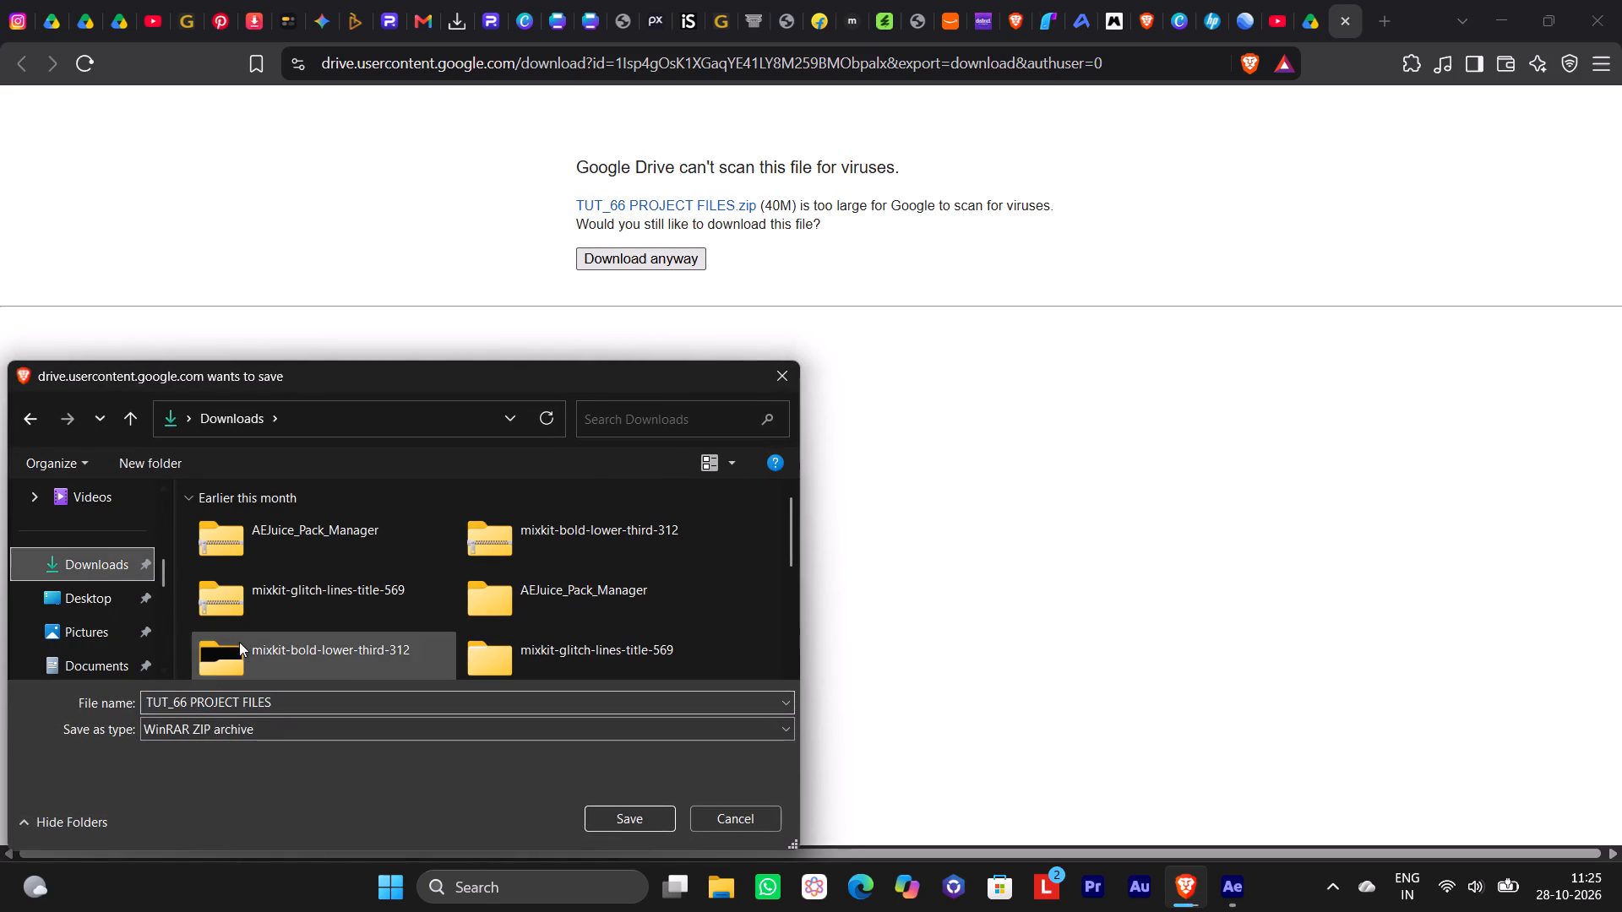
left_click(639, 817)
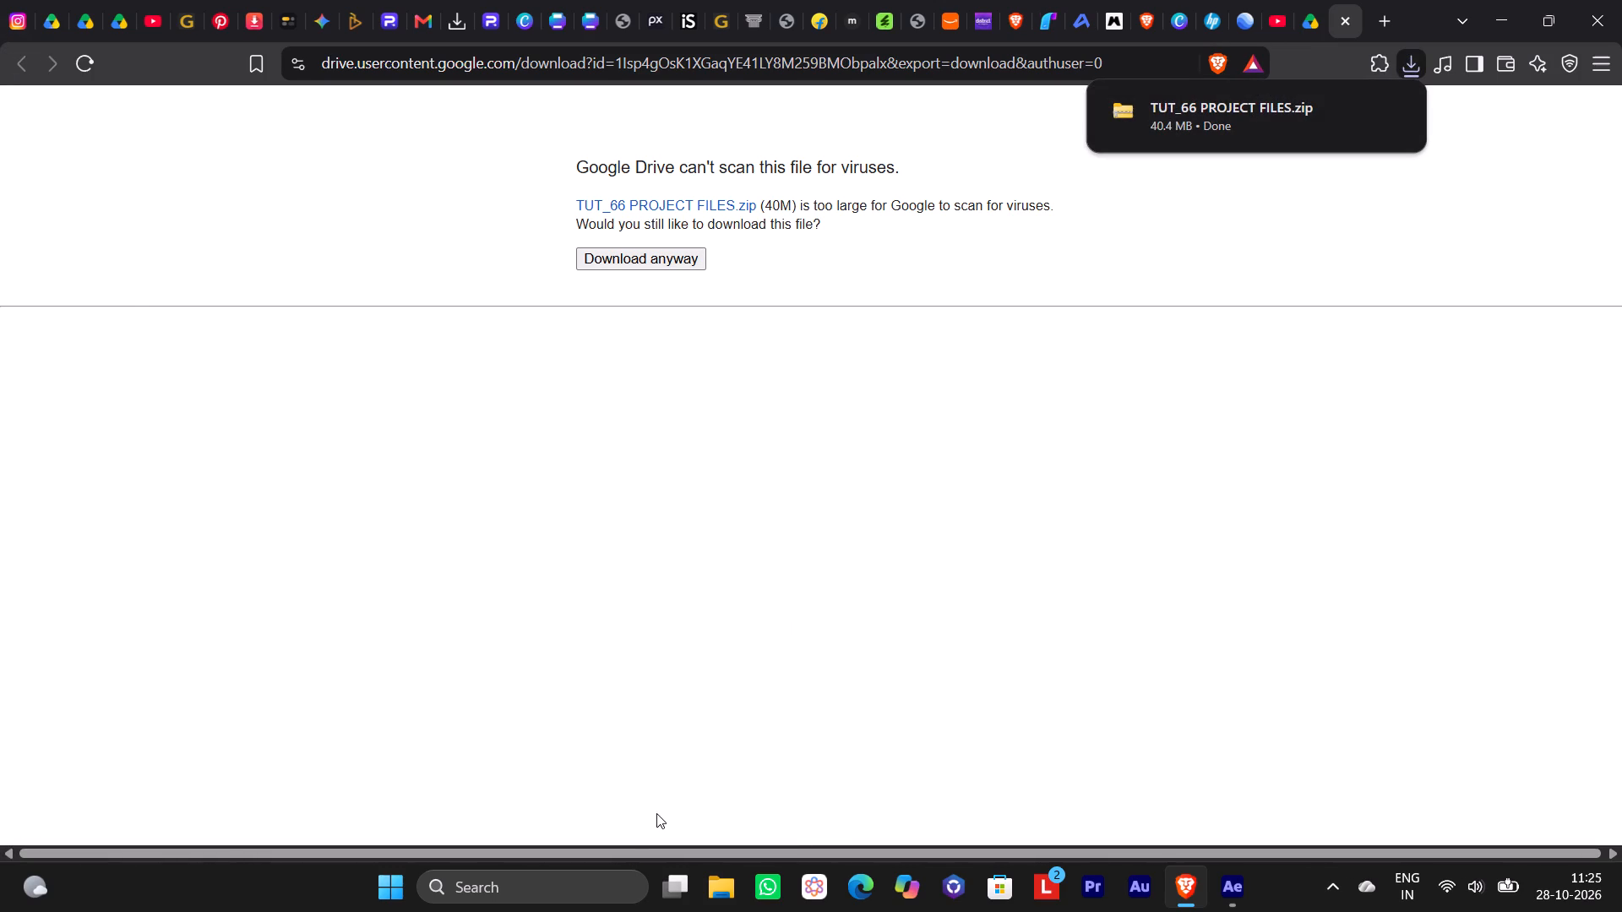
Extract the downloaded TUT_66 PROJECT FILES archive with WinRAR into a TUT_66 PROJECT FILES folder inside Downloads.
left_click(1106, 130)
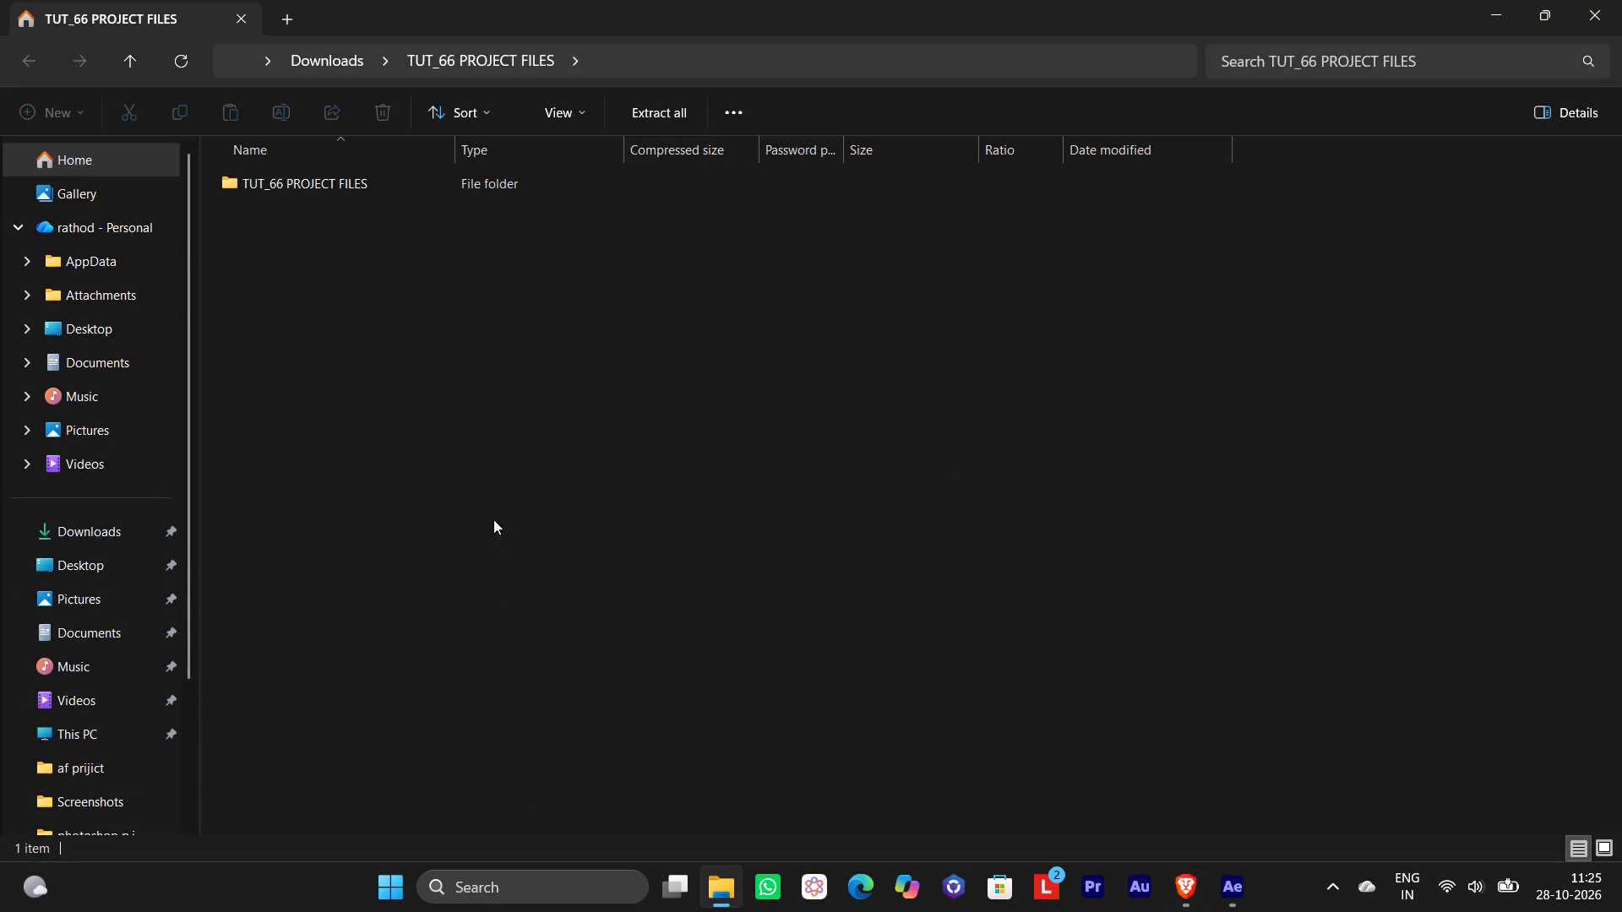
right_click(378, 190)
left_click(268, 310)
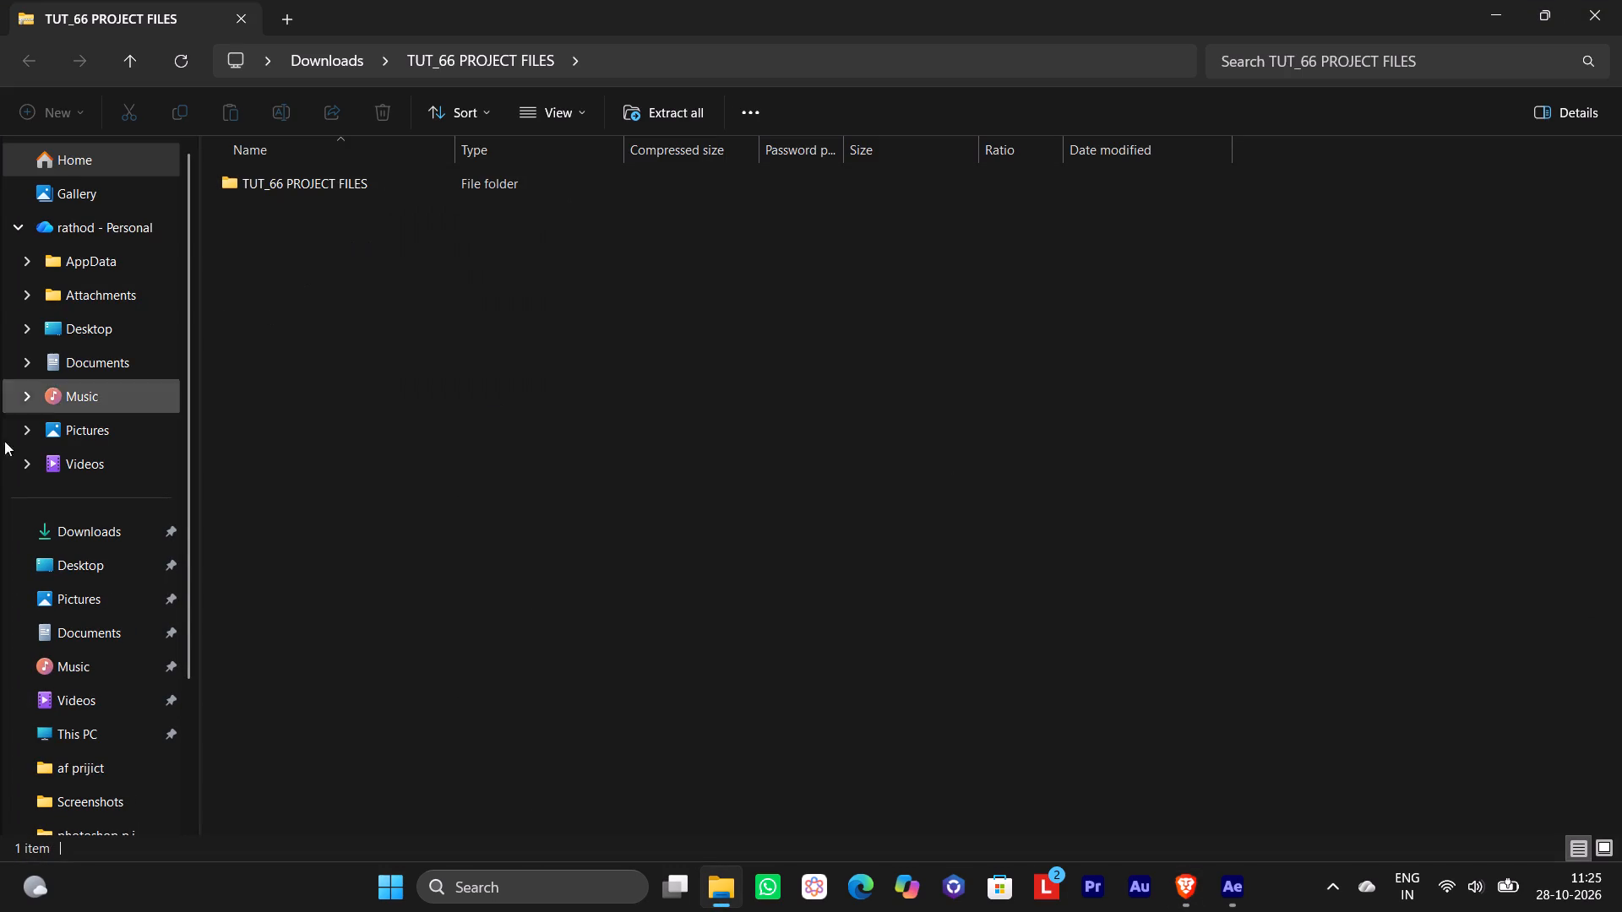
left_click(10, 518)
double_click(105, 534)
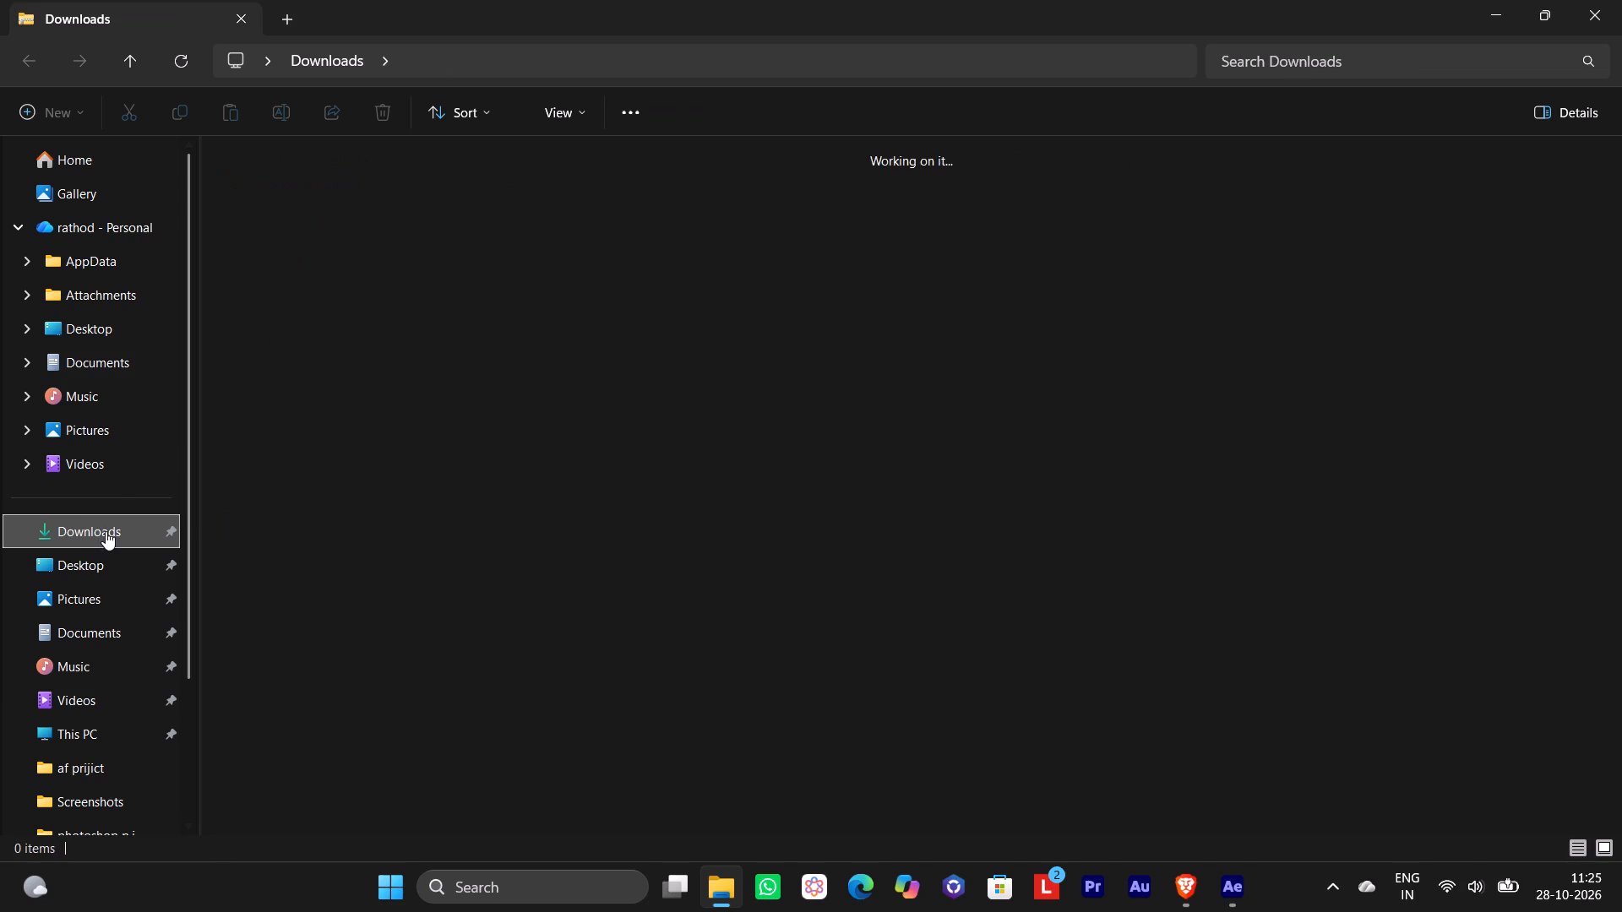
right_click(381, 361)
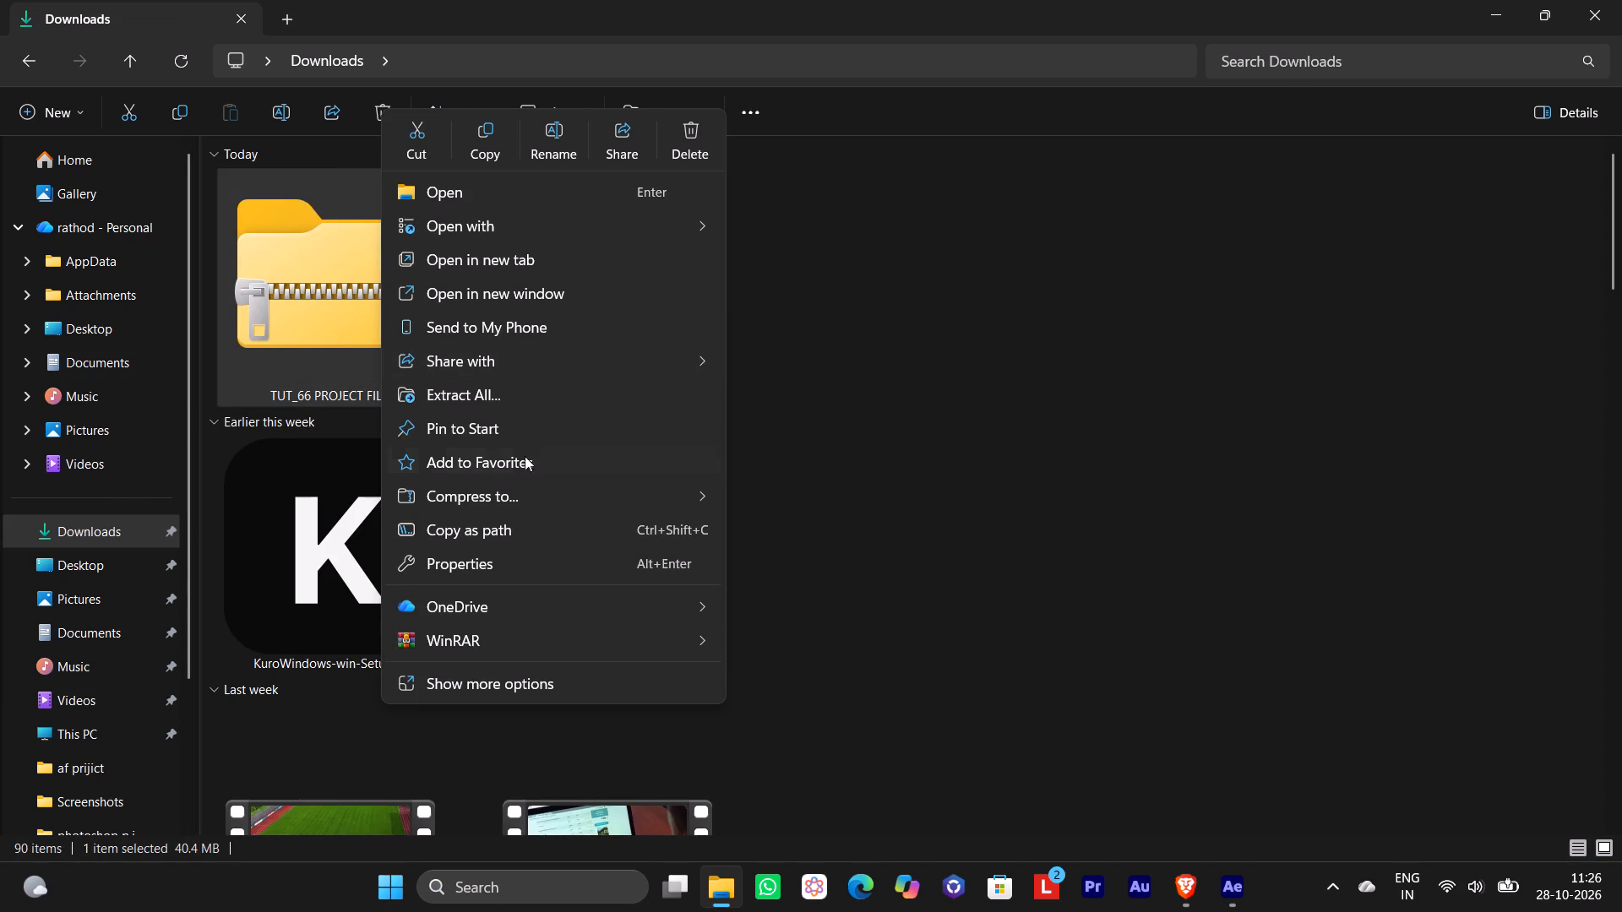
left_click(783, 676)
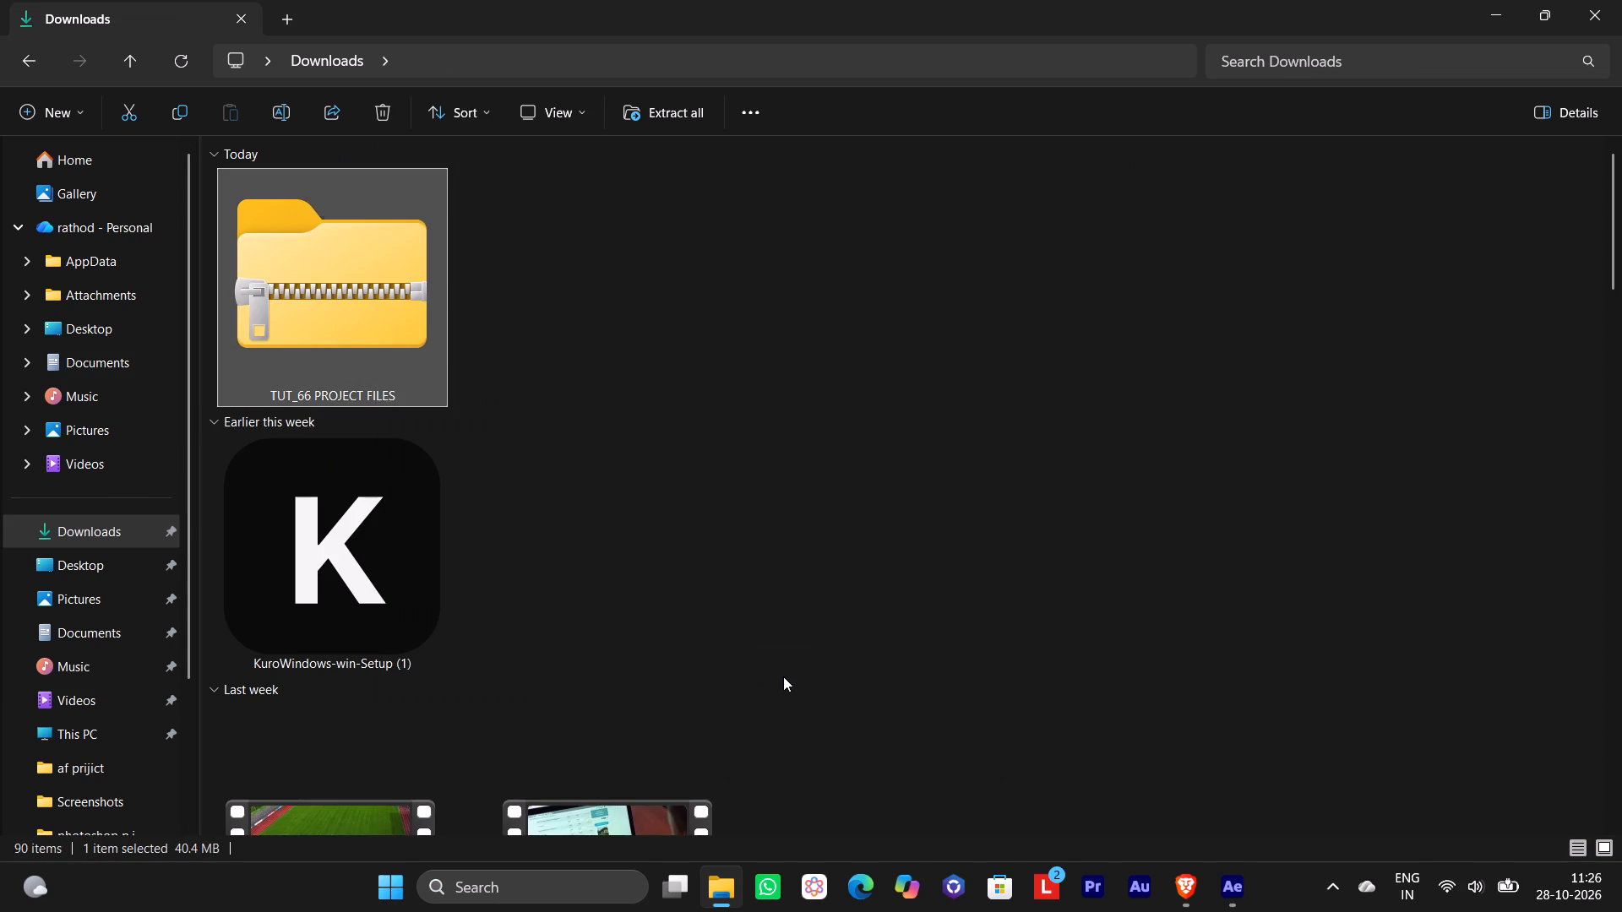
left_click(876, 684)
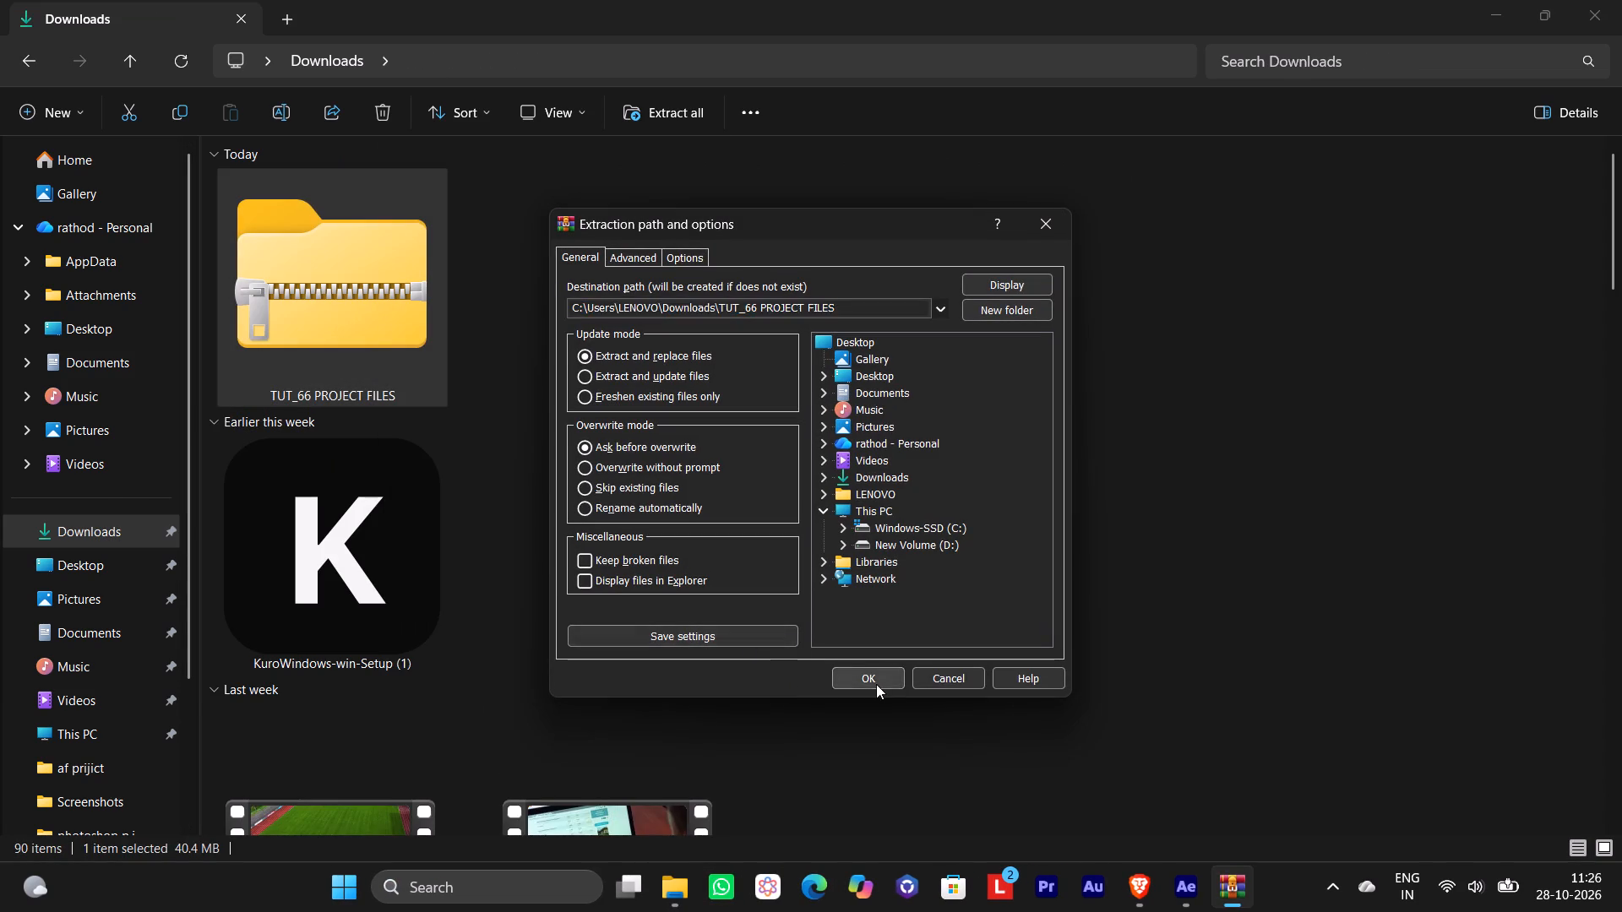
Open the Subscribe for more! After Effects project from the inner TUT_66 PROJECT FILES folder of the extracted files.
double_click(616, 352)
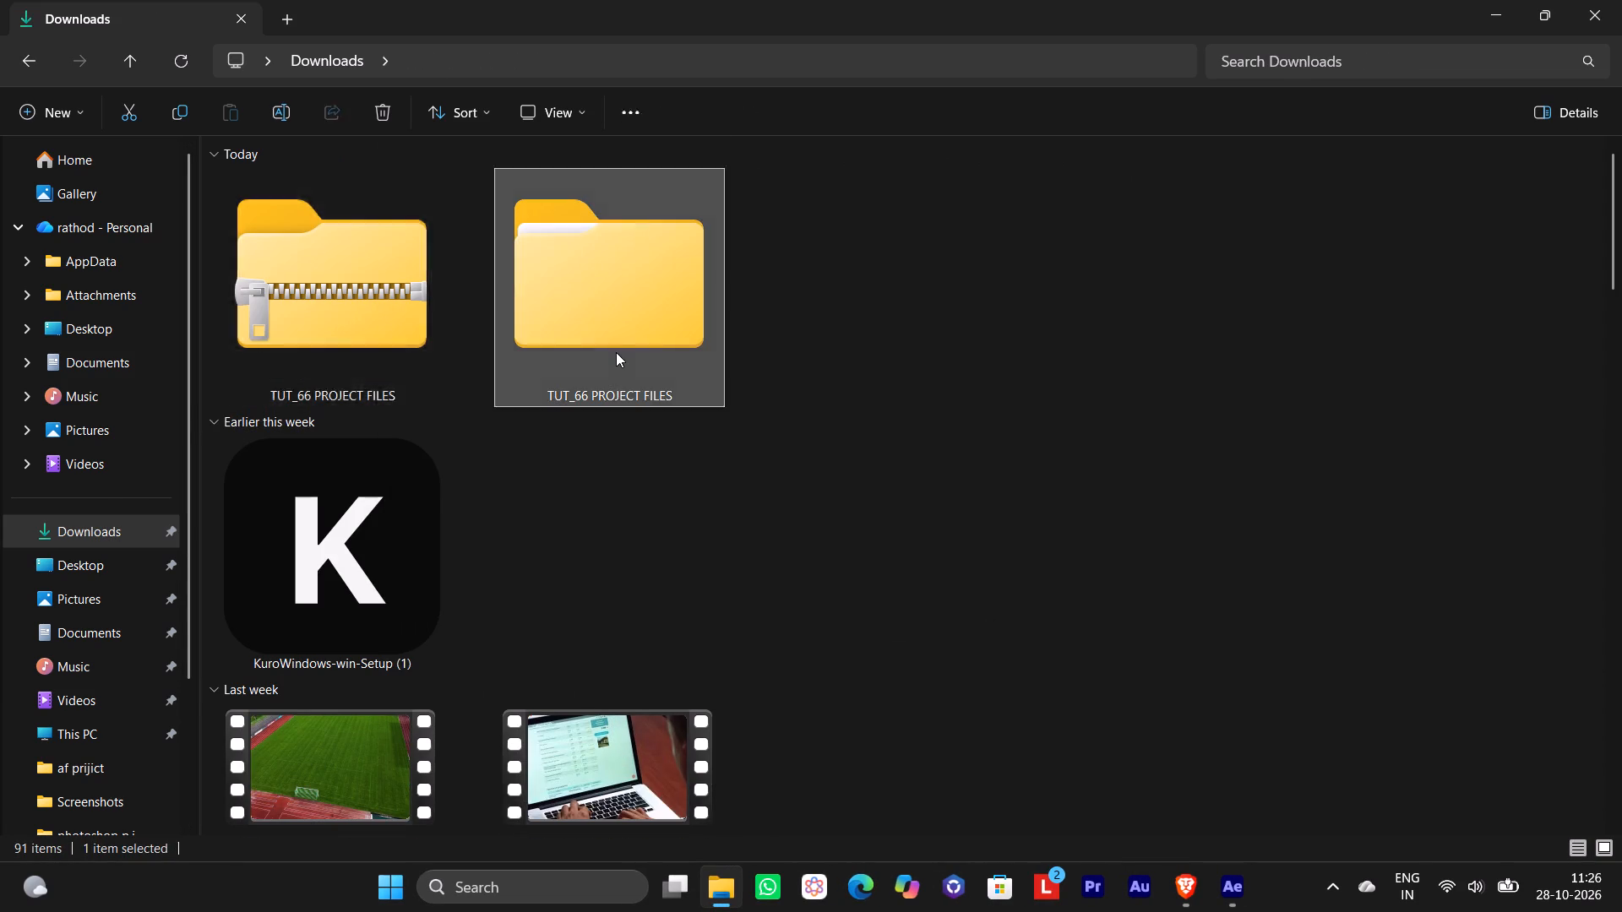
double_click(373, 220)
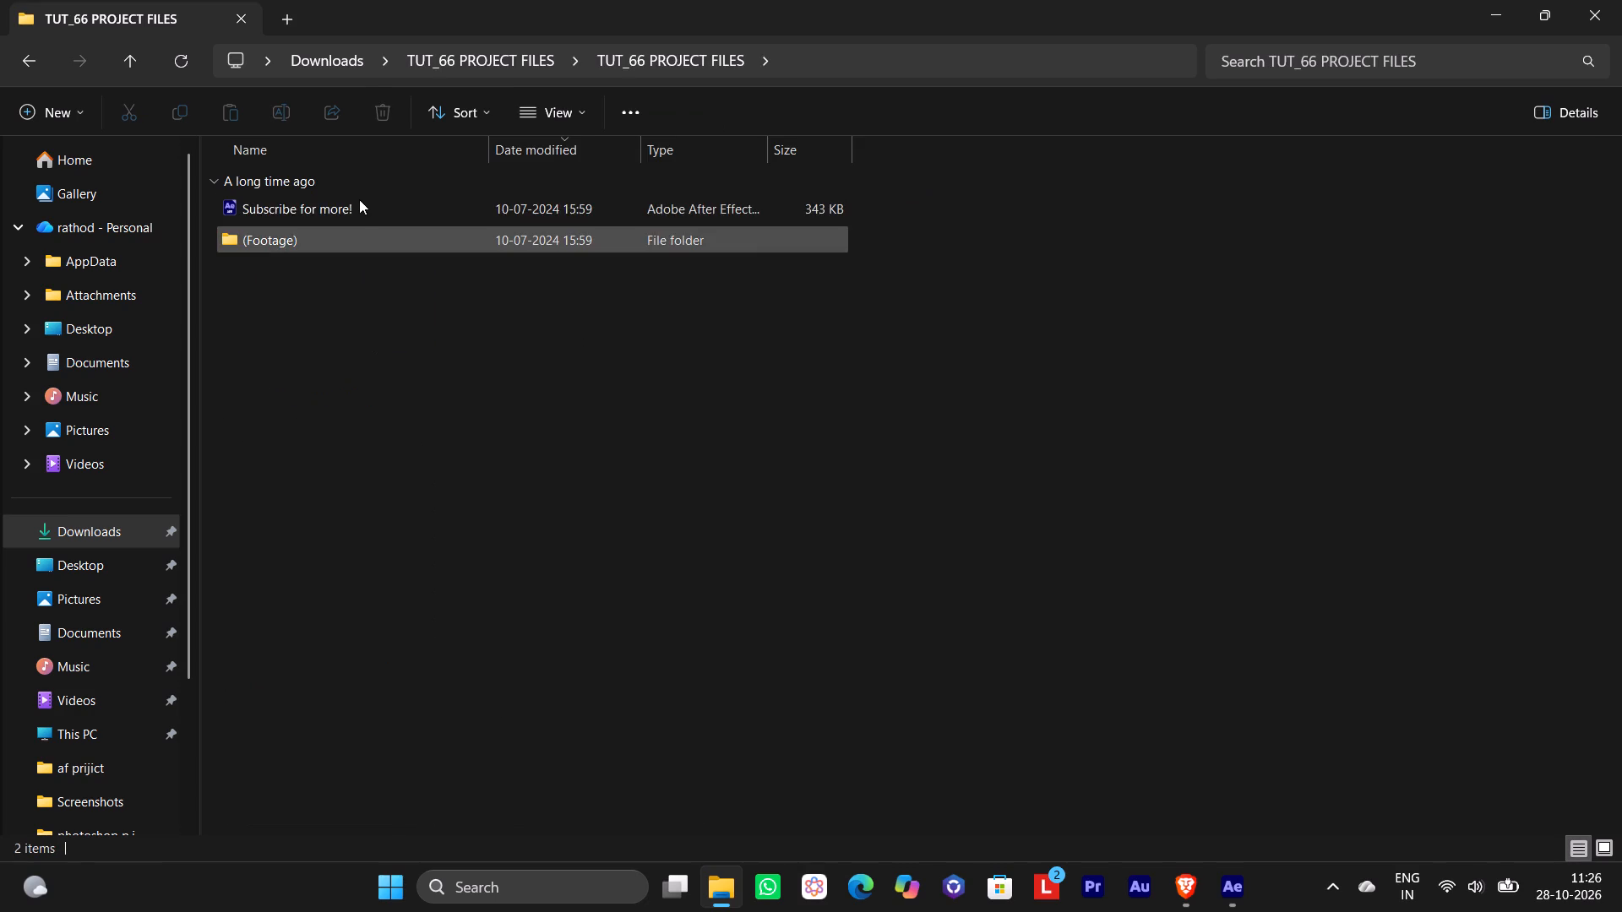
double_click(359, 199)
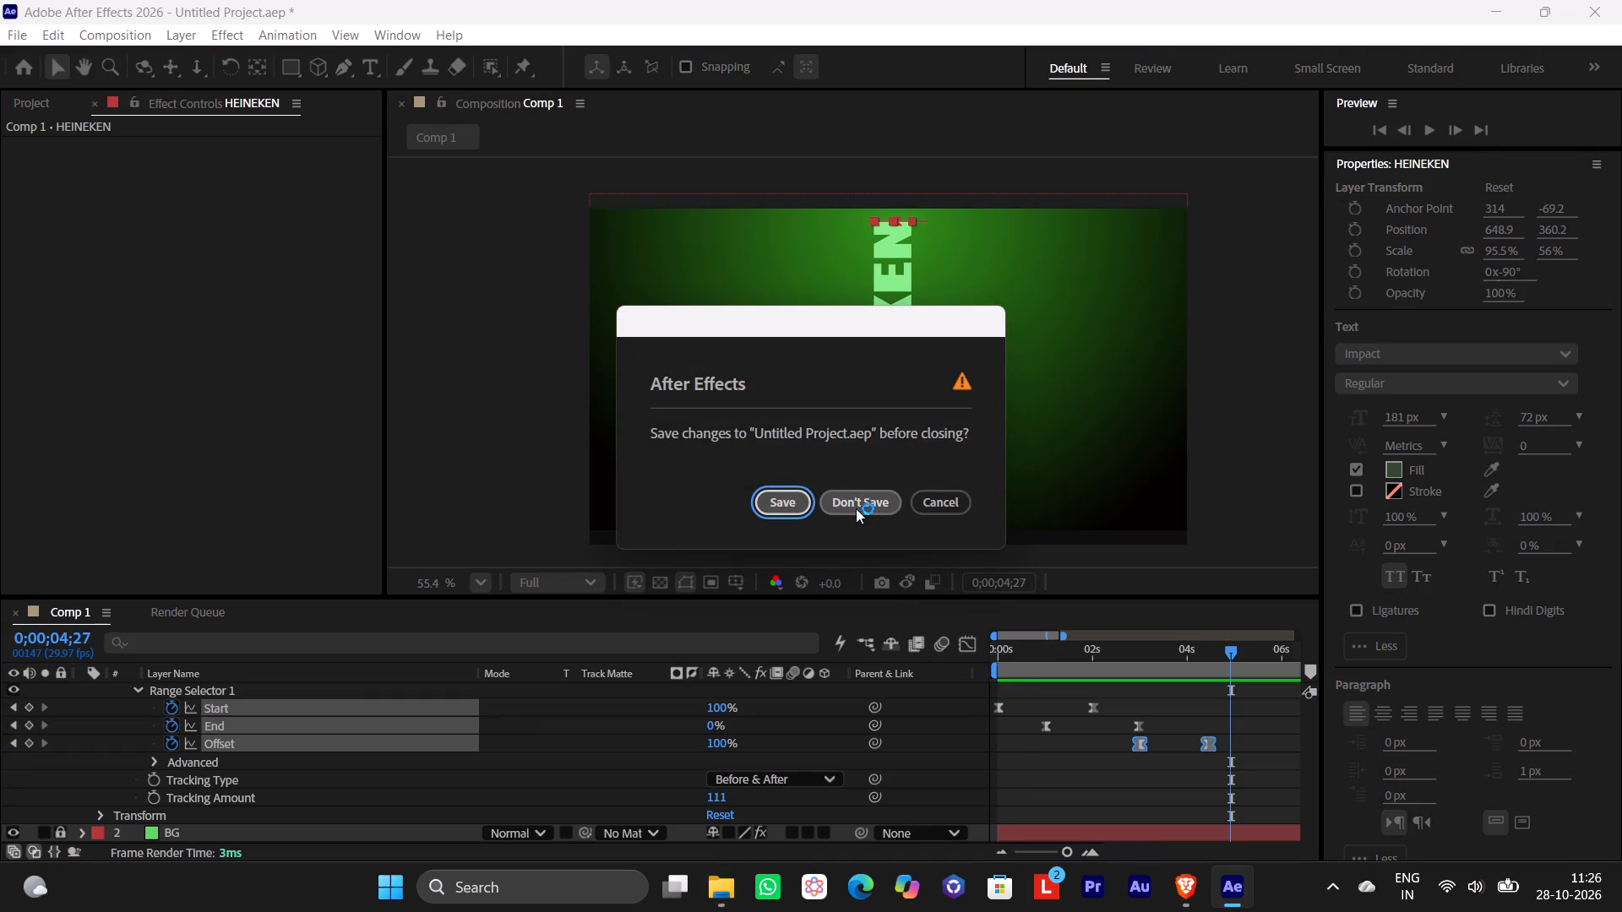
Save the currently open project as Untitled Project in the af prijict folder, replacing the existing file.
left_click(783, 508)
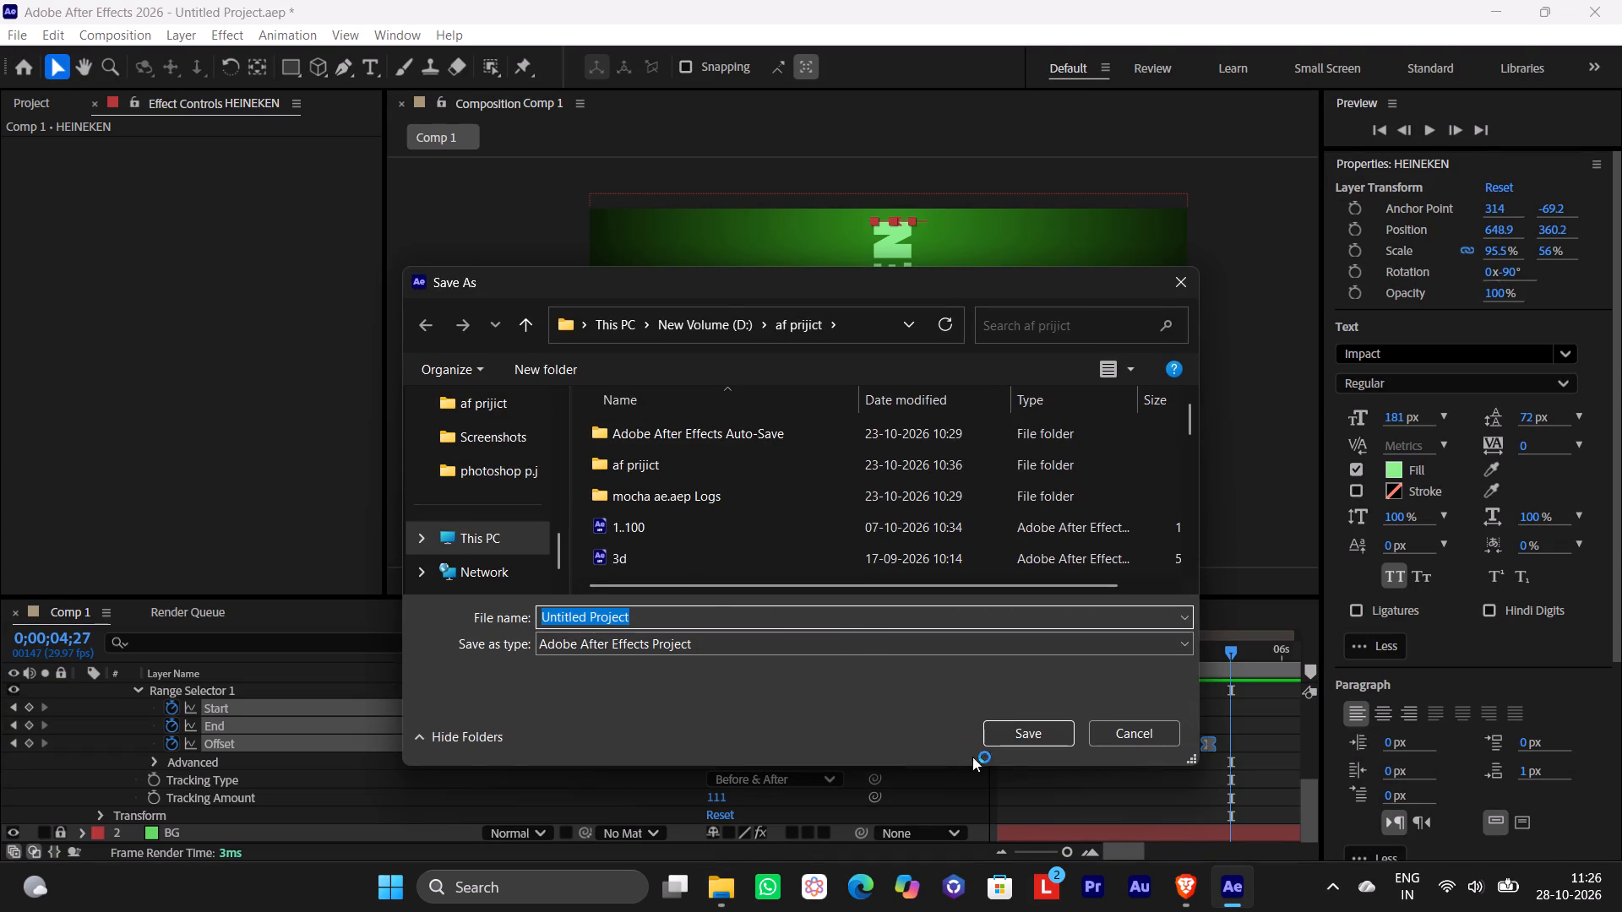
left_click(996, 730)
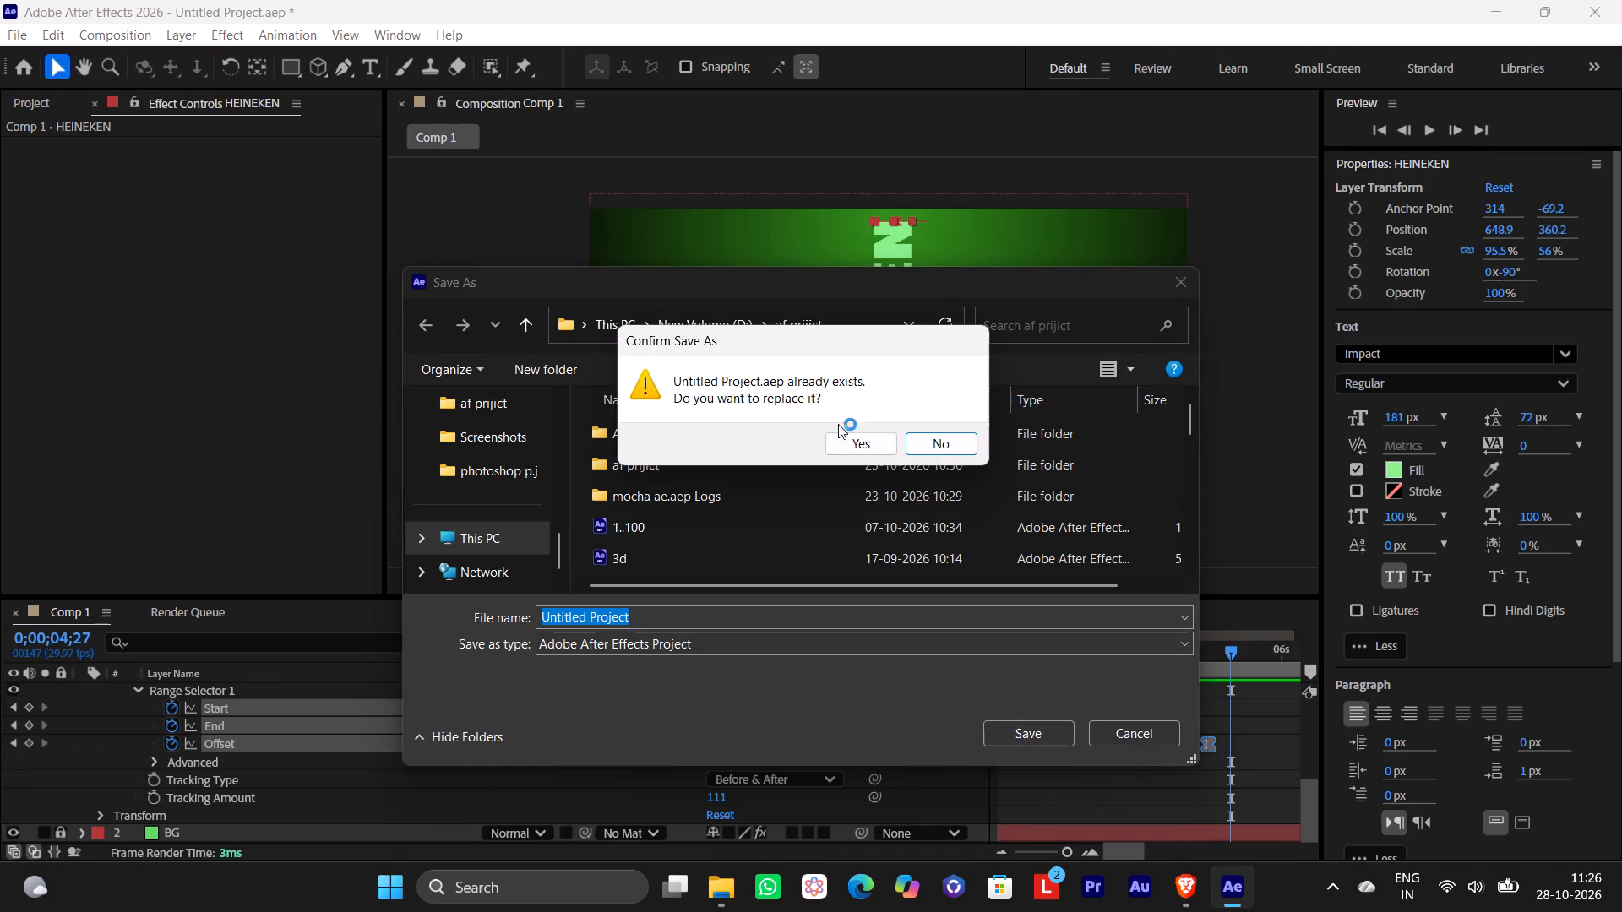
left_click(852, 440)
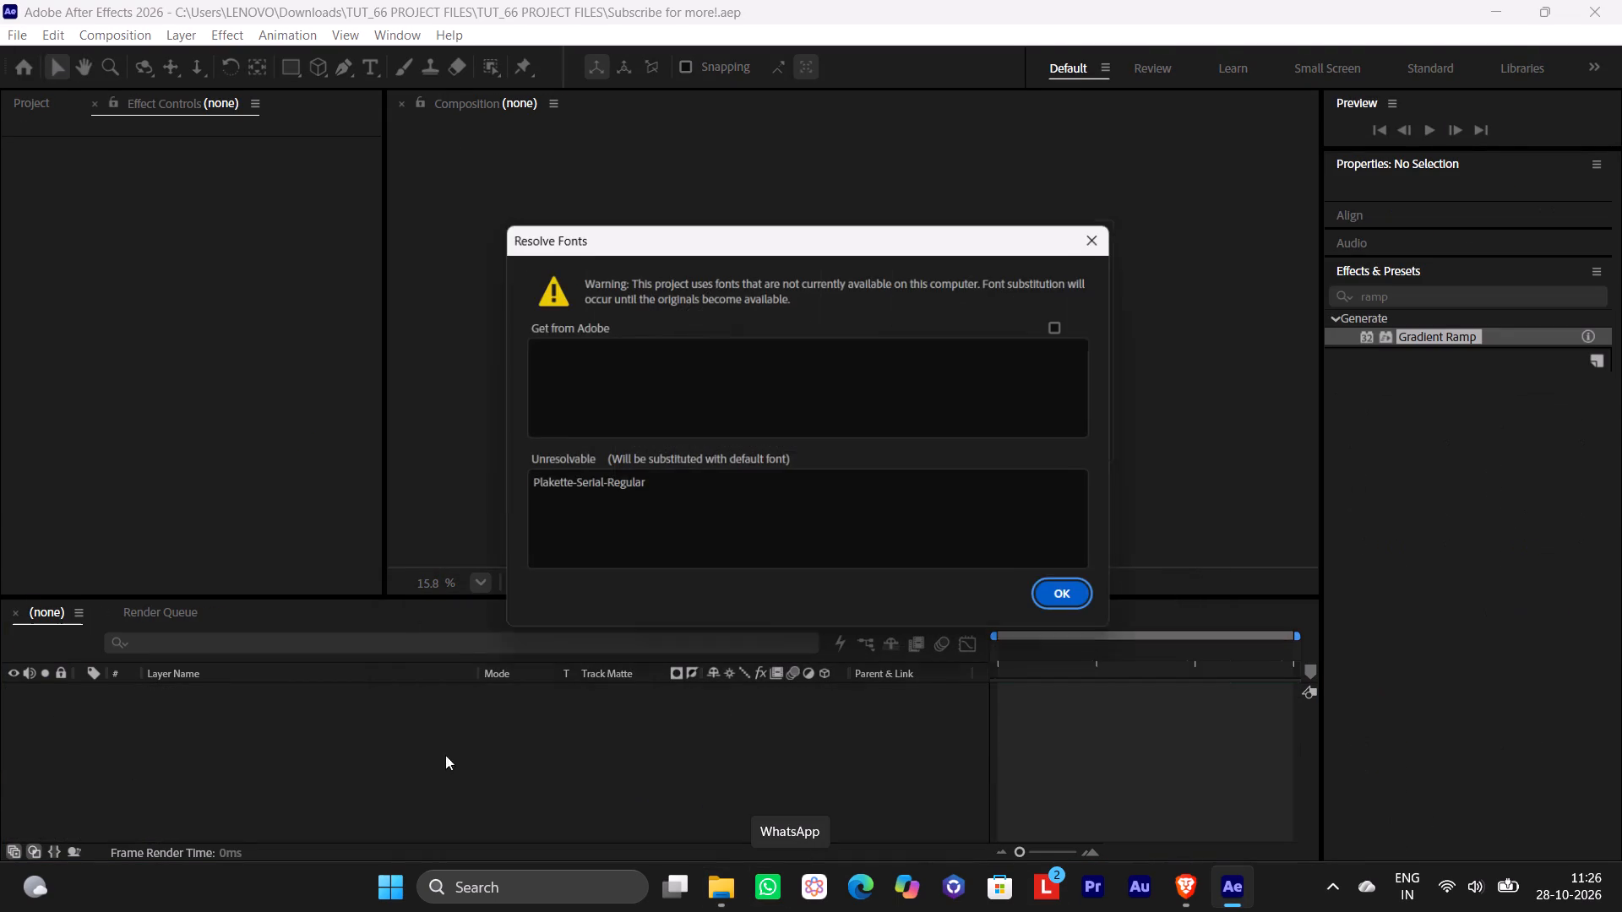
Accept the missing-font substitution and the version conversion to finish loading the Subscribe for more! project.
left_click_drag(1088, 624, 1089, 612)
left_click_drag(1019, 403, 1089, 478)
left_click(1073, 595)
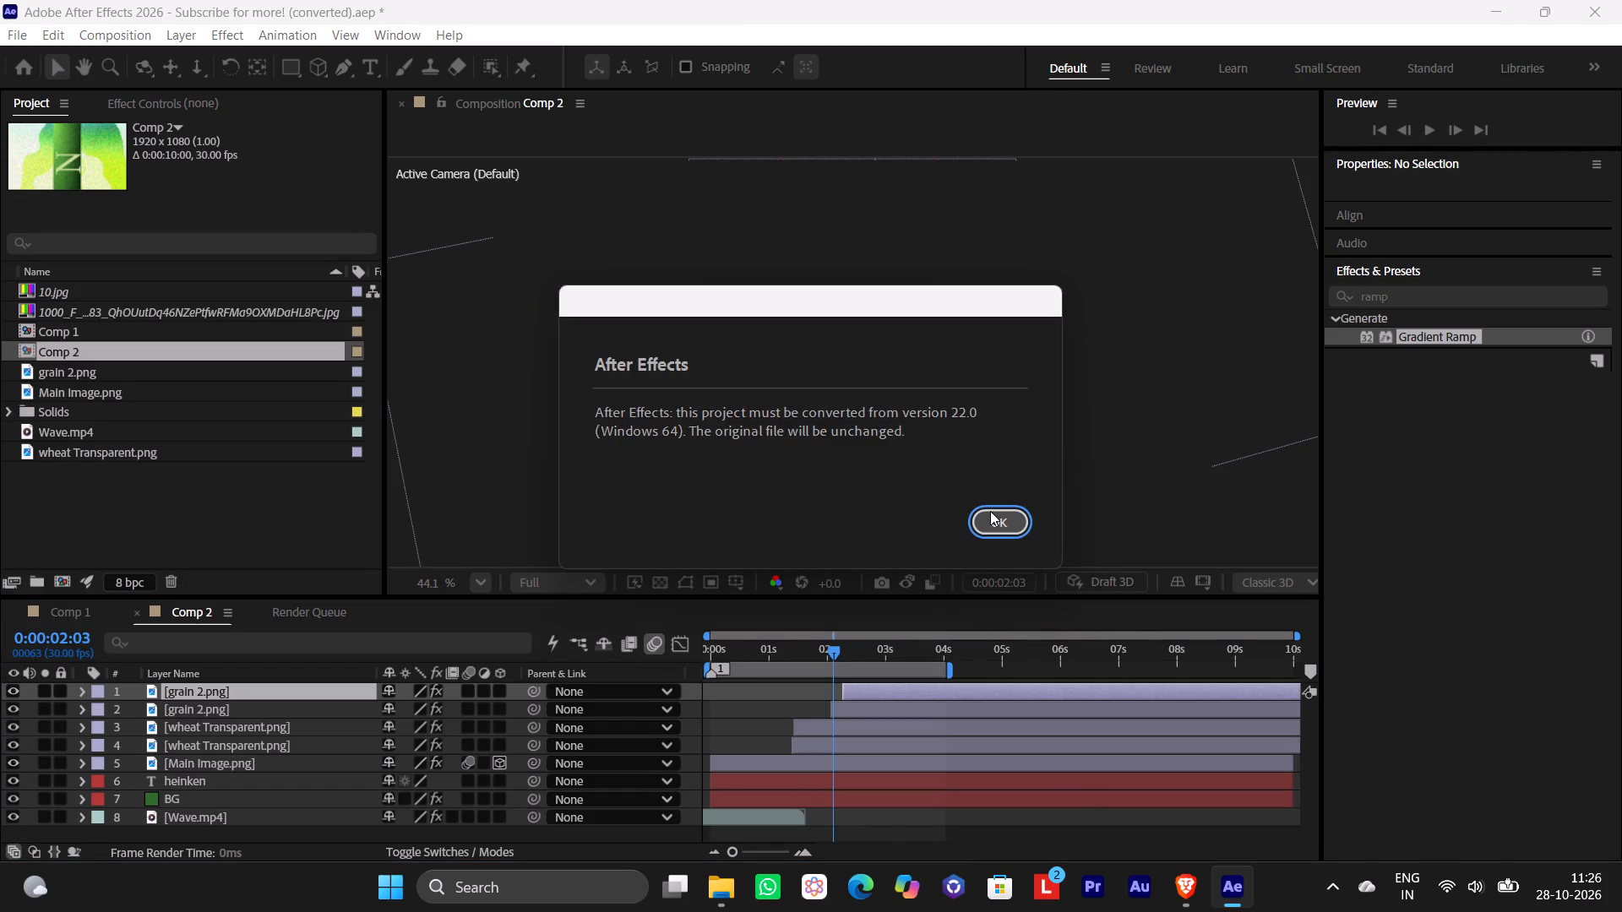
left_click(990, 511)
left_click(999, 533)
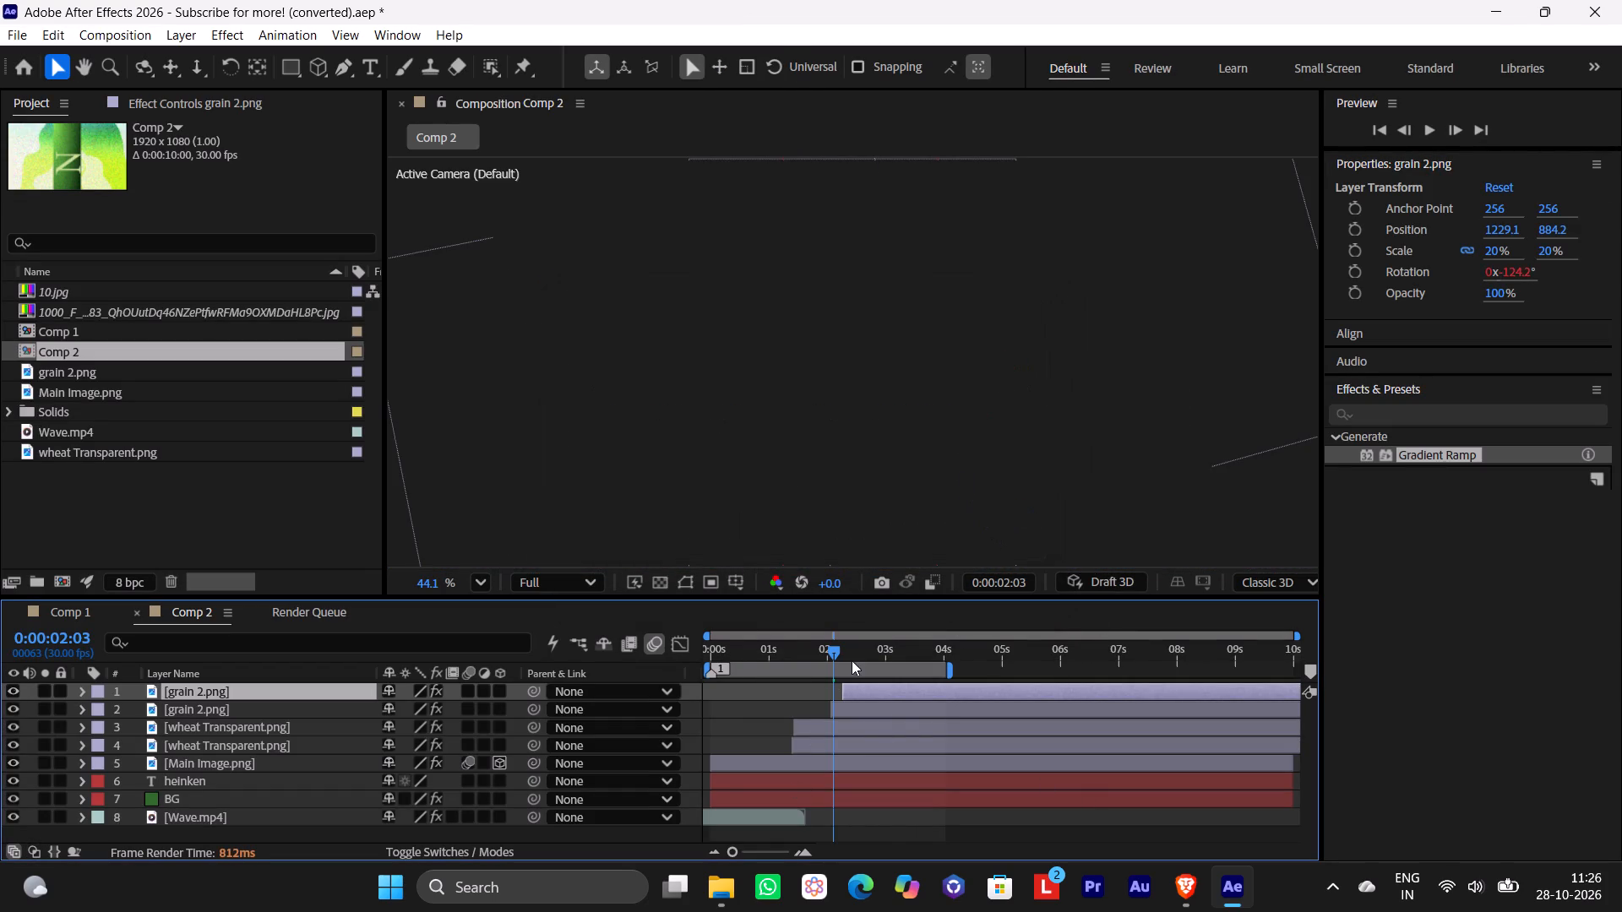
Preview the Comp 2 animation from its first frame.
left_click_drag(837, 647, 694, 670)
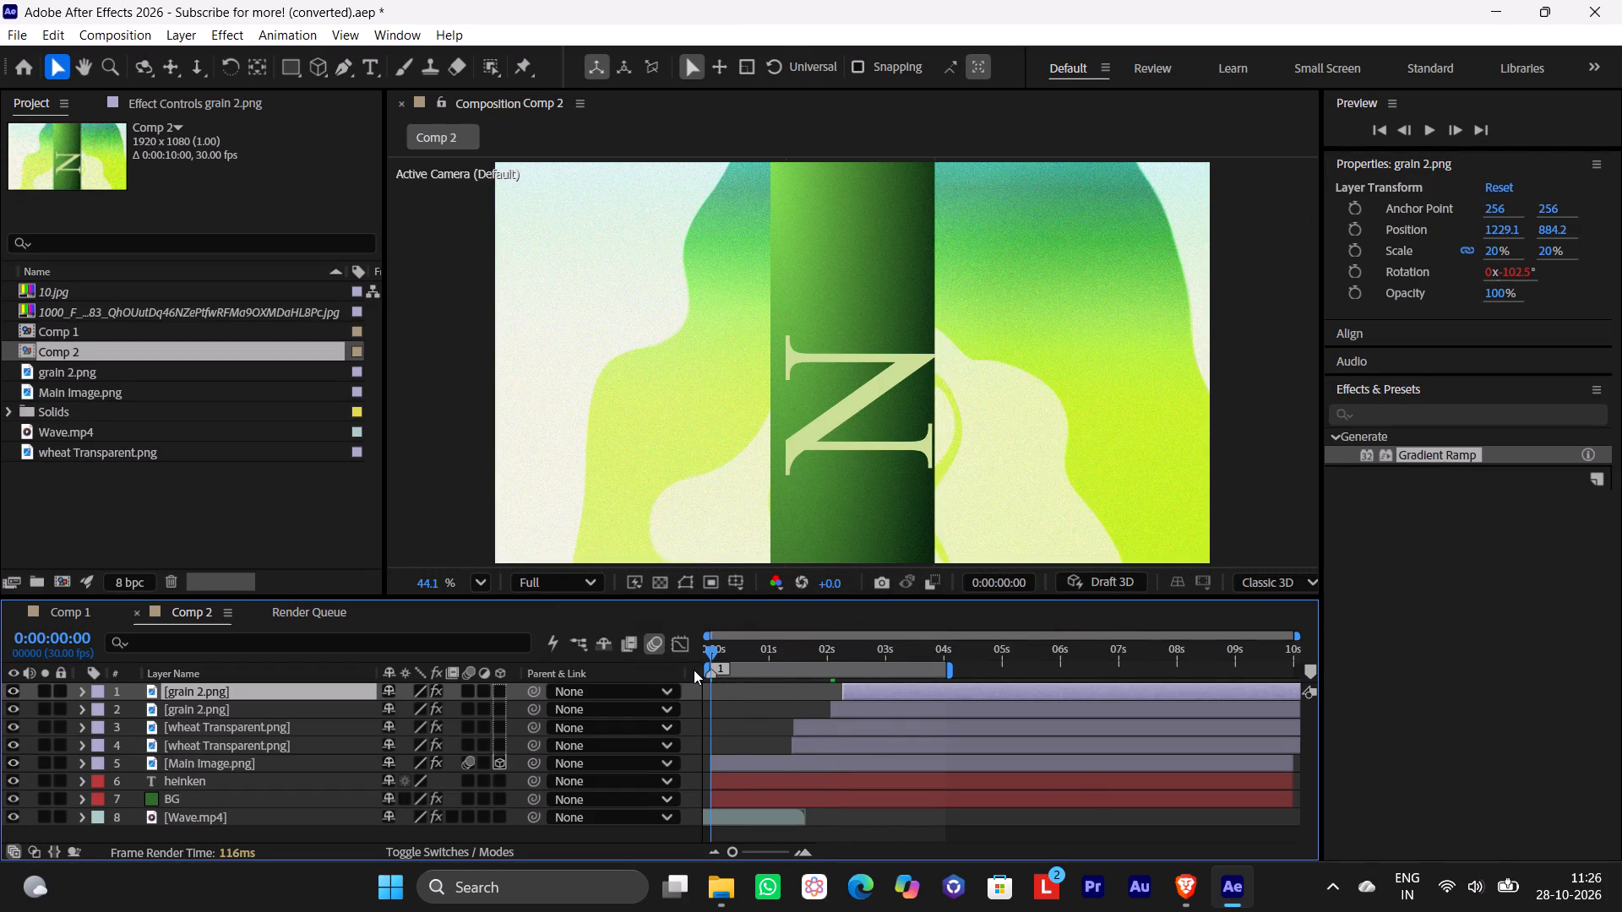
key("space")
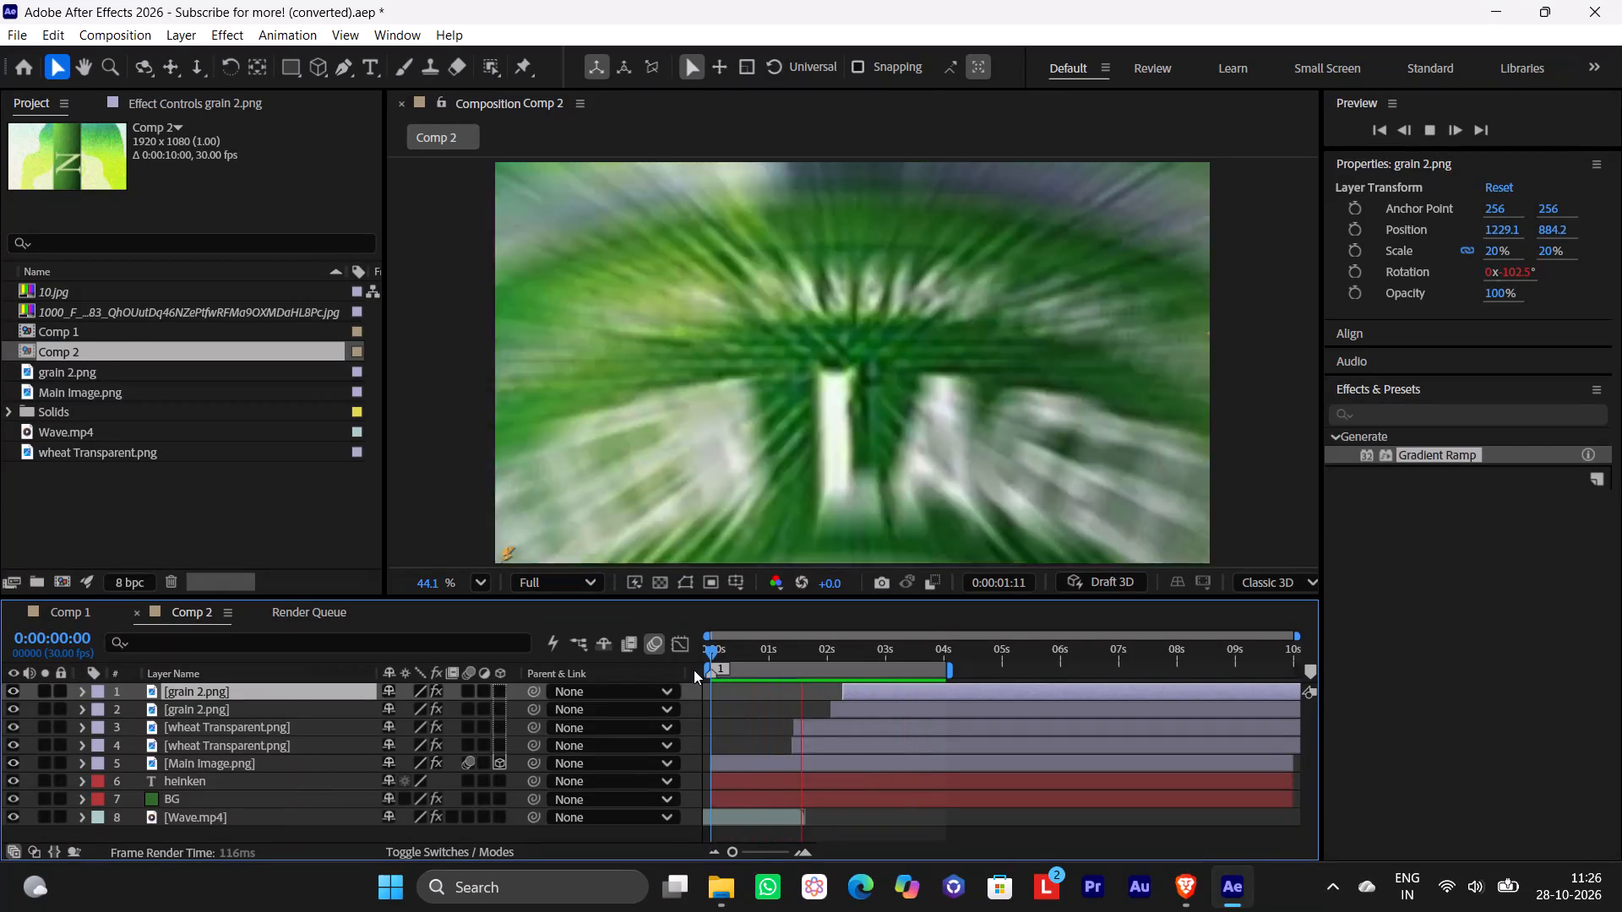
key("space")
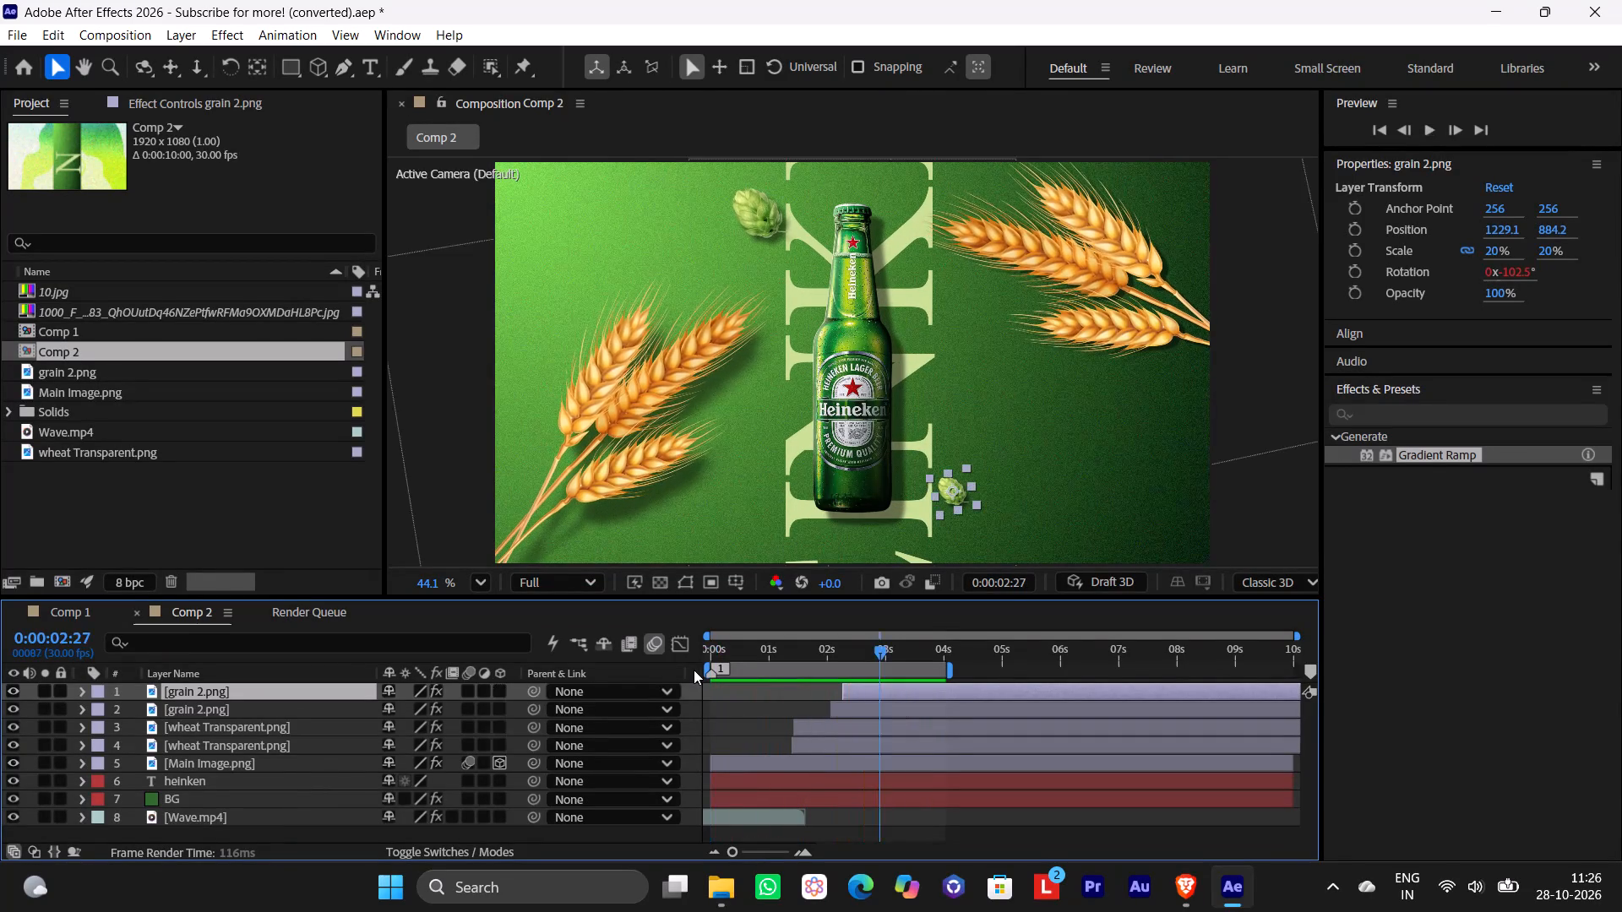
Examine the grain 2.png, BG and Wave.mp4 layers of Comp 2 and scrub through the transition between about 1 and 3 seconds.
left_click(231, 693)
scroll(244, 688, "down", 4)
scroll(219, 812, "up", 3)
left_click(182, 813)
left_click(178, 800)
left_click(161, 822)
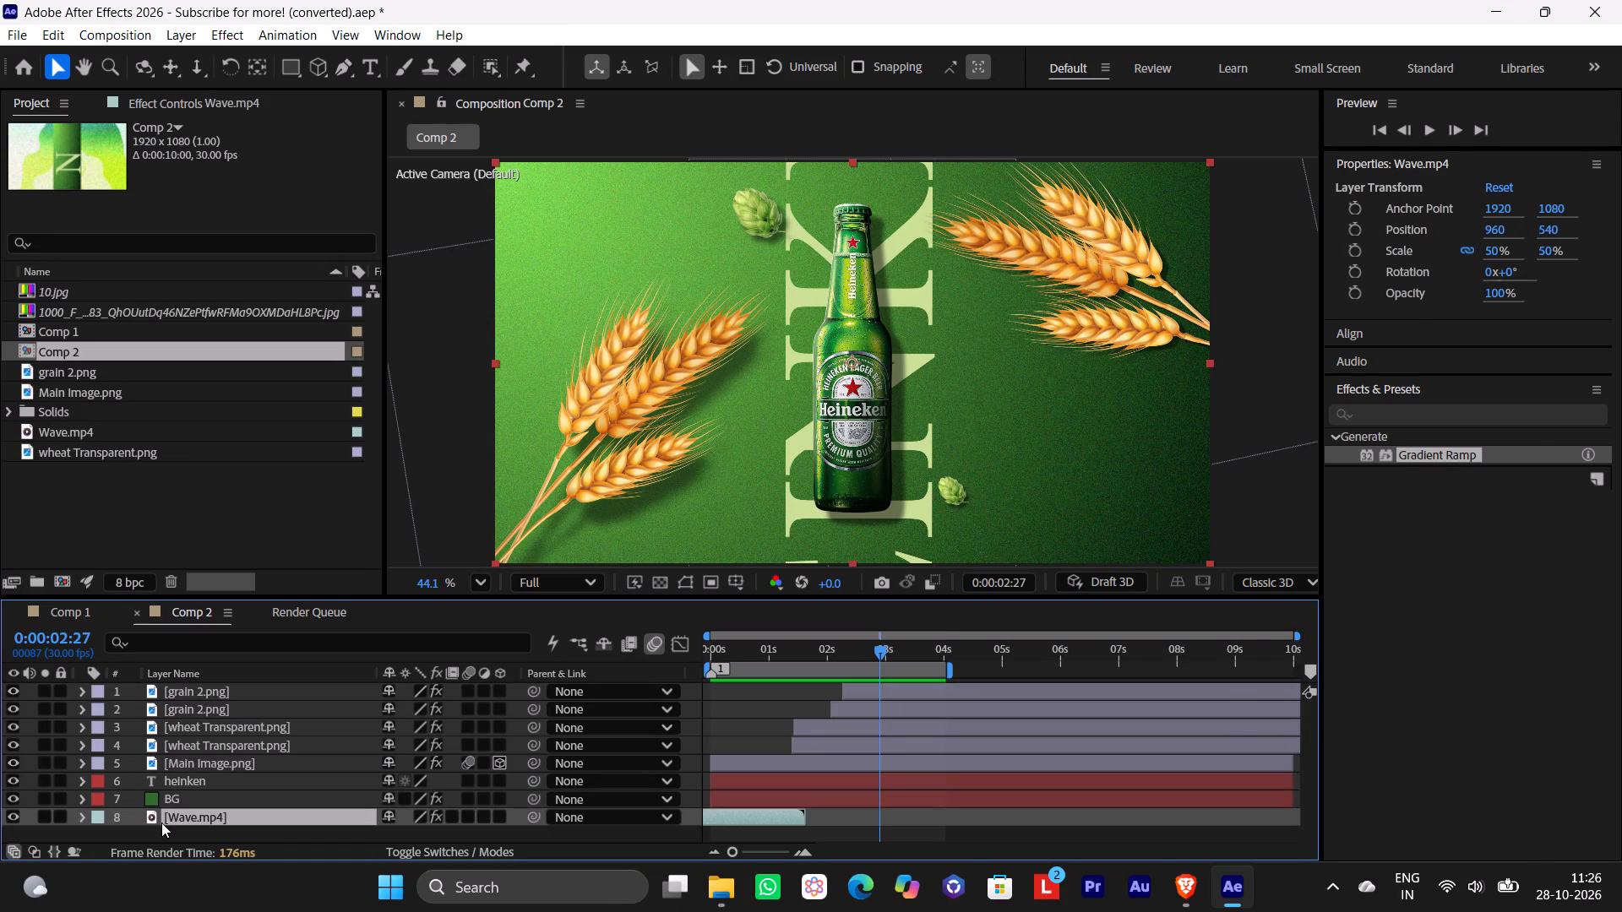
left_click(171, 813)
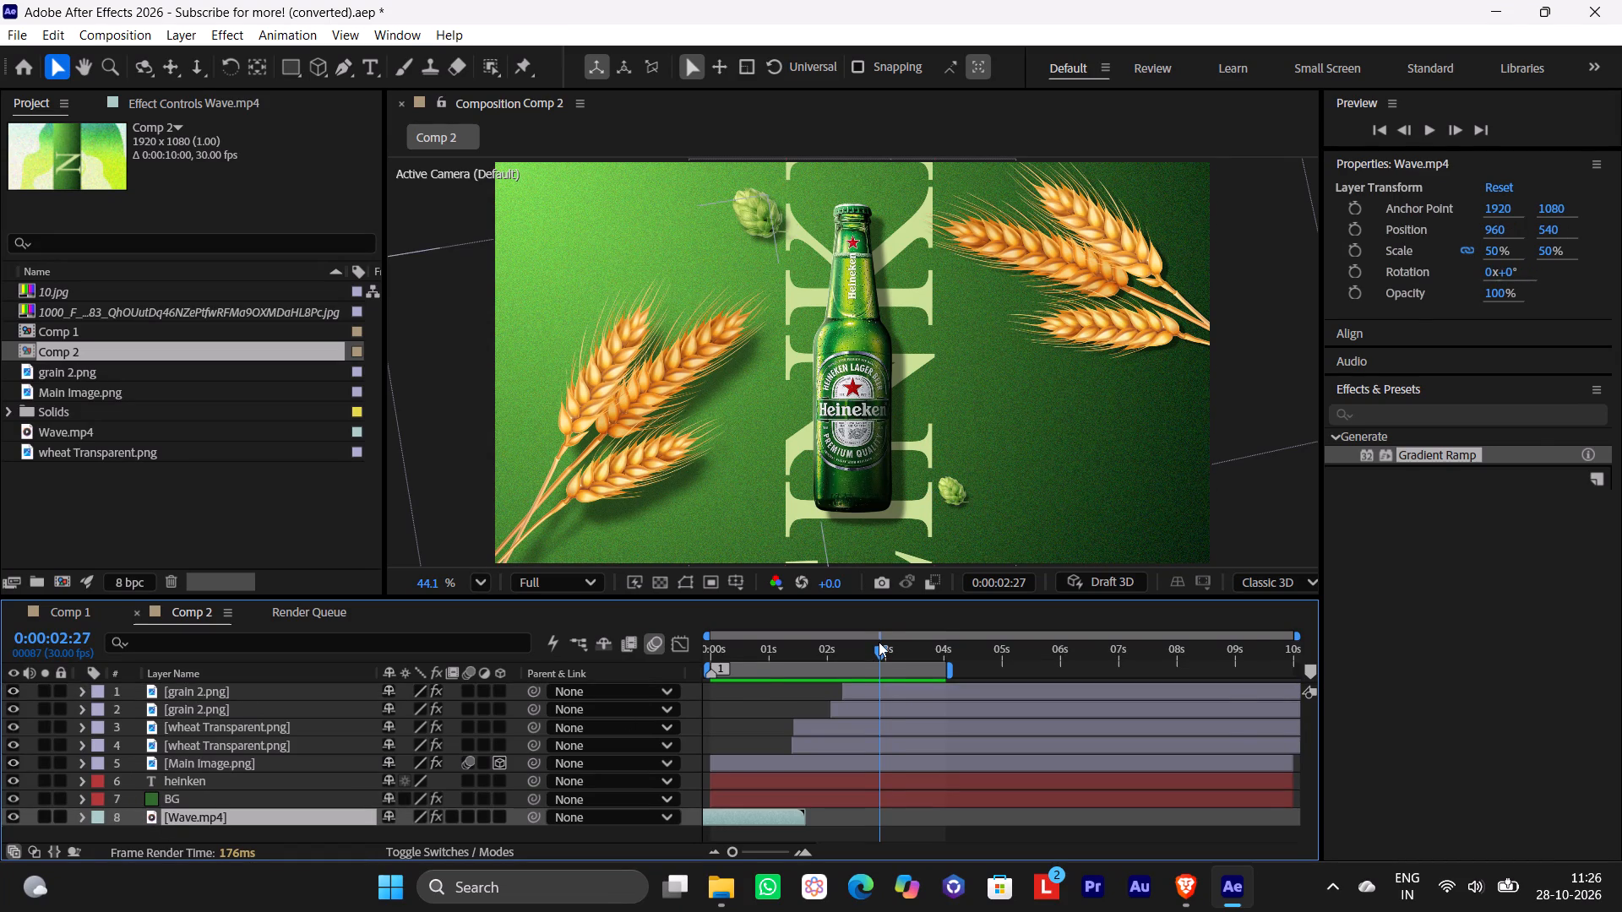
left_click_drag(879, 642, 842, 662)
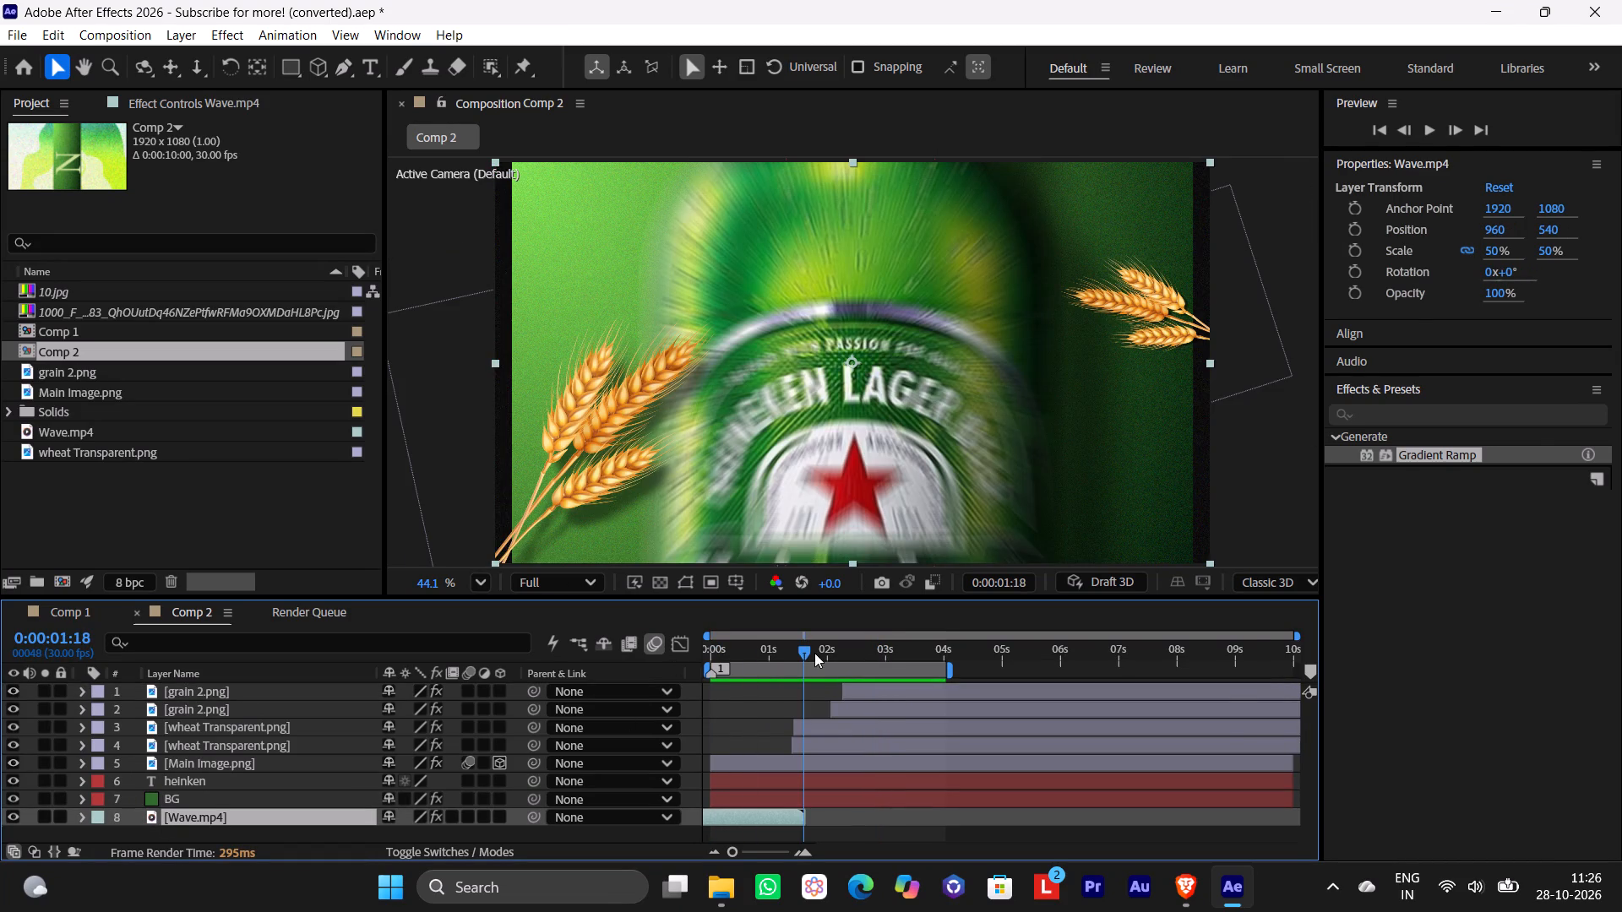
left_click_drag(799, 649, 828, 655)
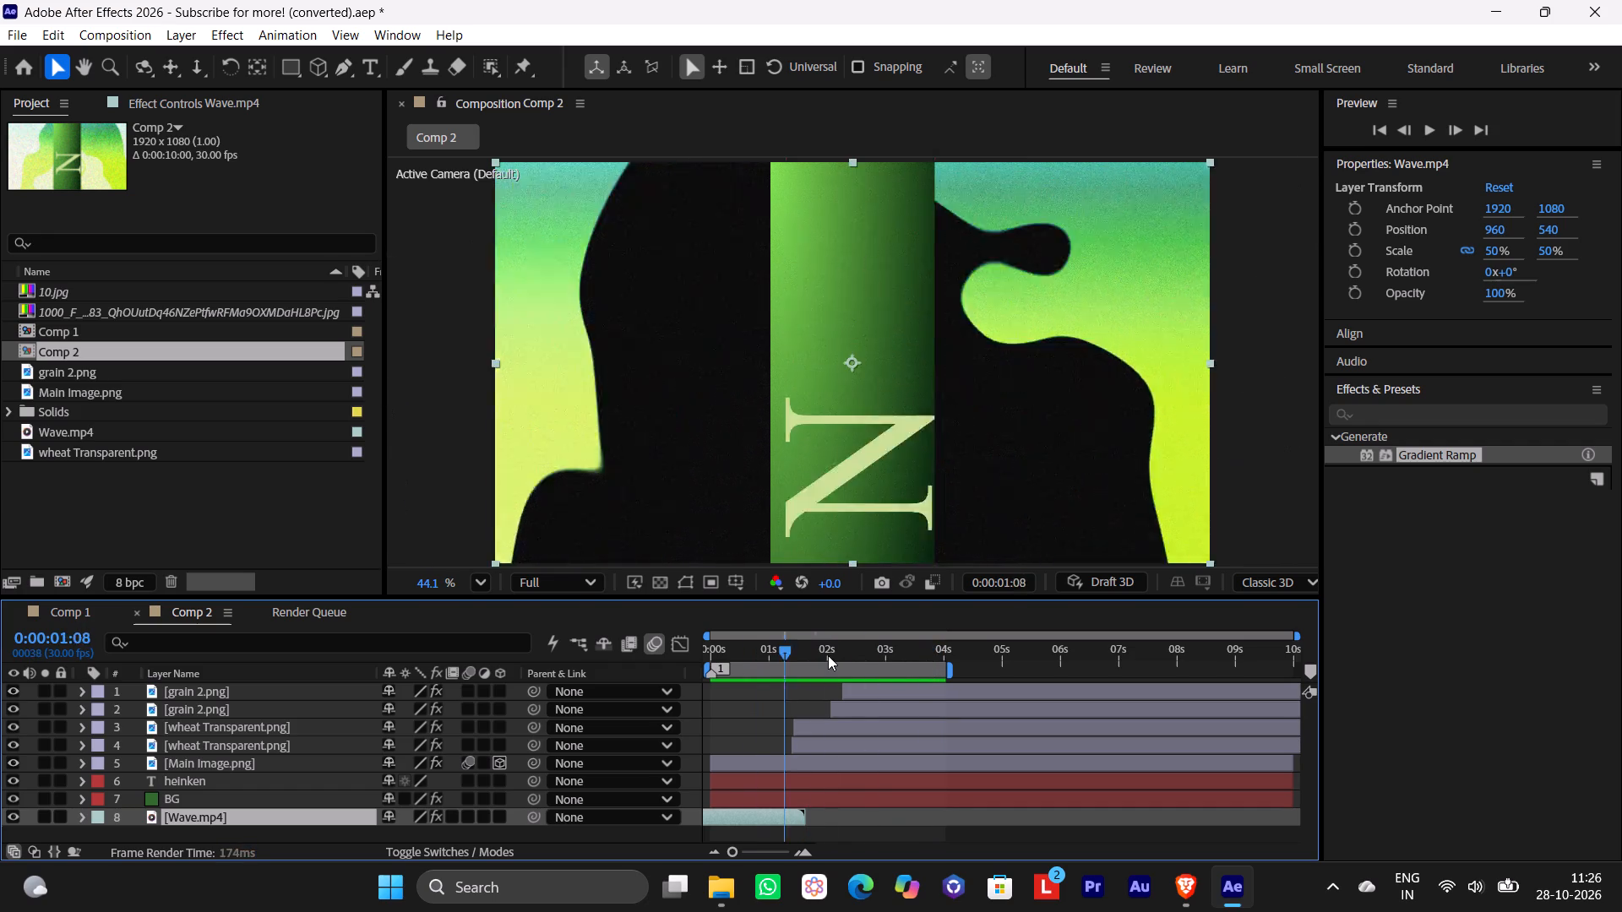
left_click_drag(828, 655, 814, 659)
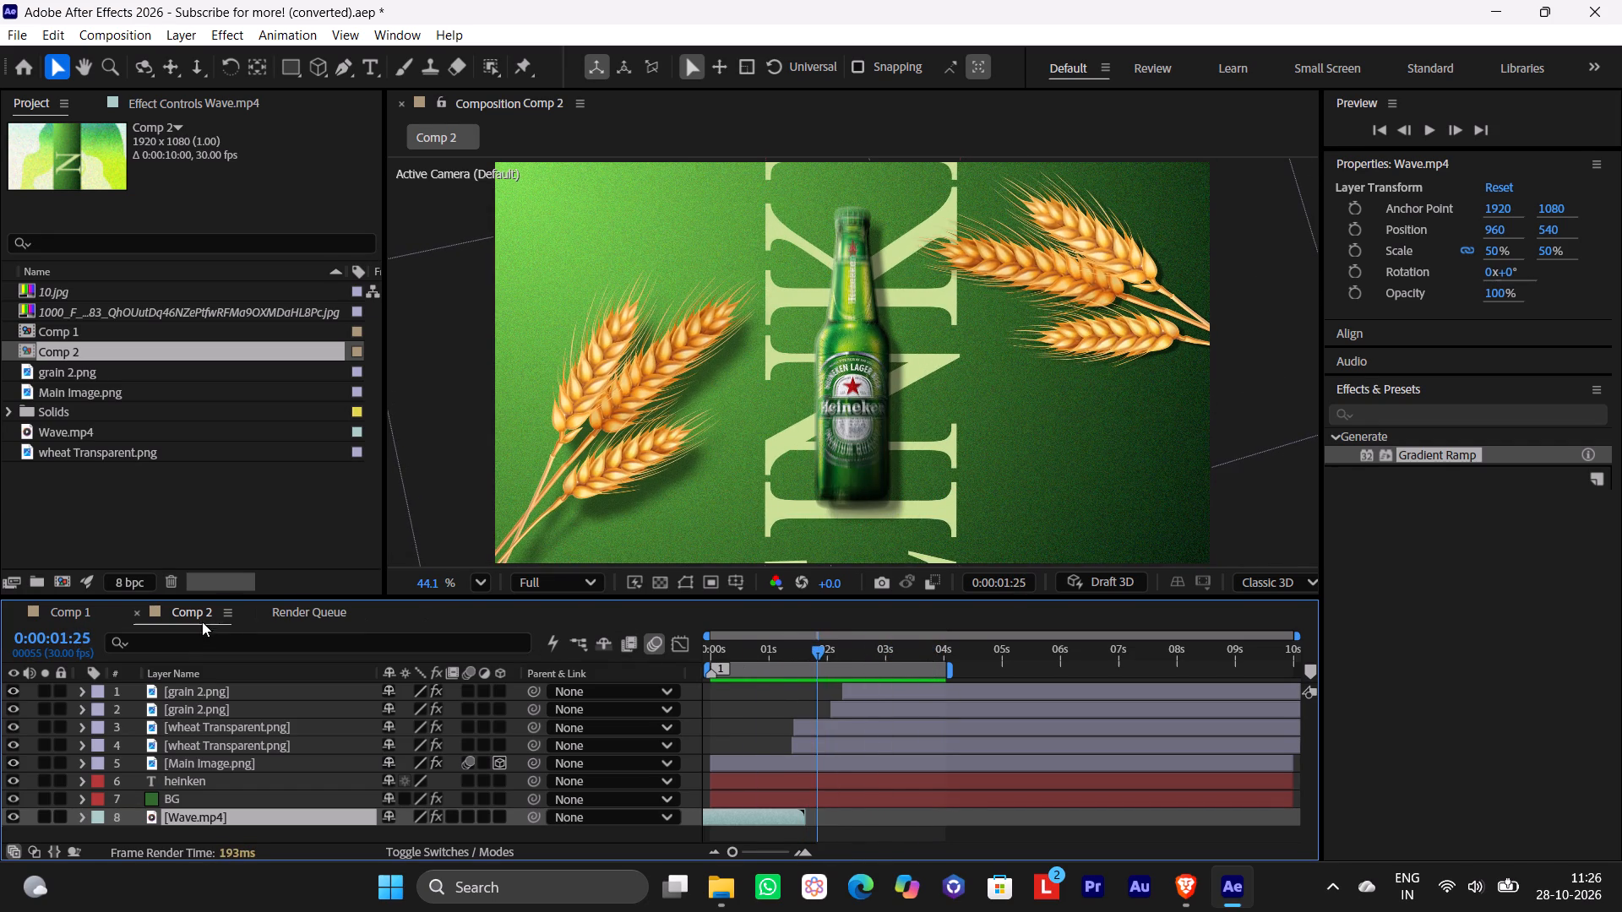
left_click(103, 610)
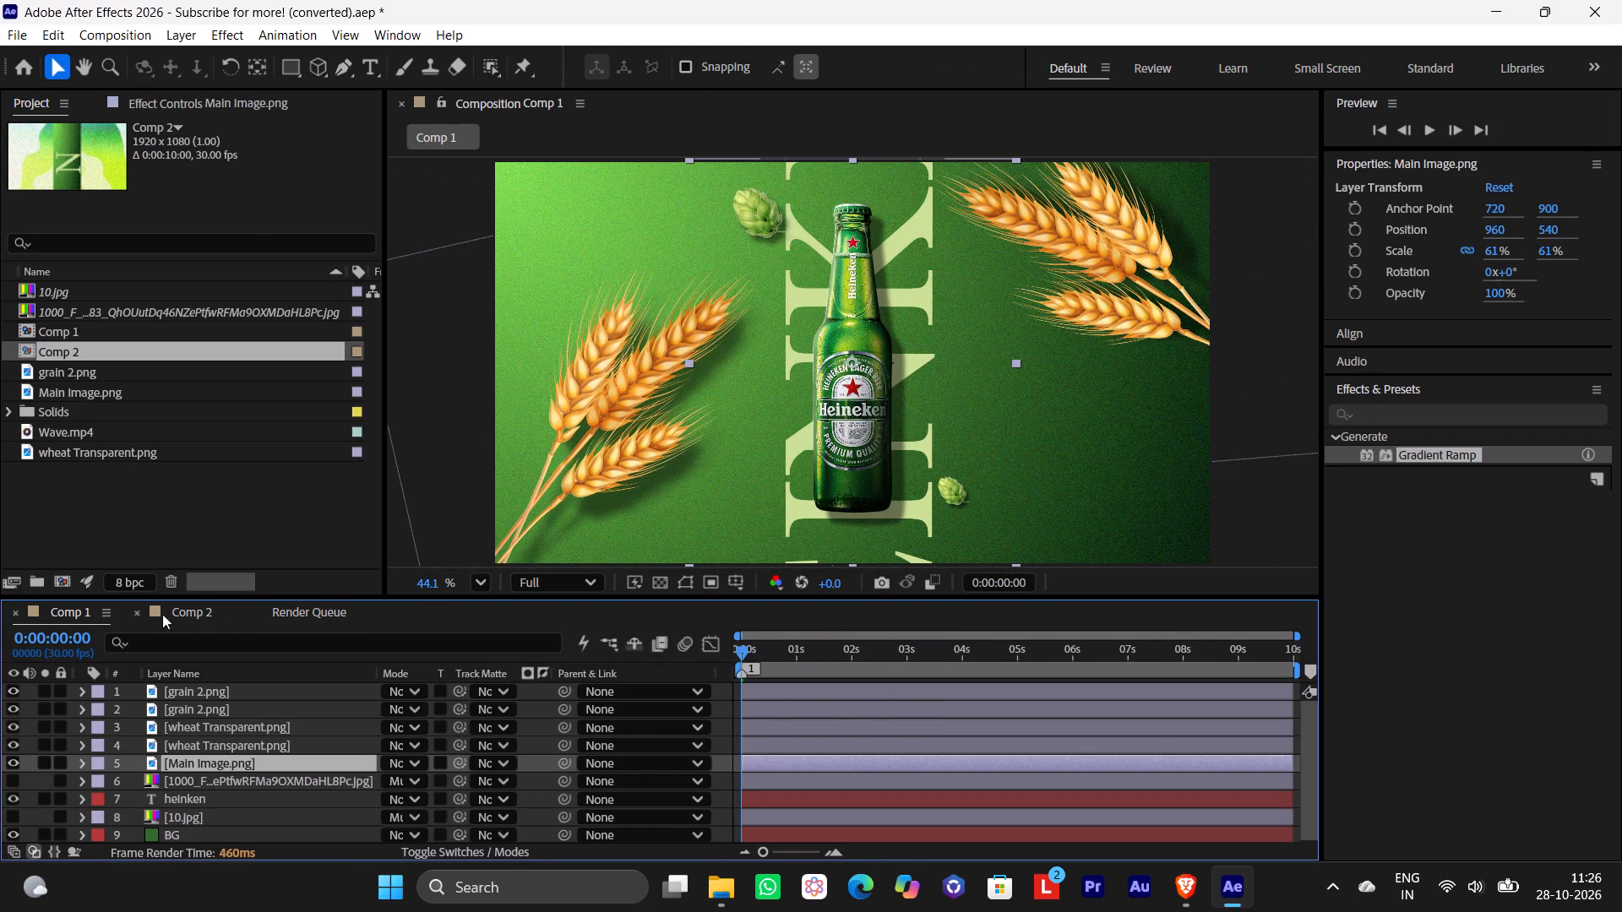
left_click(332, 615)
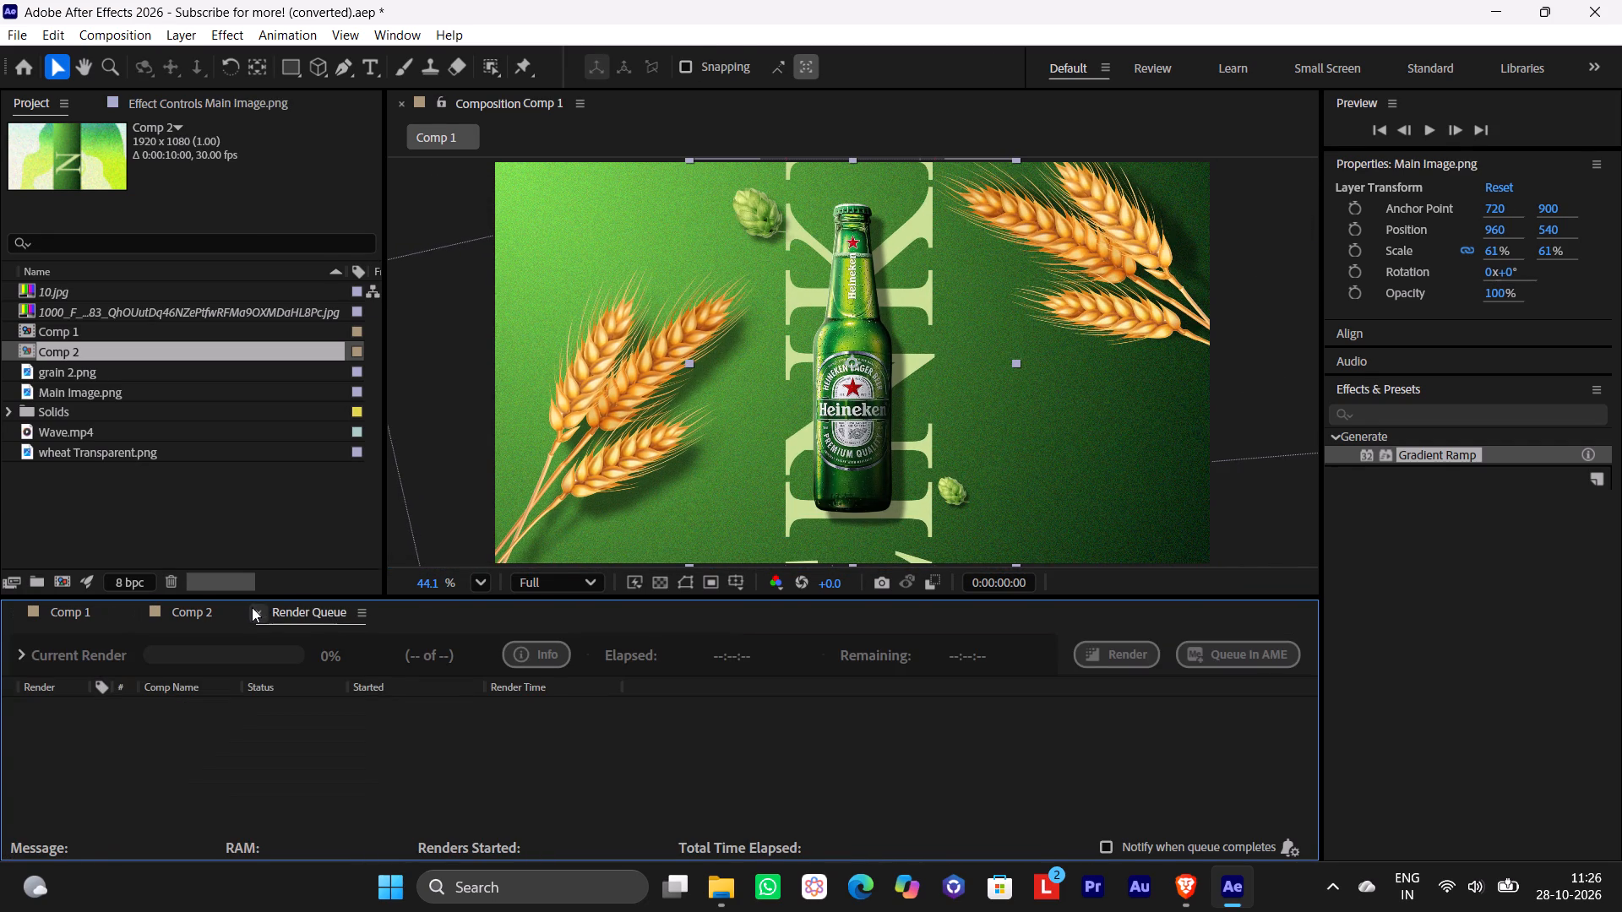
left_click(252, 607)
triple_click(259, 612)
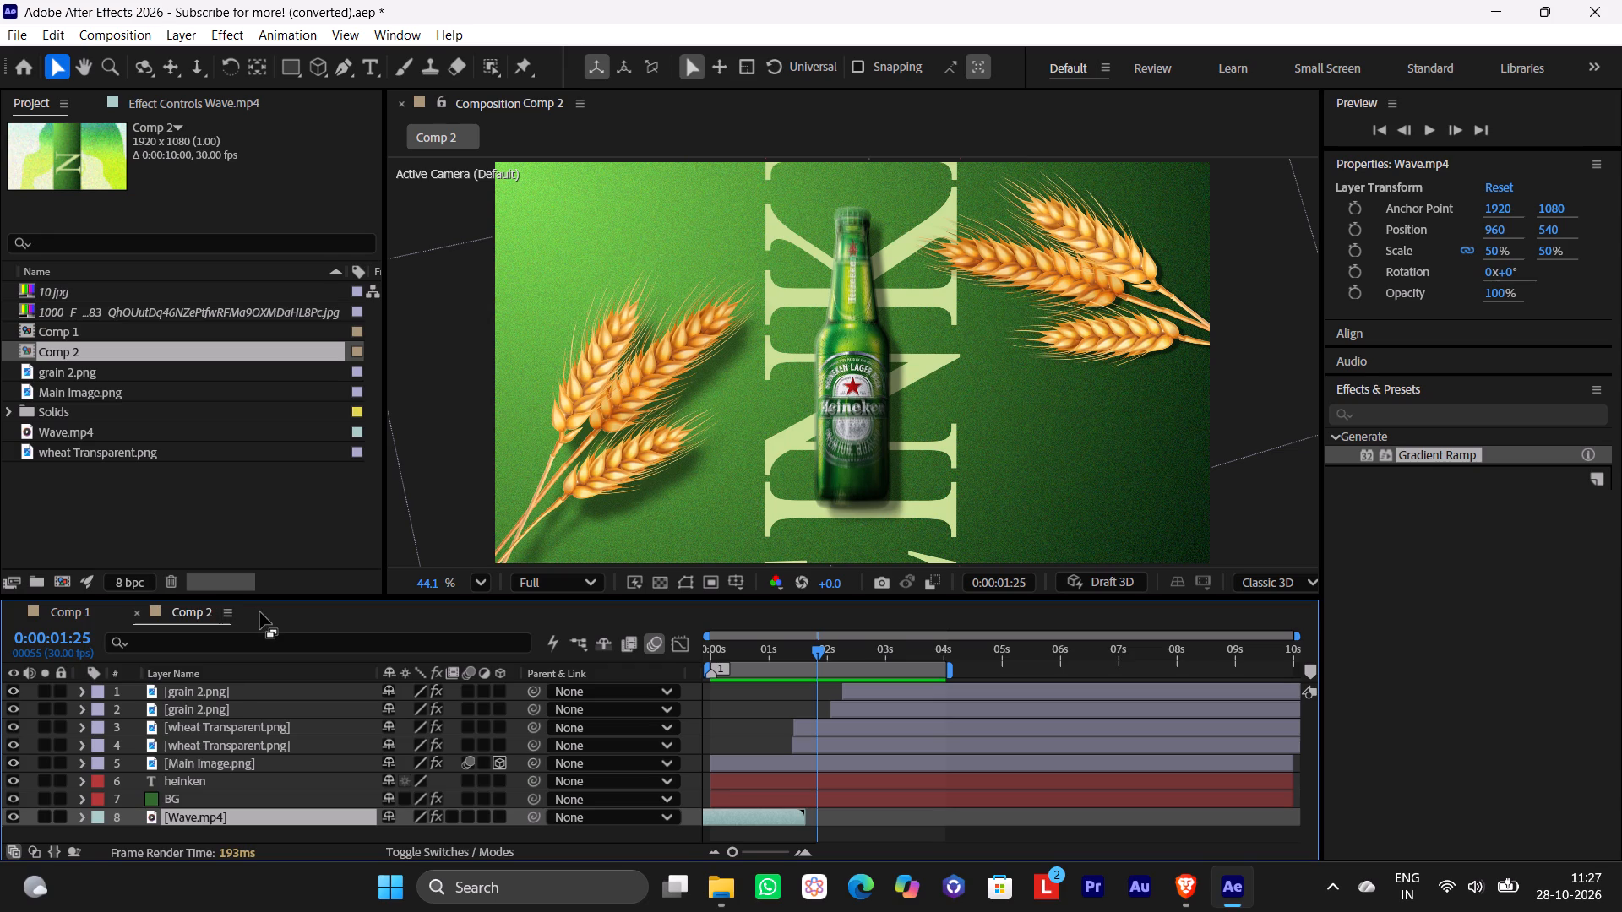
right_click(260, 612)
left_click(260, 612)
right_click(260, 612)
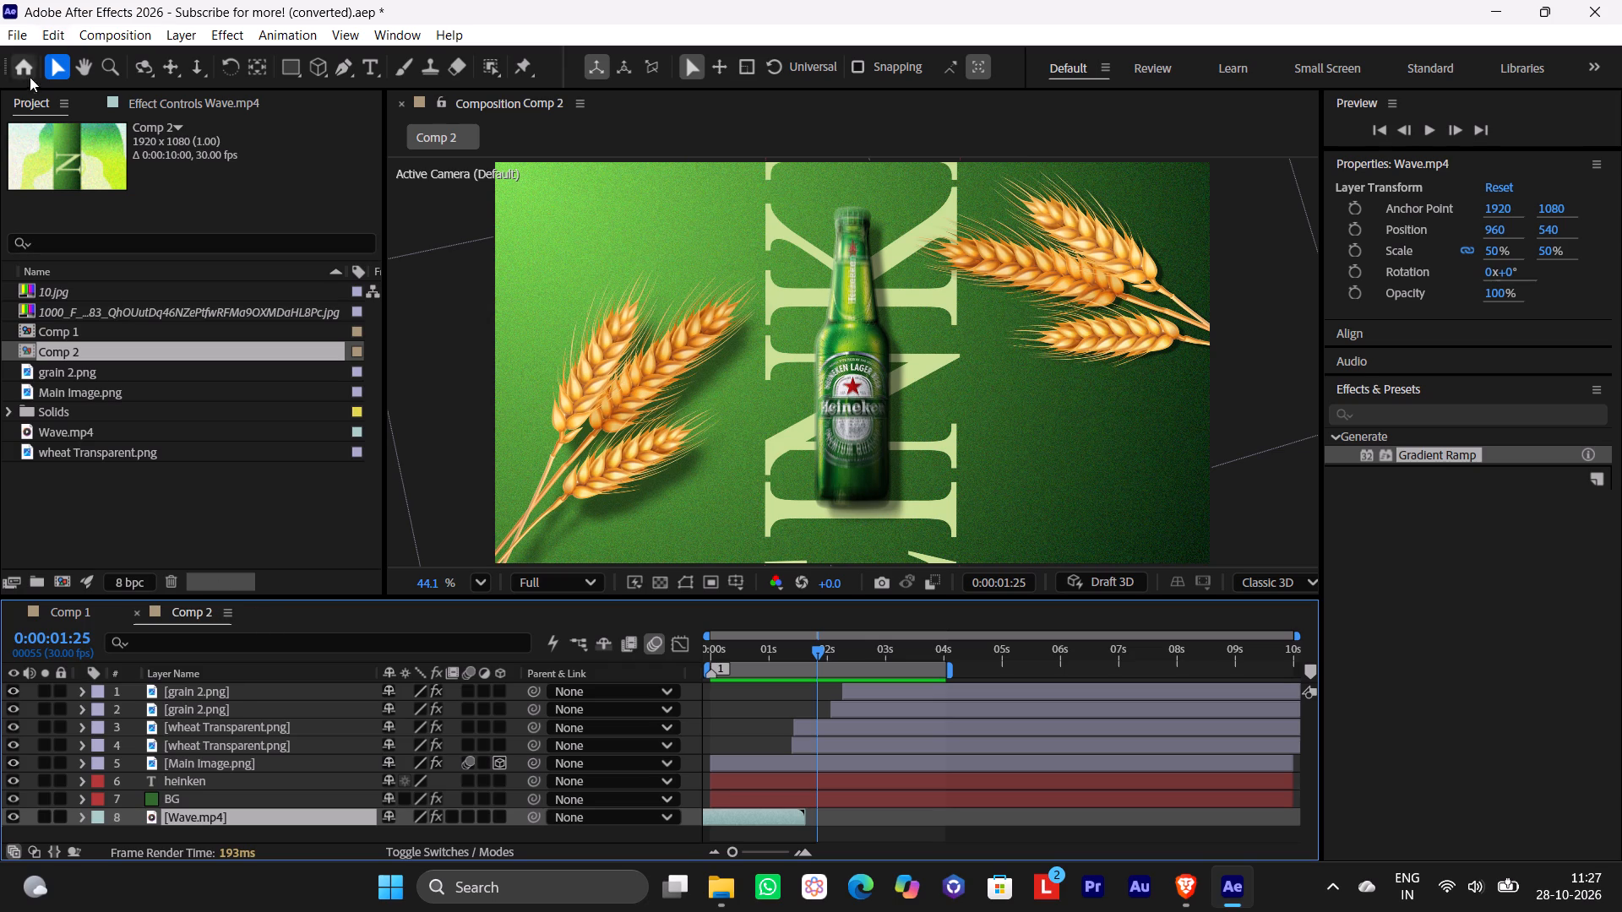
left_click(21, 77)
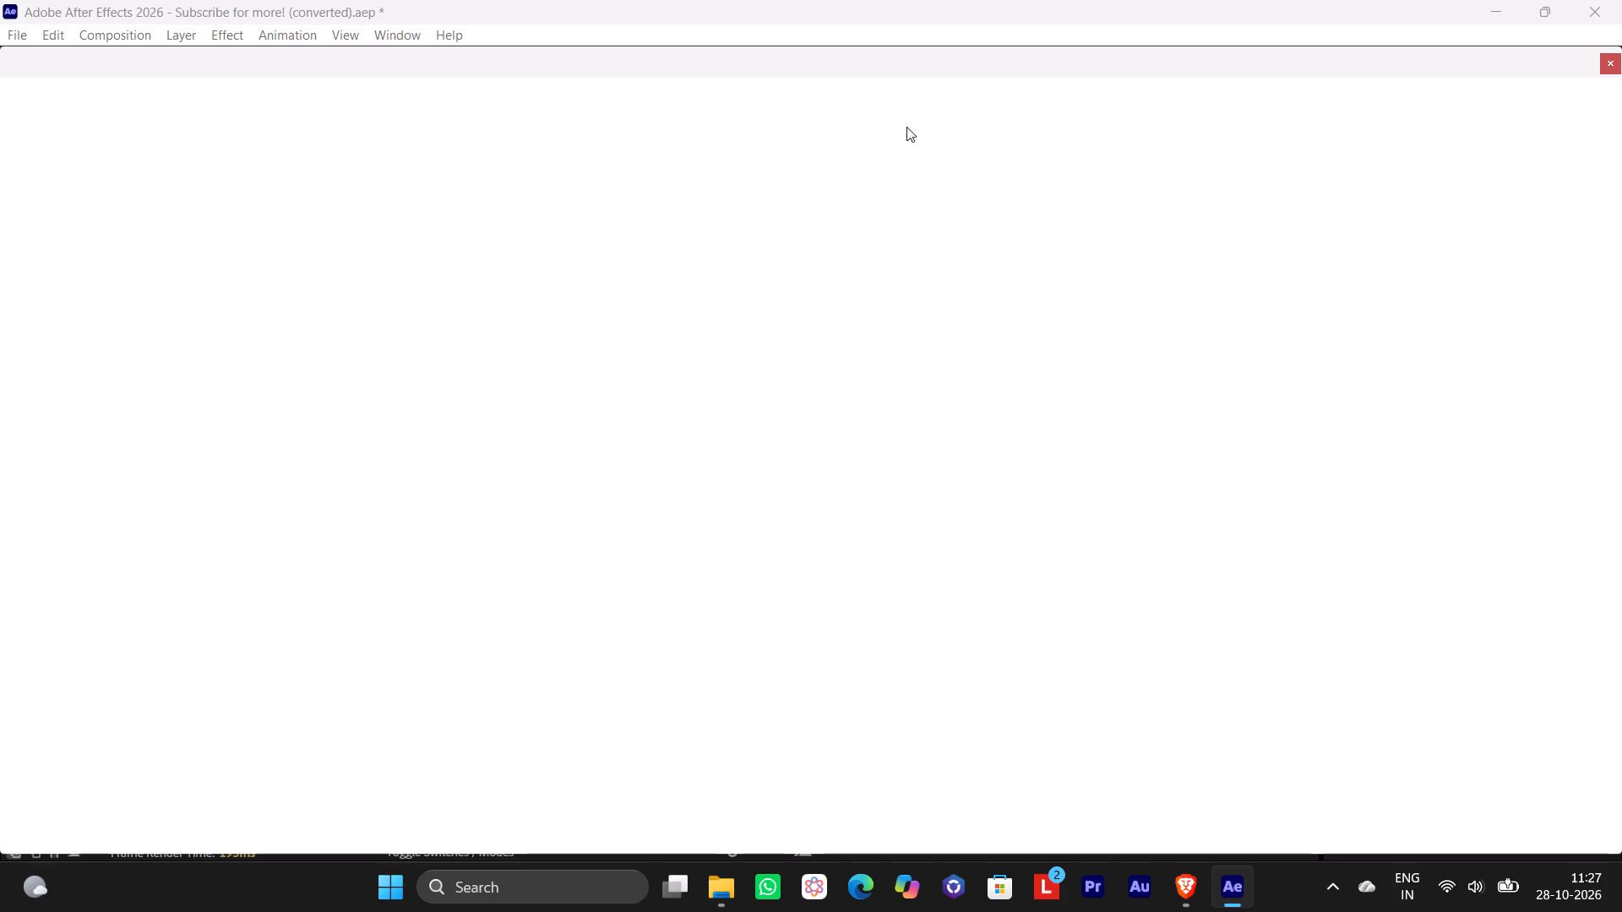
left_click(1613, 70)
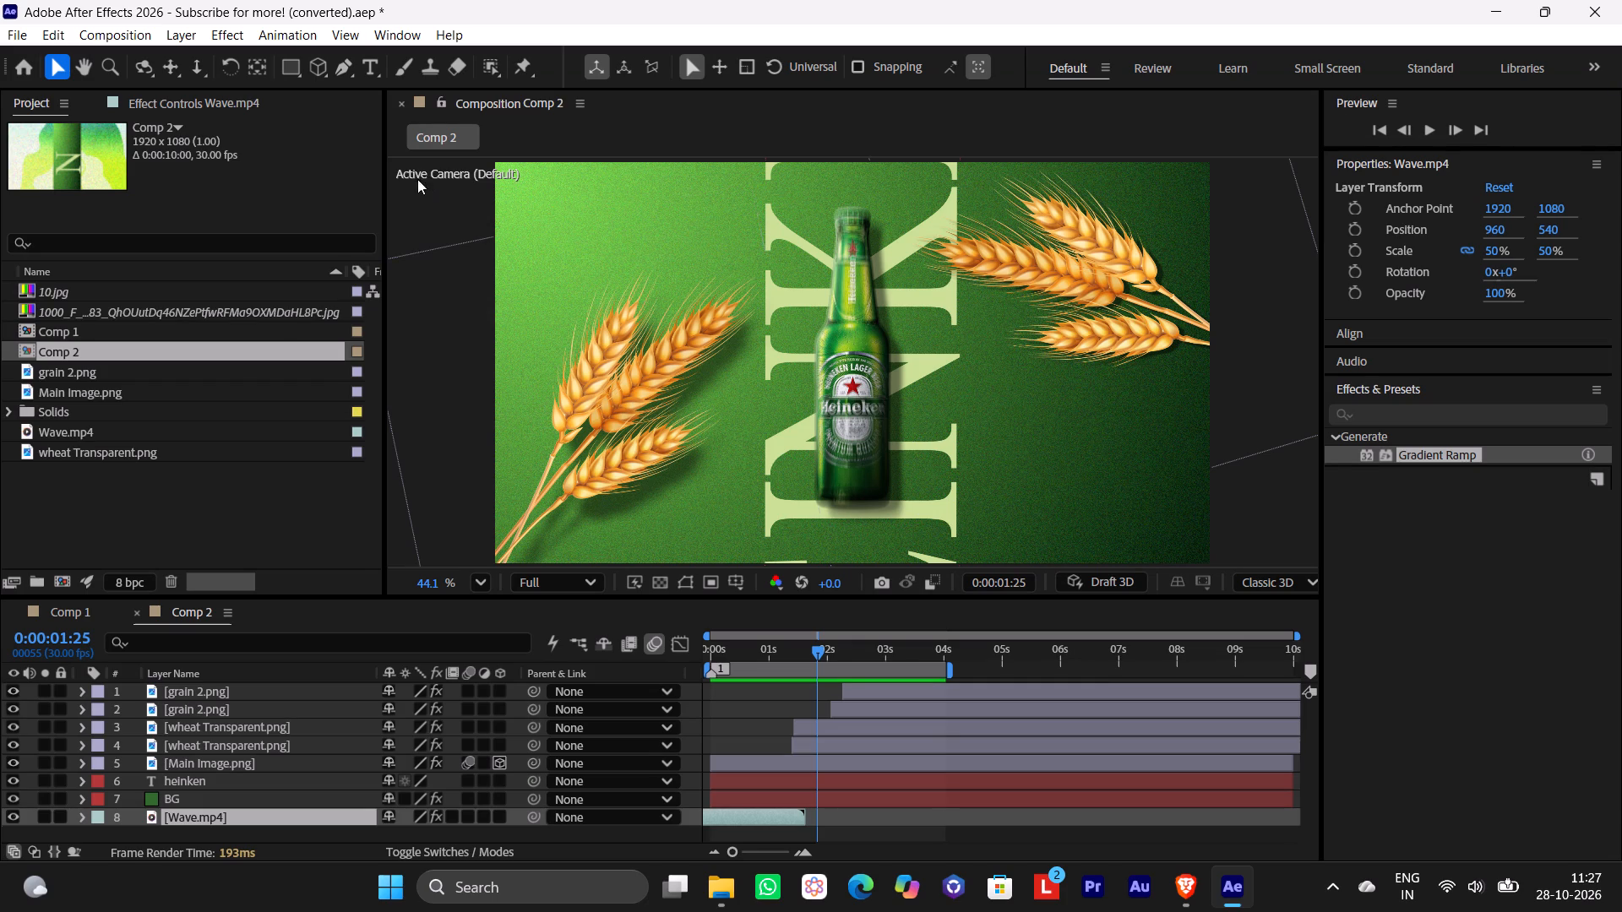
Create a new composition at 1278 x 720 px, 29.97 frames per second and 30 seconds long.
left_click(88, 33)
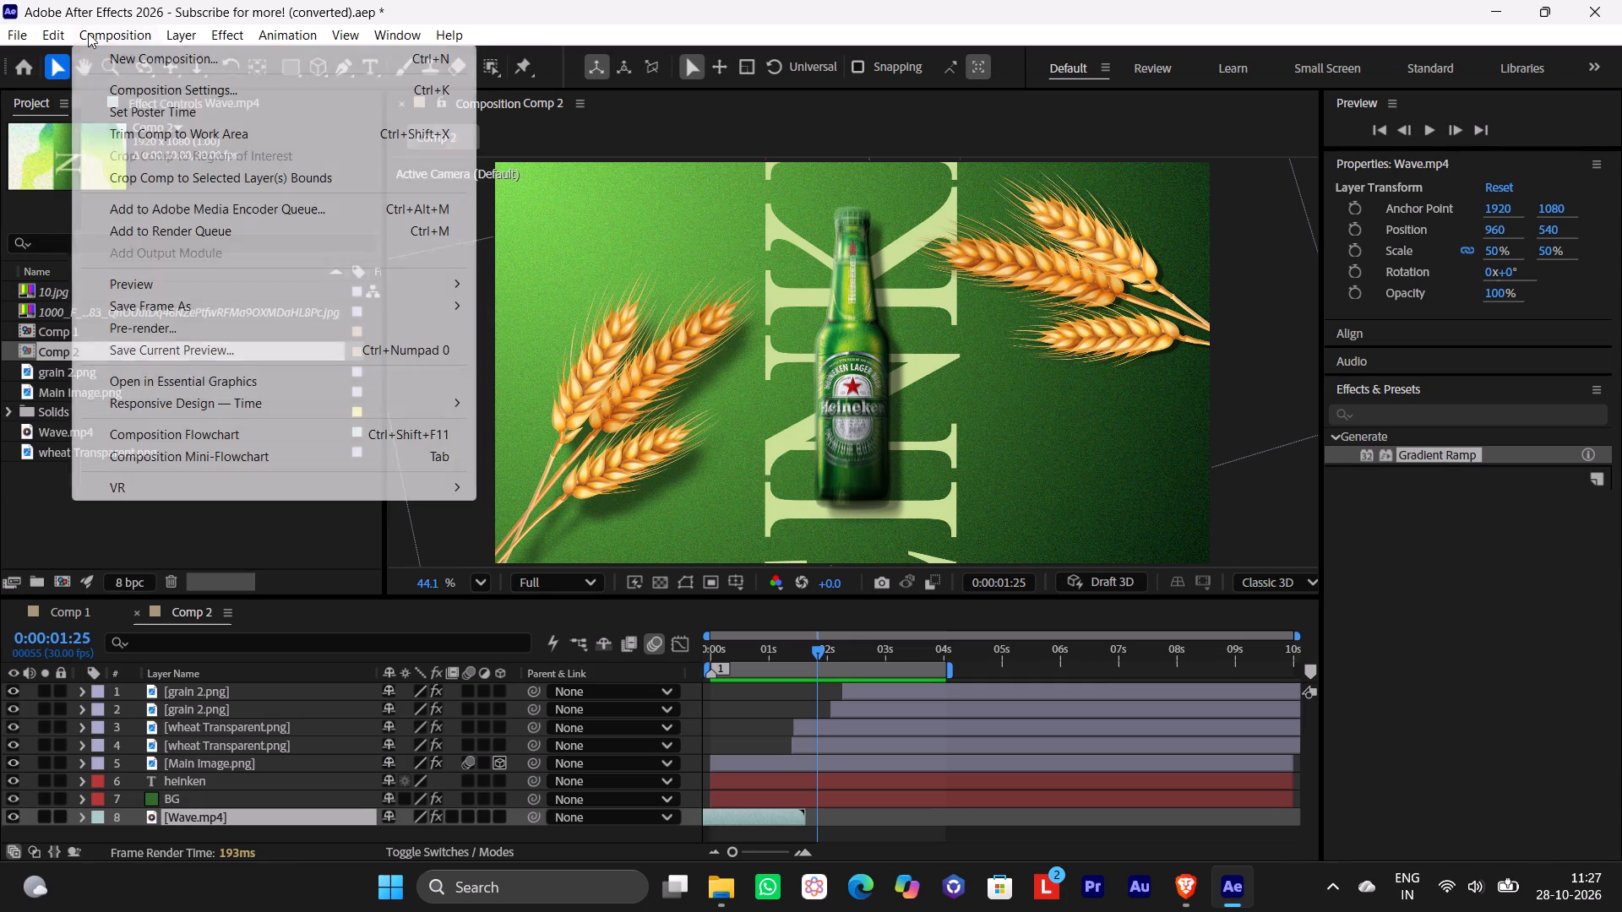
left_click(140, 62)
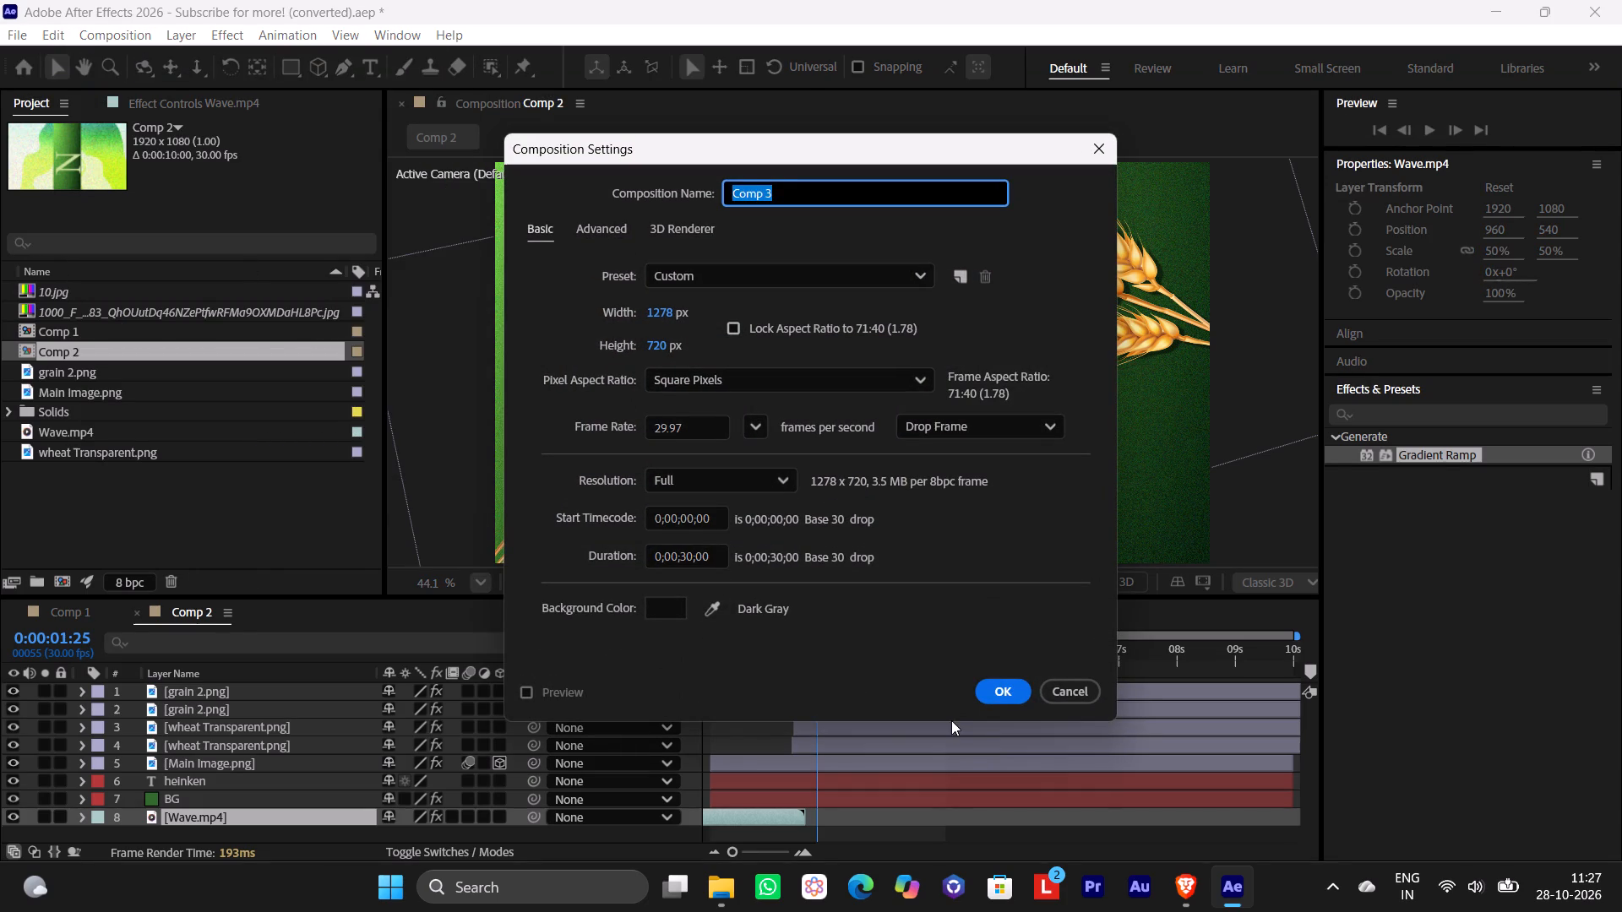
left_click(1013, 696)
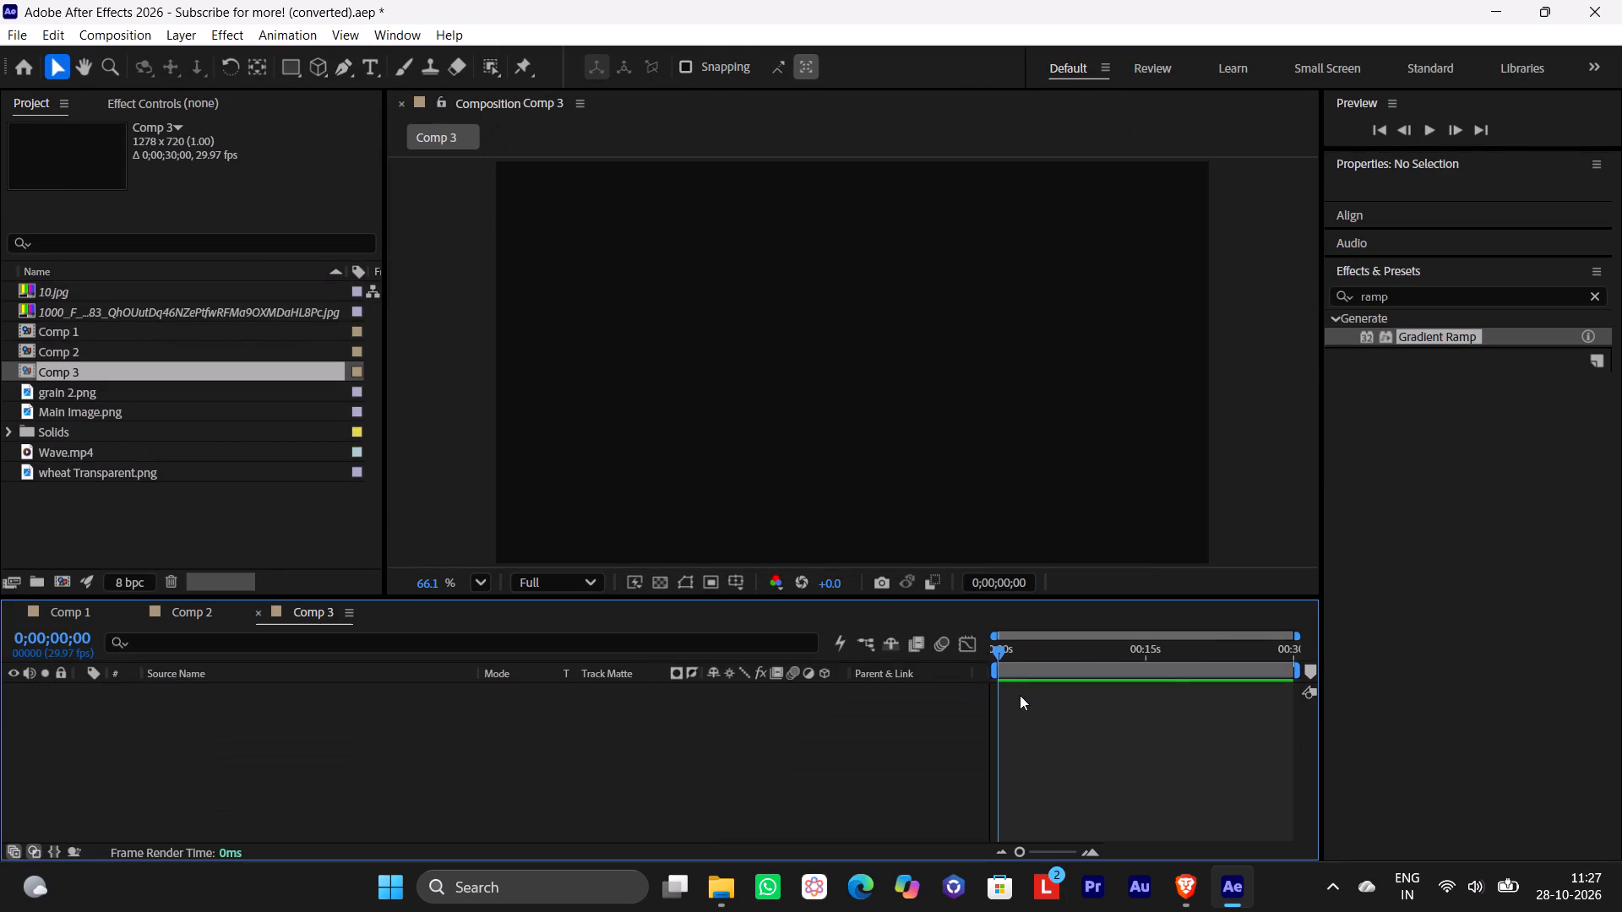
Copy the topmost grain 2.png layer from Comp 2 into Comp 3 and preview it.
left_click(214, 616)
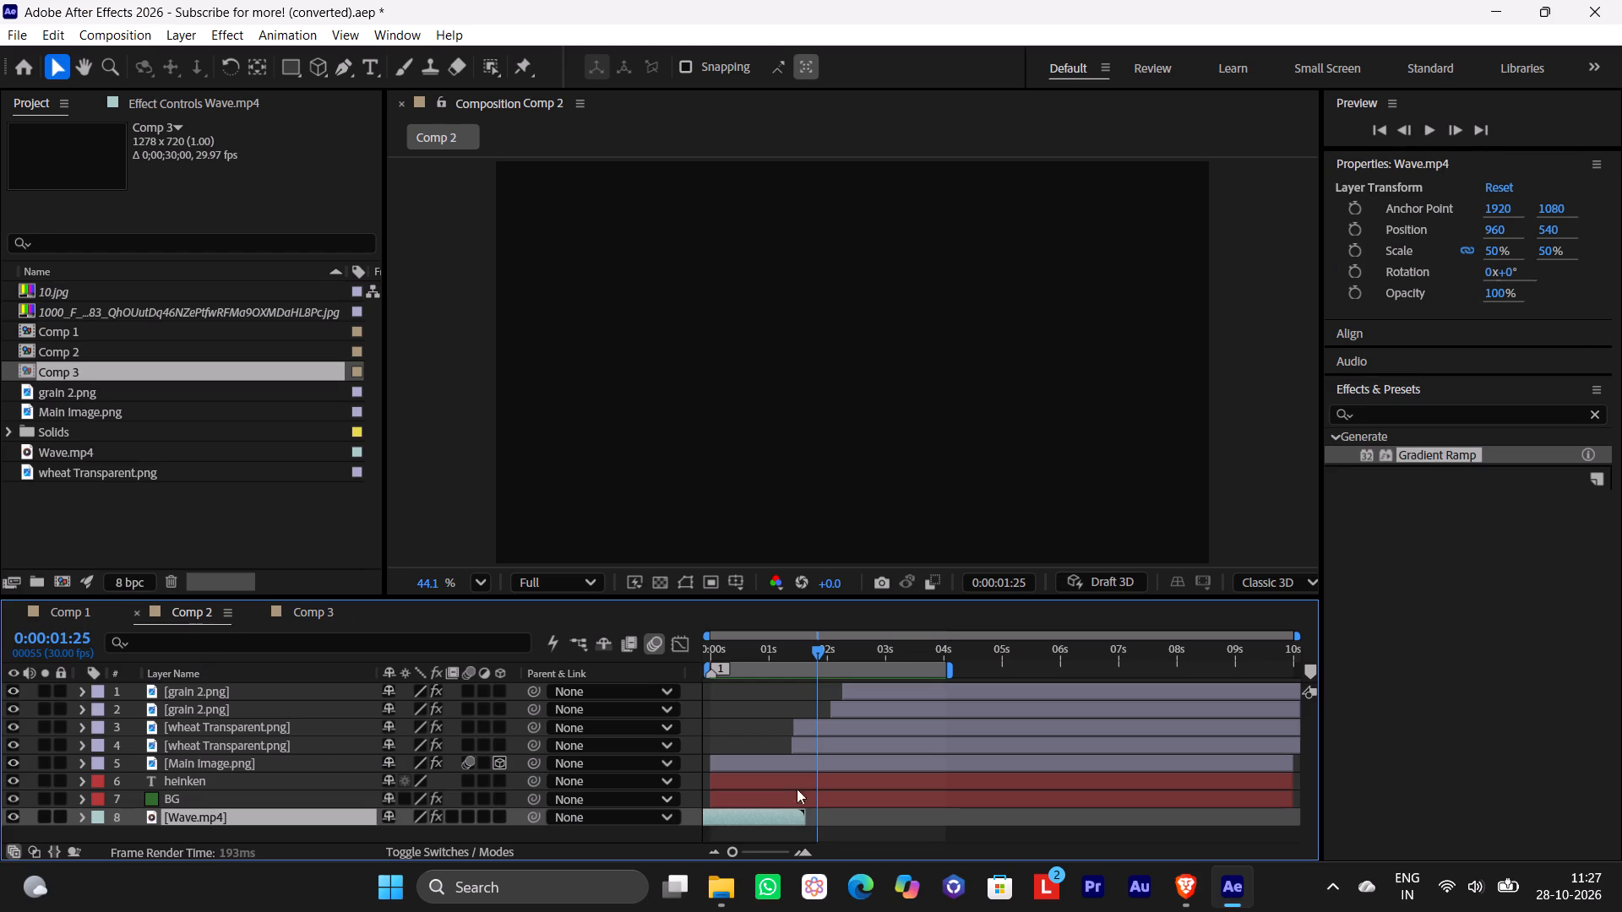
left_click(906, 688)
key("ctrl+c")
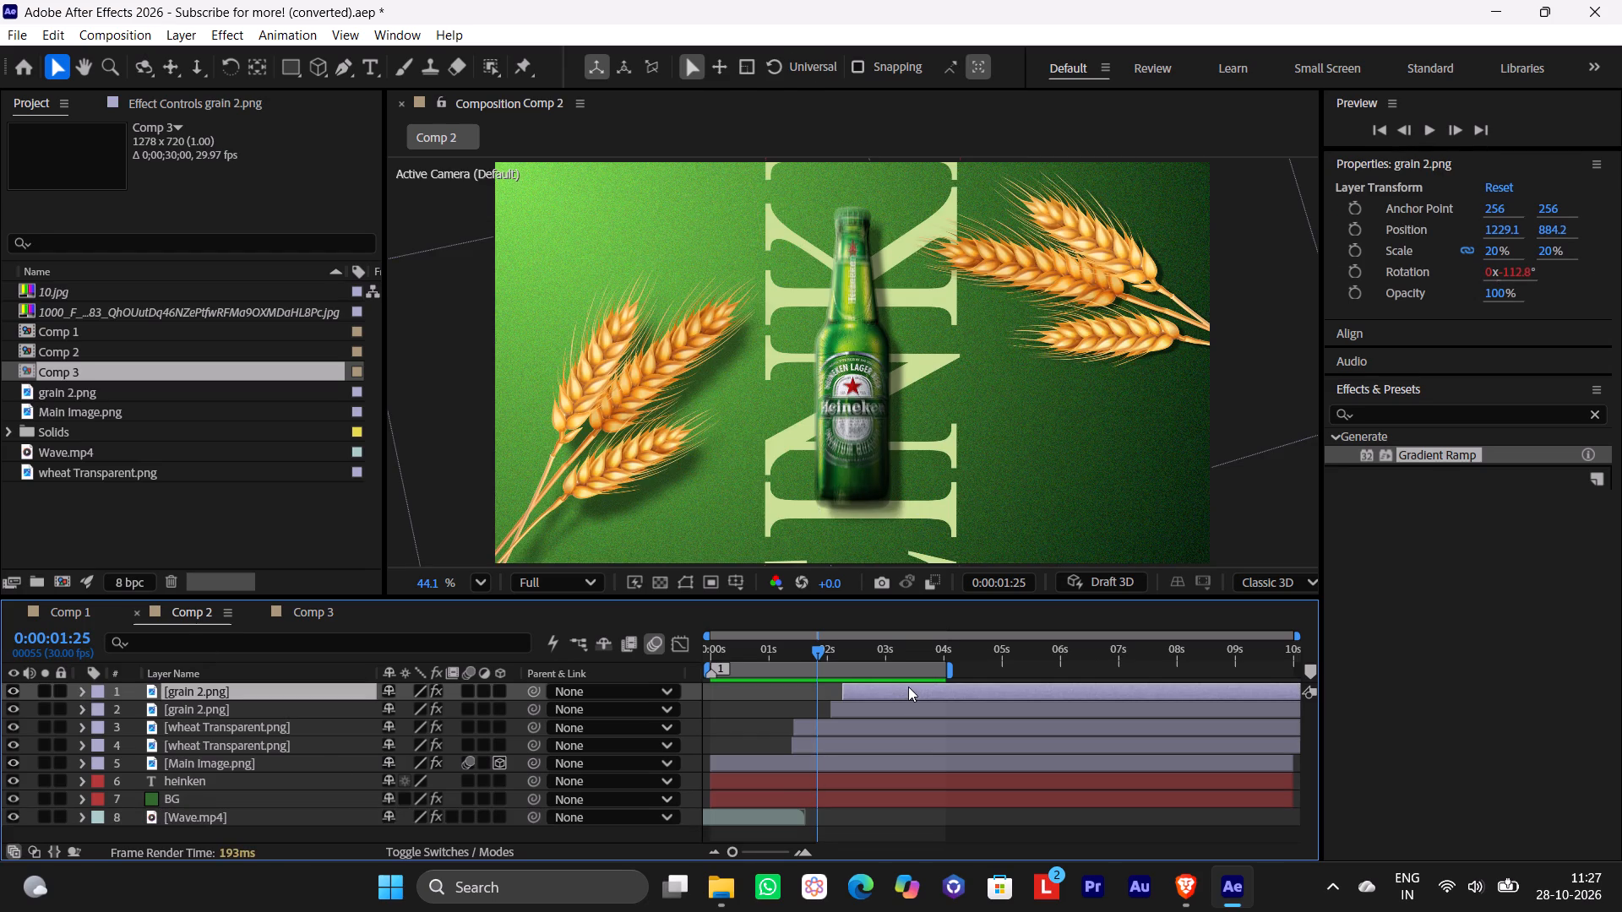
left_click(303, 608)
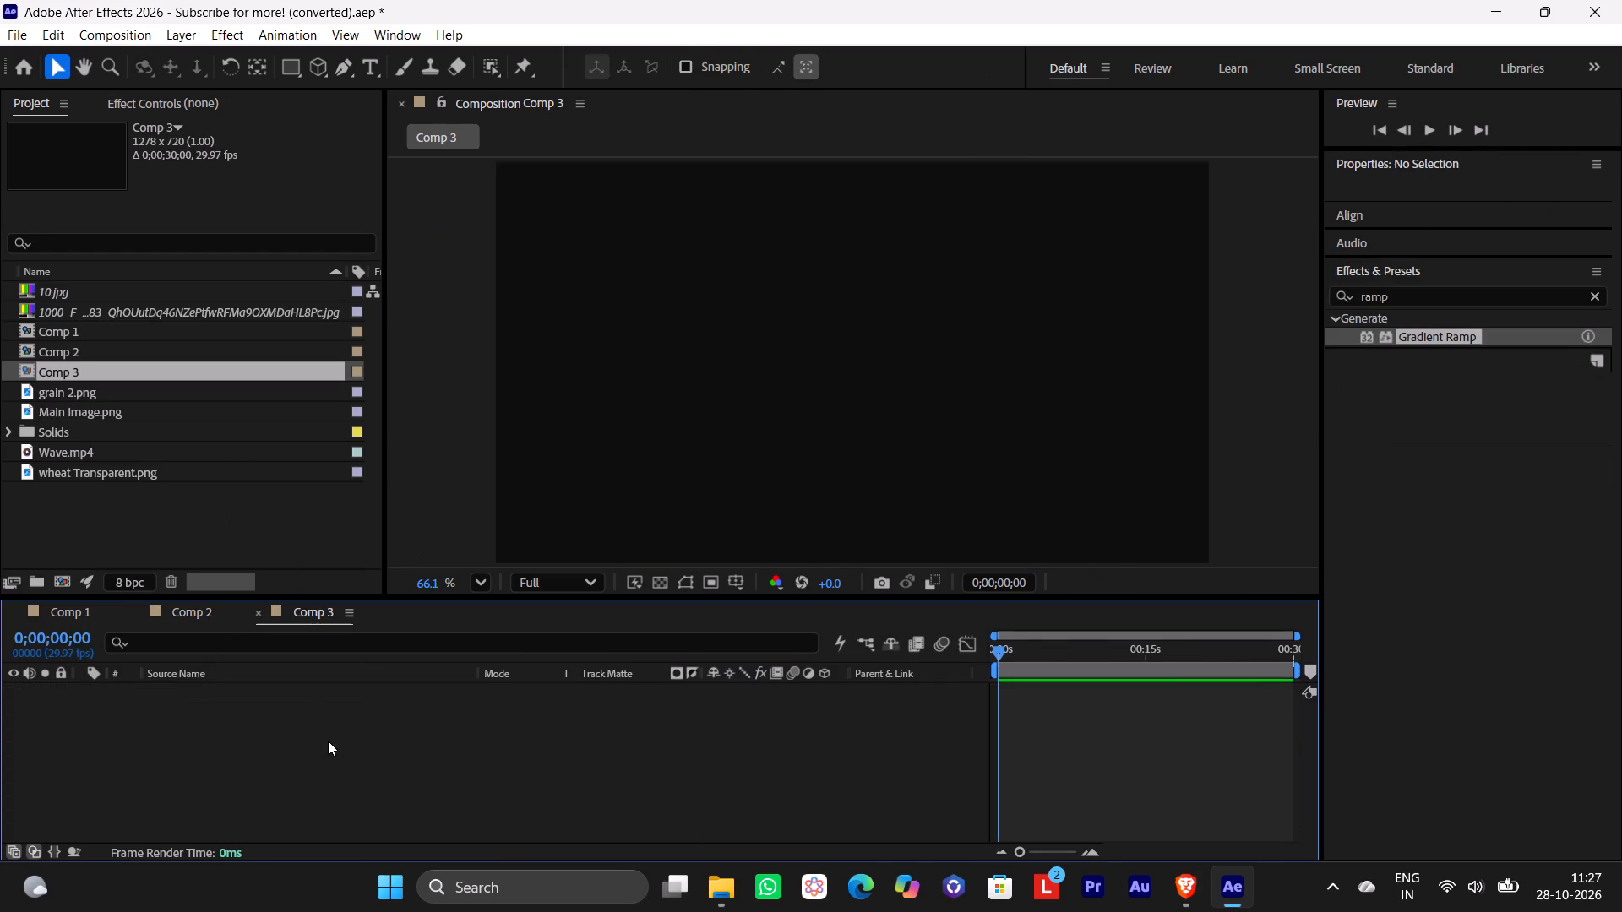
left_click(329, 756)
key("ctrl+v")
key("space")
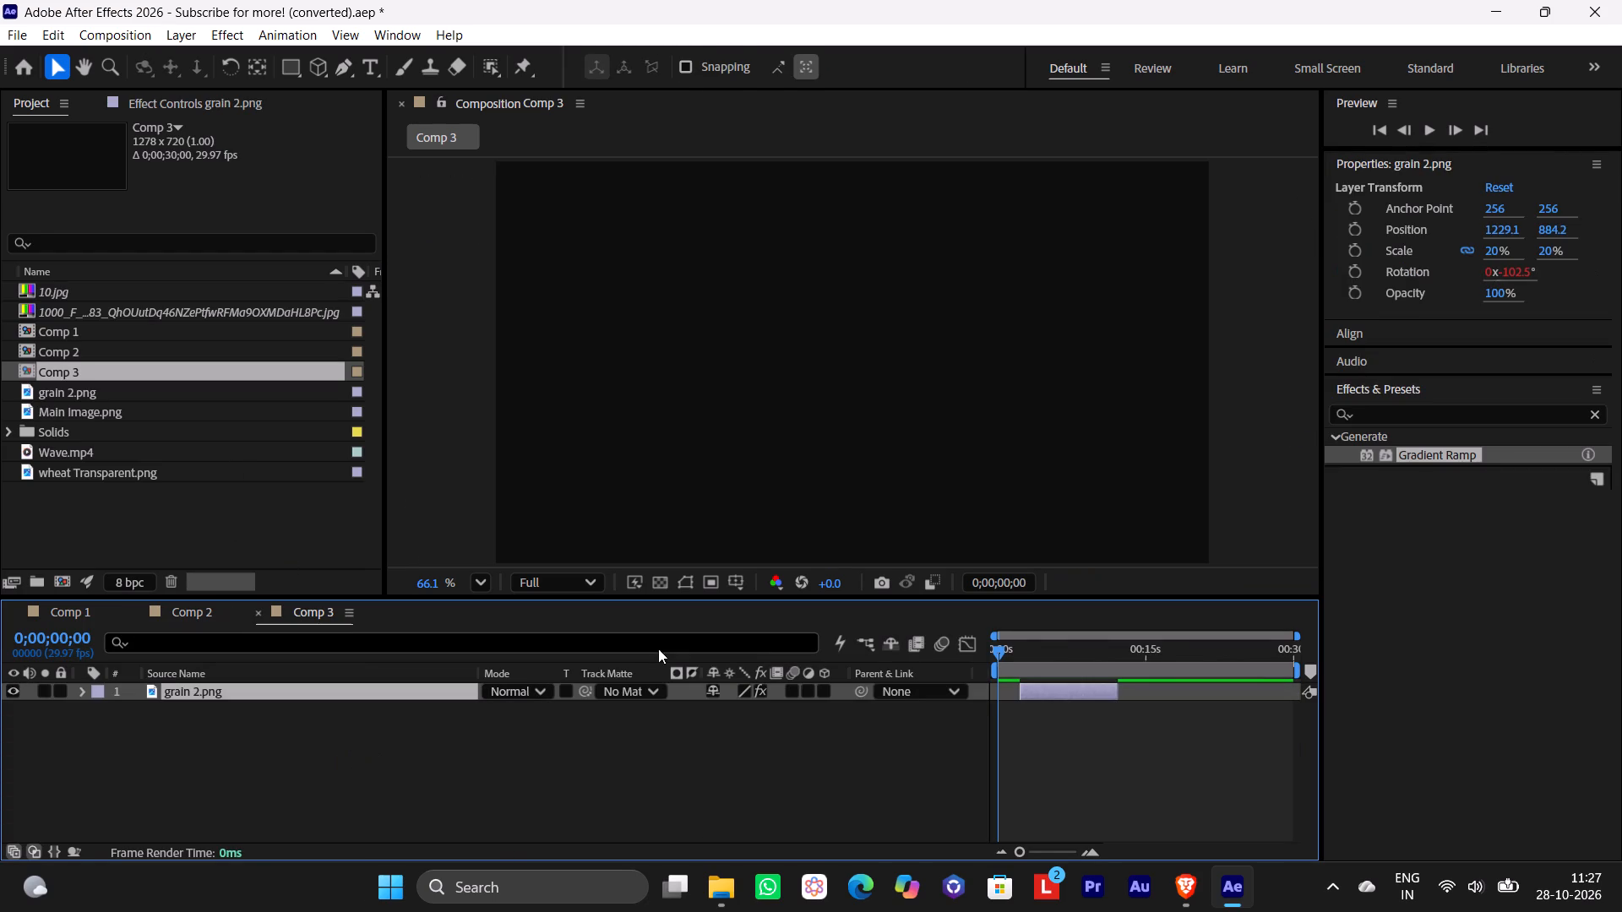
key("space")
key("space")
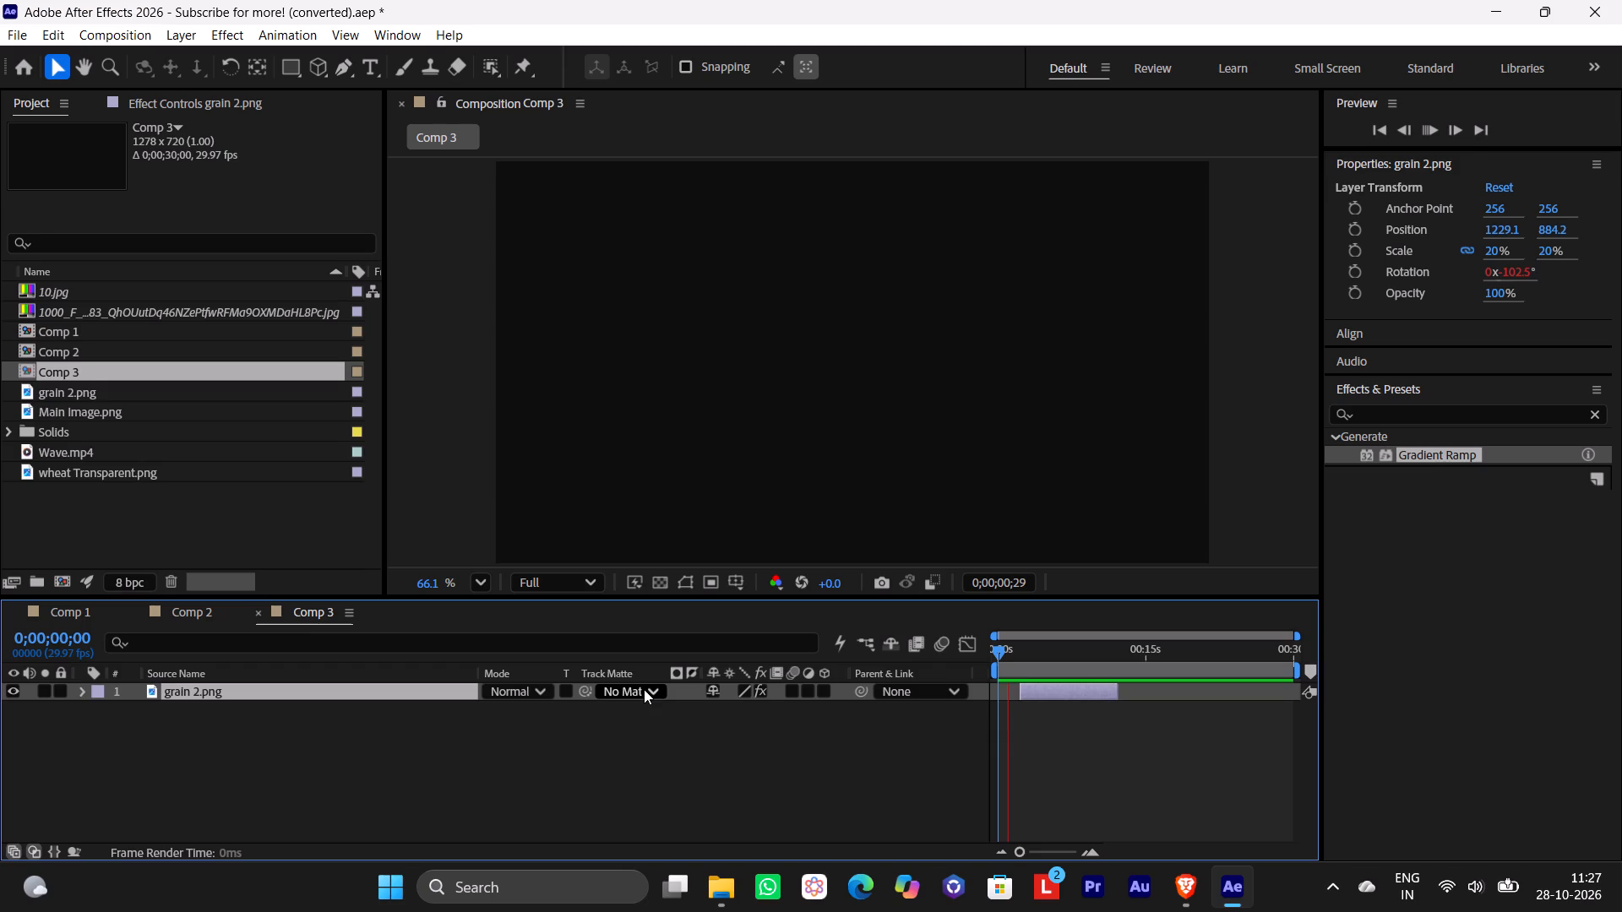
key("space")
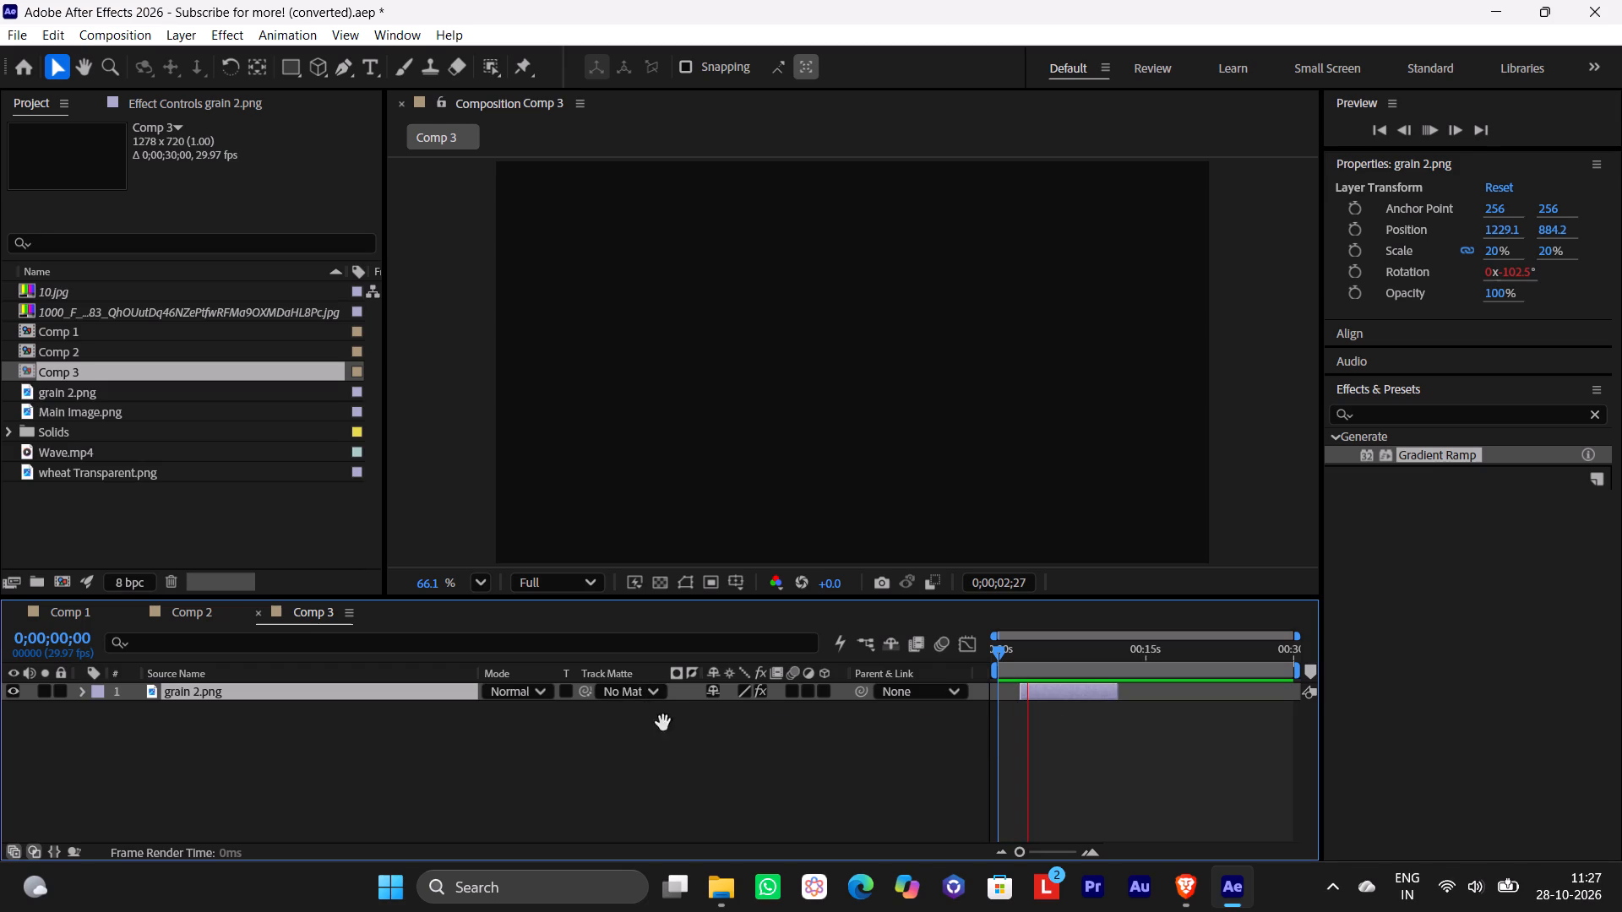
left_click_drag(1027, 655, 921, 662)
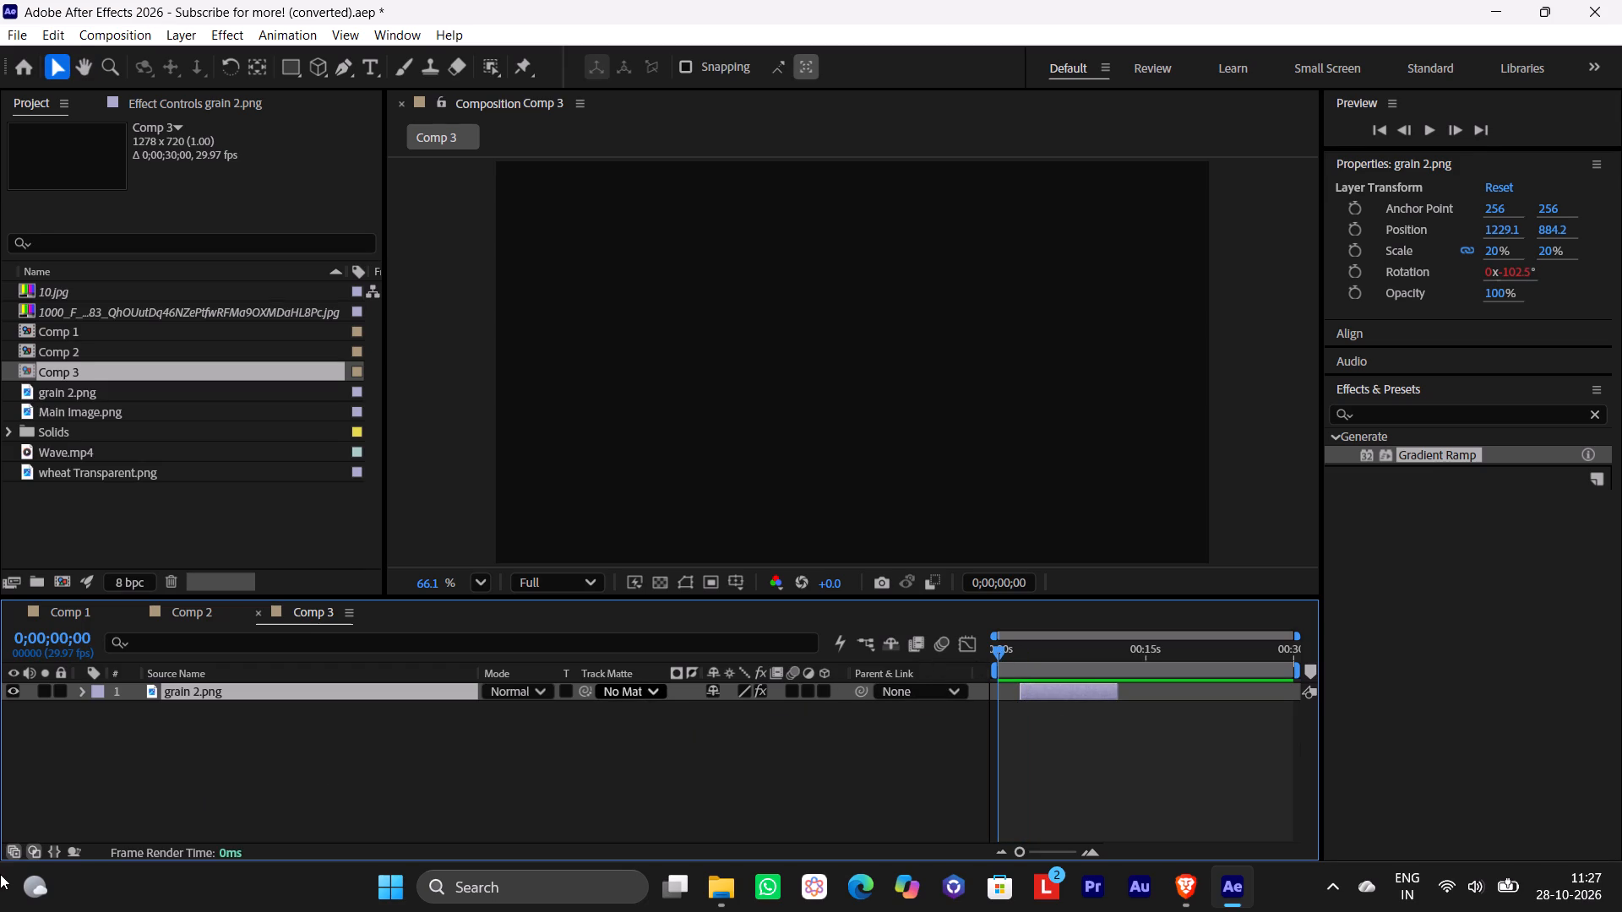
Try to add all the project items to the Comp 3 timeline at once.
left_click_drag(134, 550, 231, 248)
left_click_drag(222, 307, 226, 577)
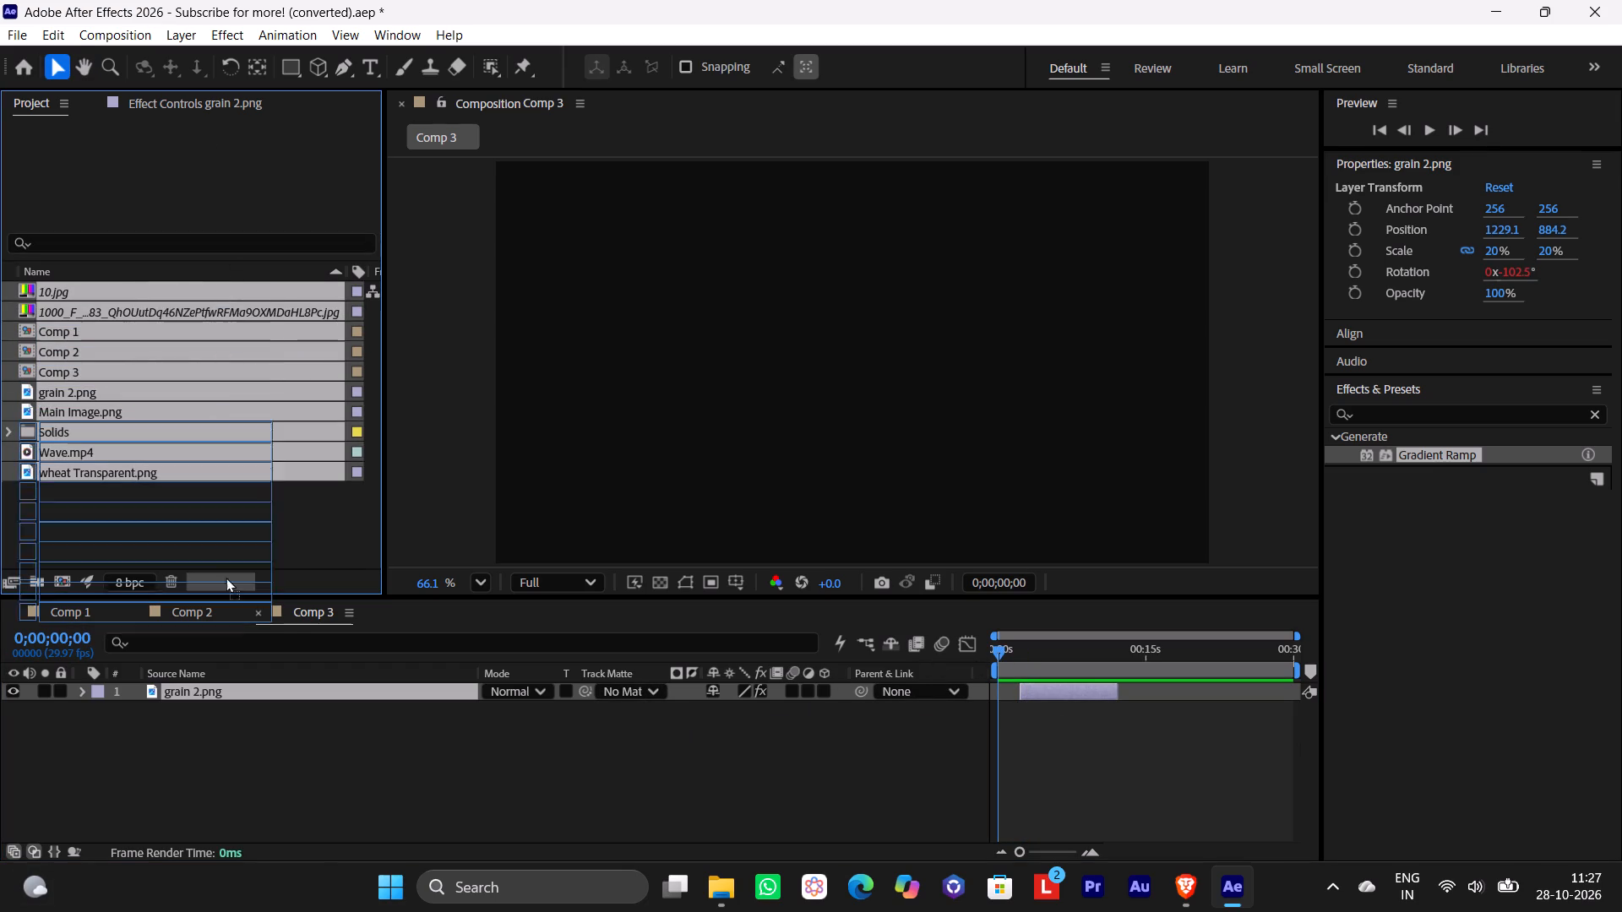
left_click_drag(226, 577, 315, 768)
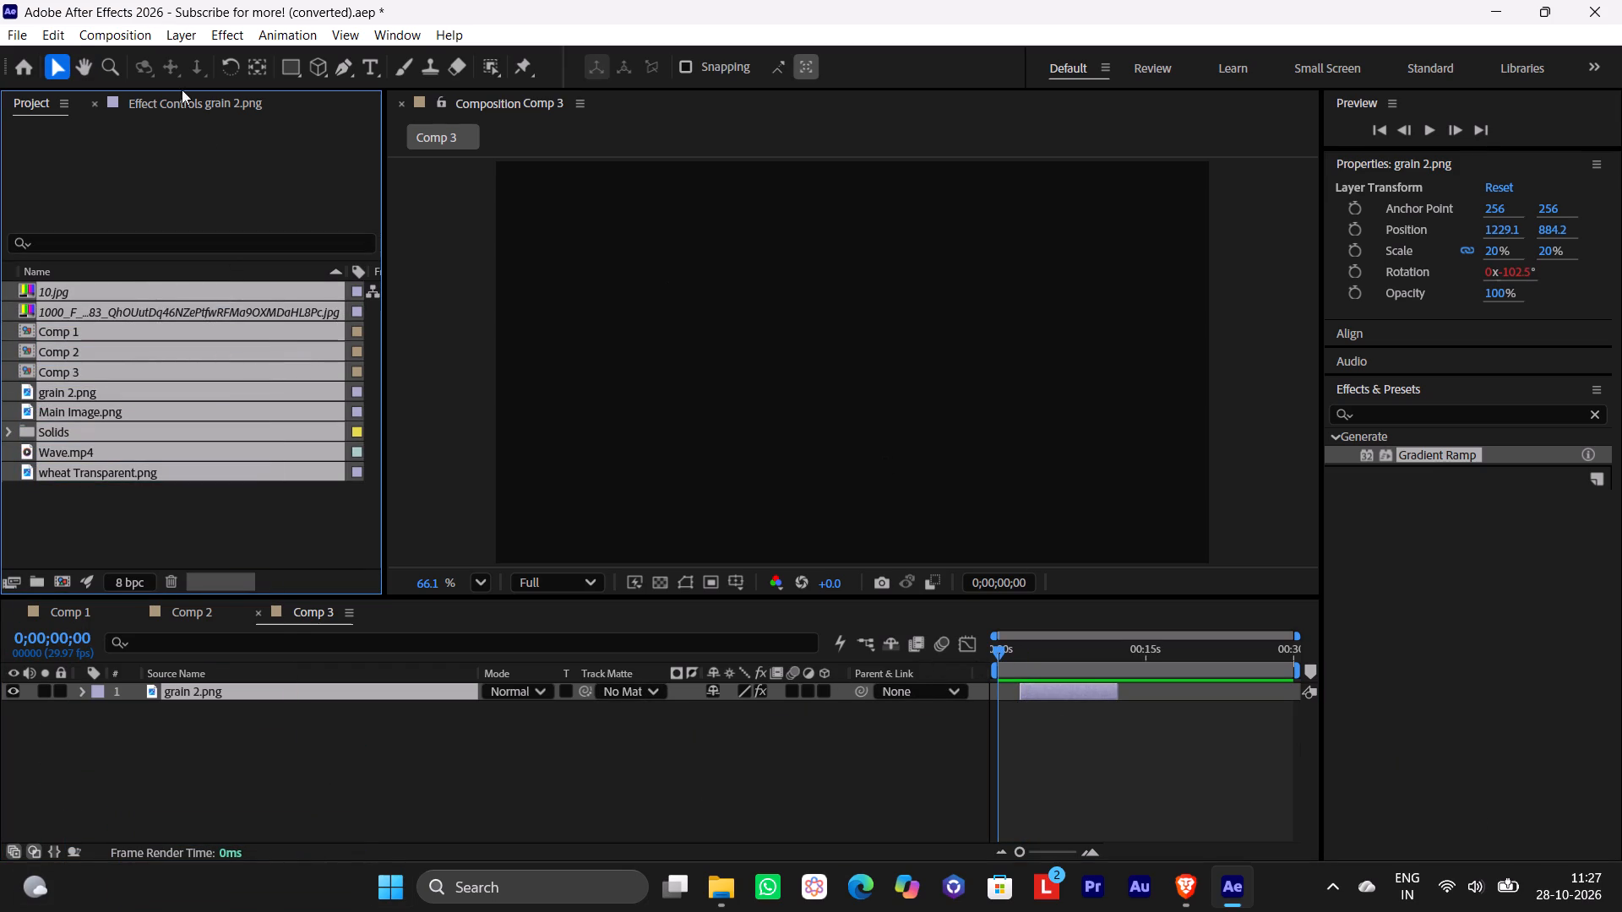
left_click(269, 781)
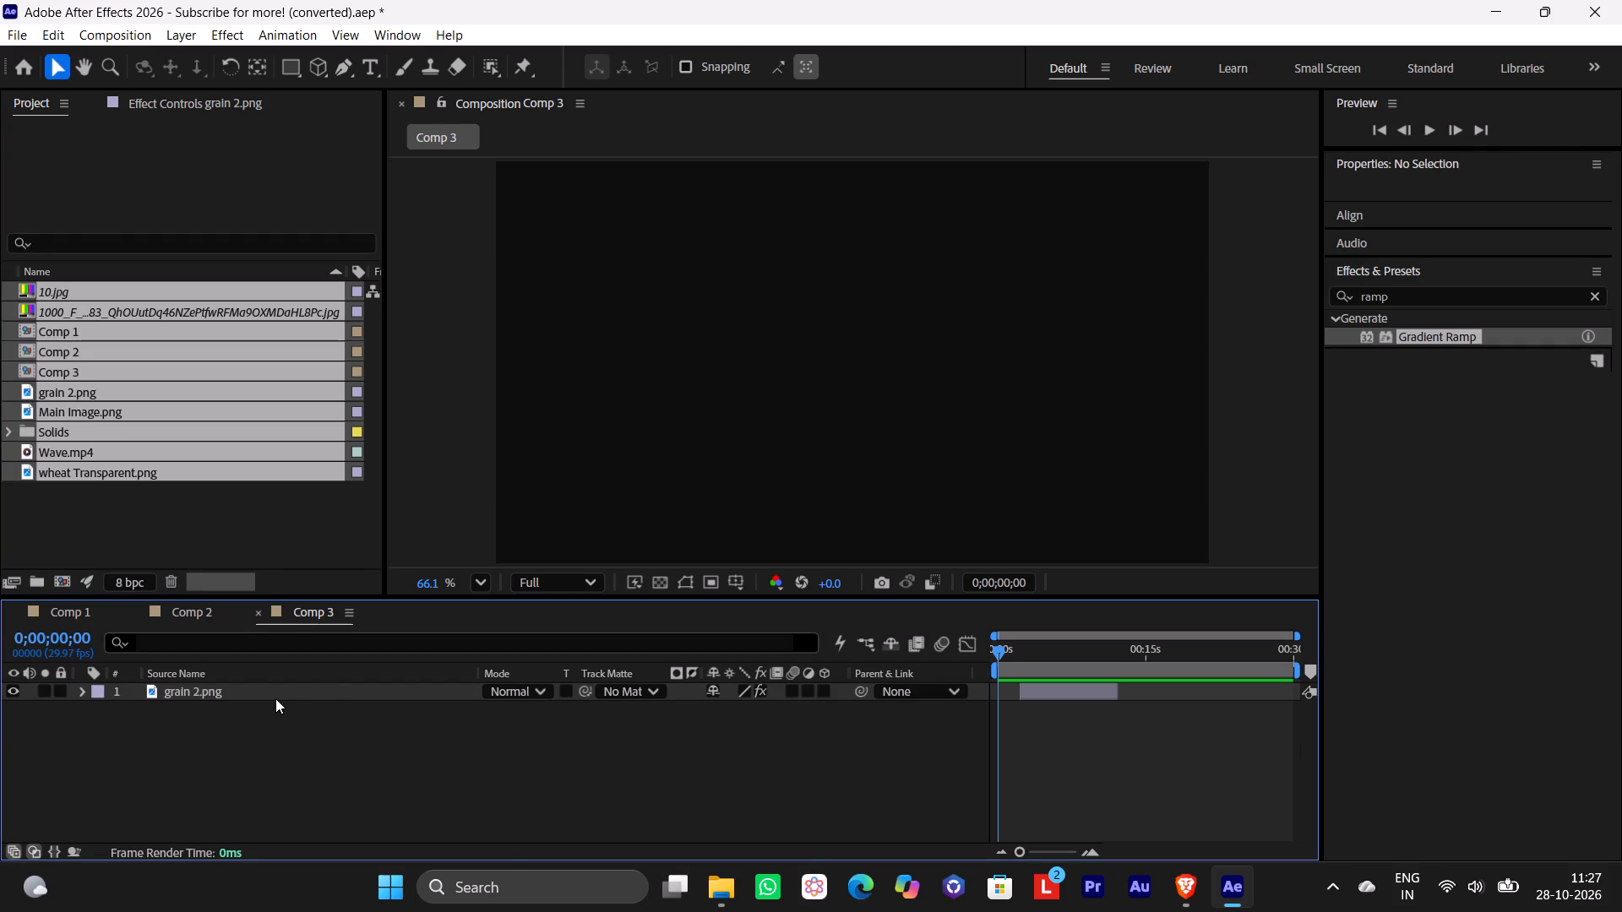
Copy the second grain 2.png layer in Comp 2 and bring the starts of both grain layers forward to about 1 second.
left_click(197, 611)
left_click(859, 712)
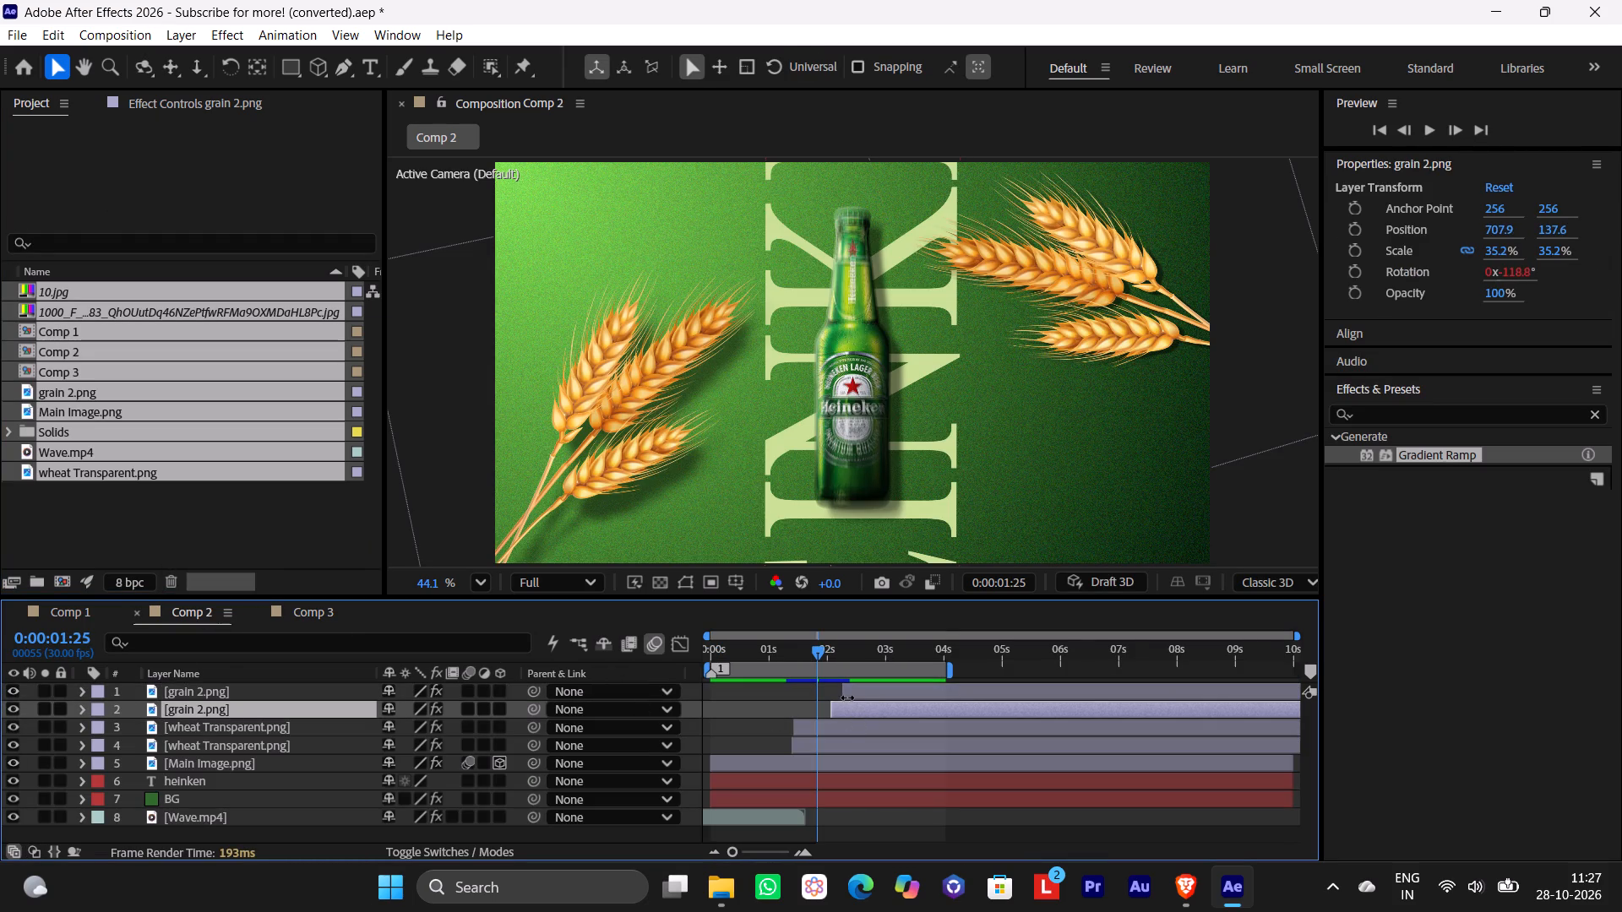
key("ctrl+c")
left_click_drag(847, 694, 776, 603, "ctrl")
left_click_drag(722, 489, 650, 314, "ctrl")
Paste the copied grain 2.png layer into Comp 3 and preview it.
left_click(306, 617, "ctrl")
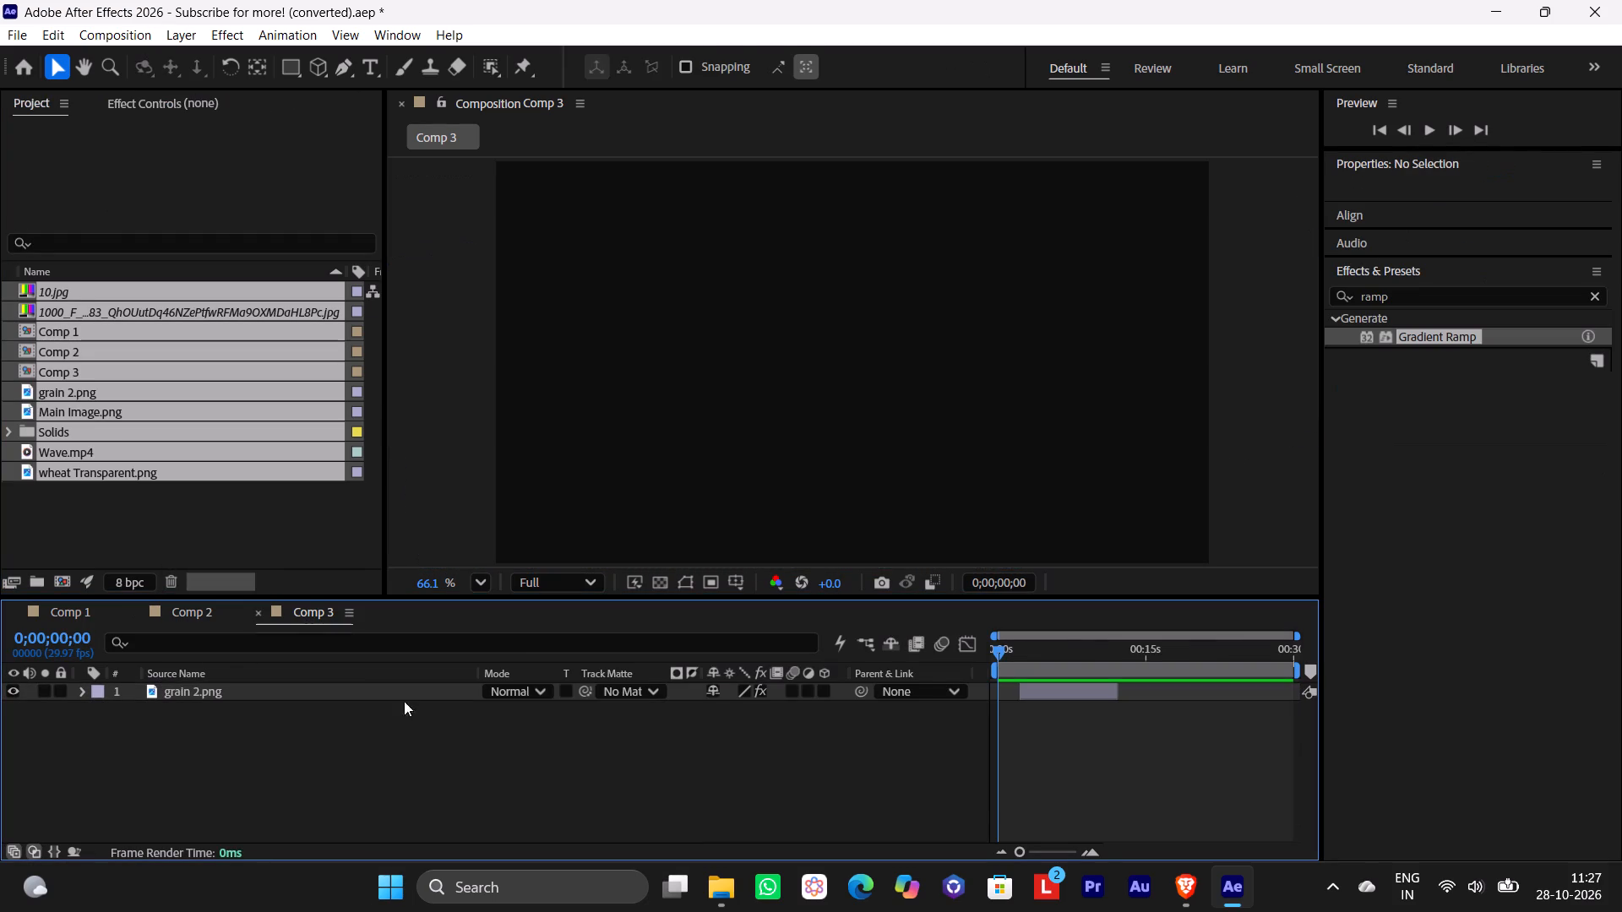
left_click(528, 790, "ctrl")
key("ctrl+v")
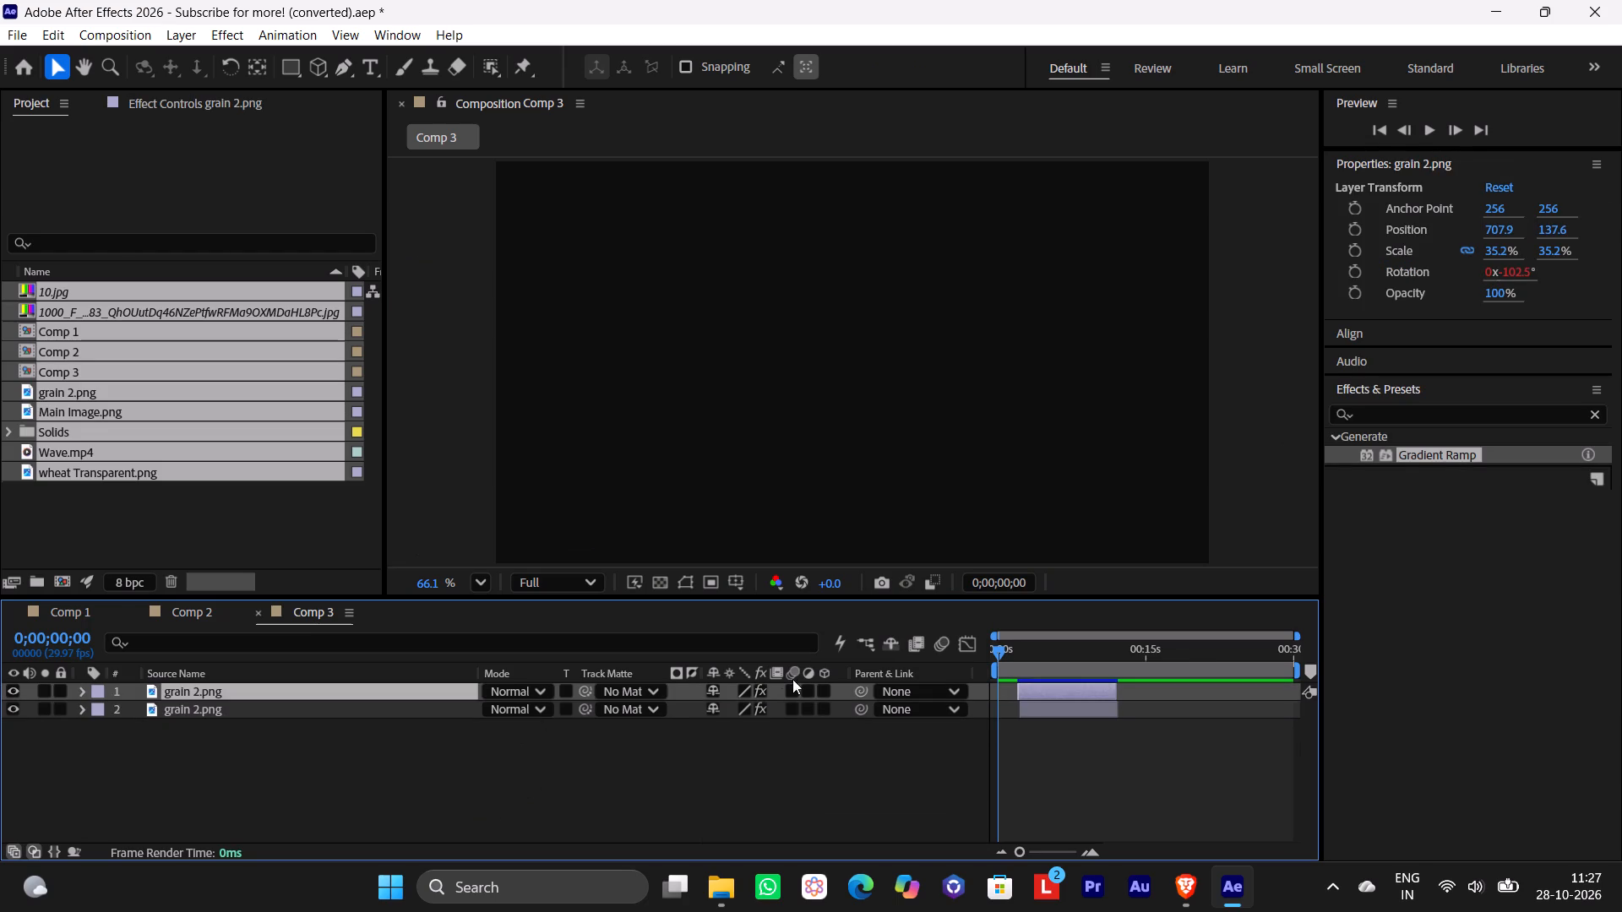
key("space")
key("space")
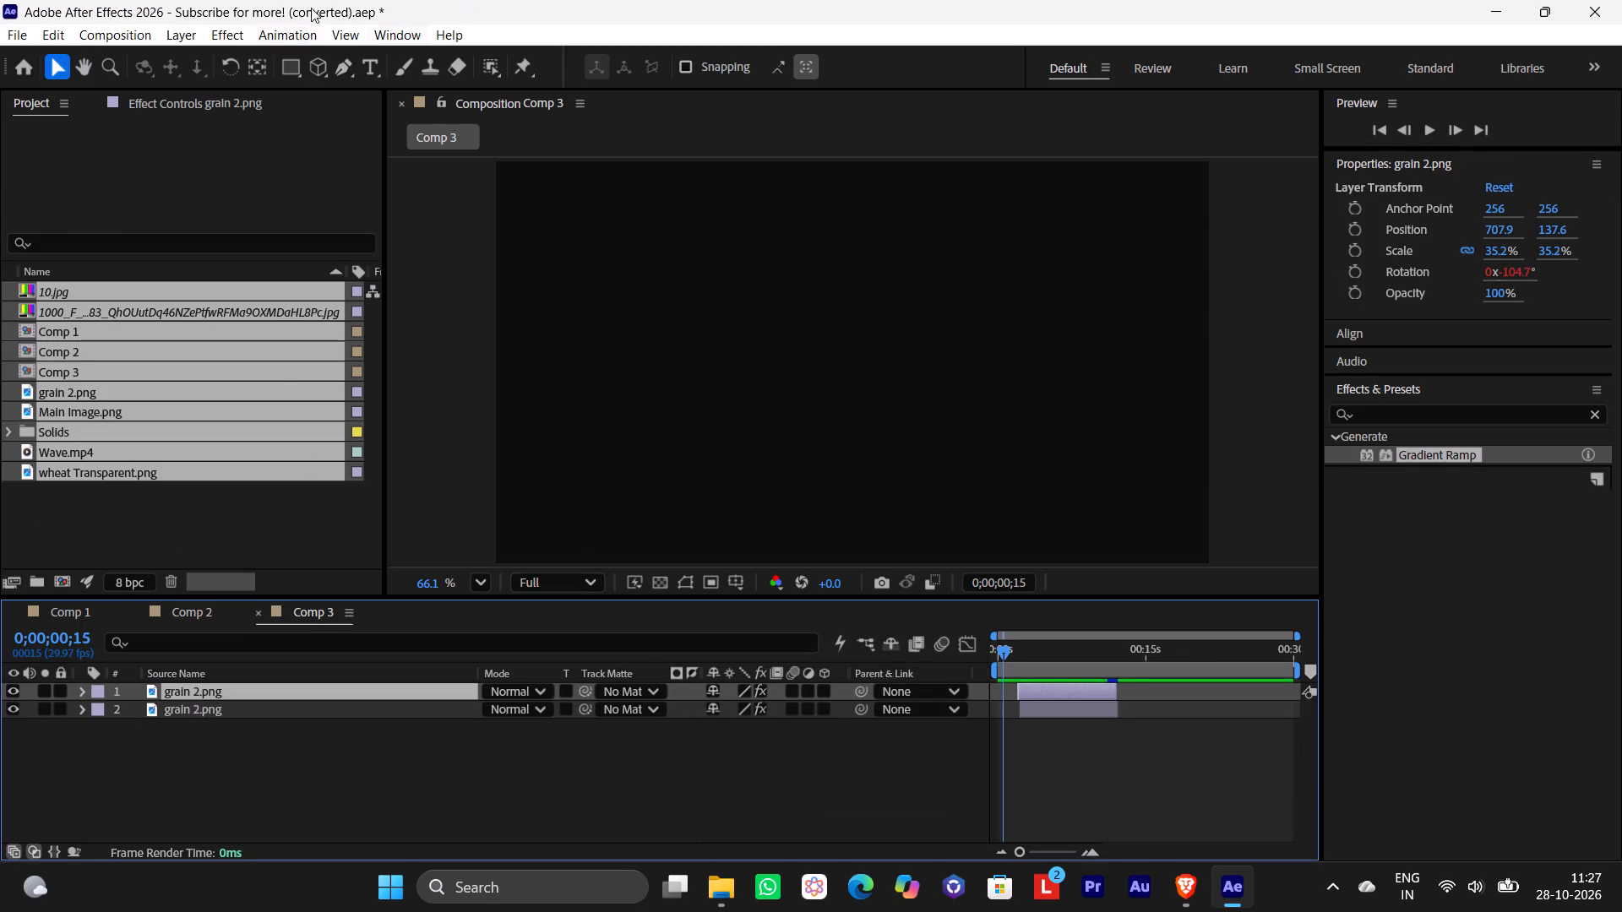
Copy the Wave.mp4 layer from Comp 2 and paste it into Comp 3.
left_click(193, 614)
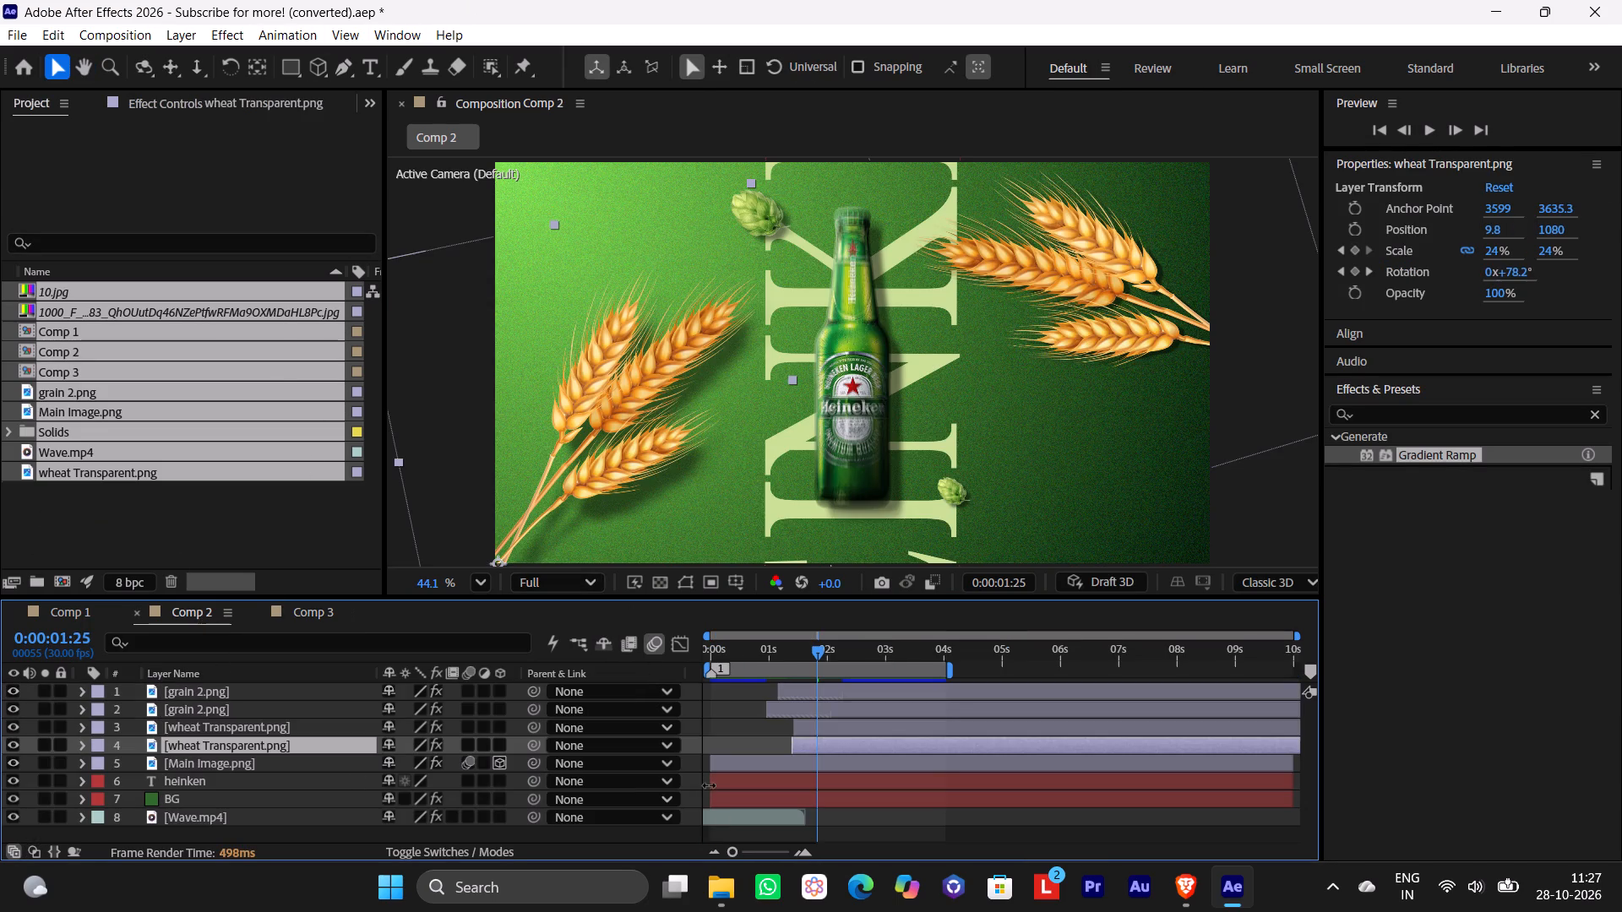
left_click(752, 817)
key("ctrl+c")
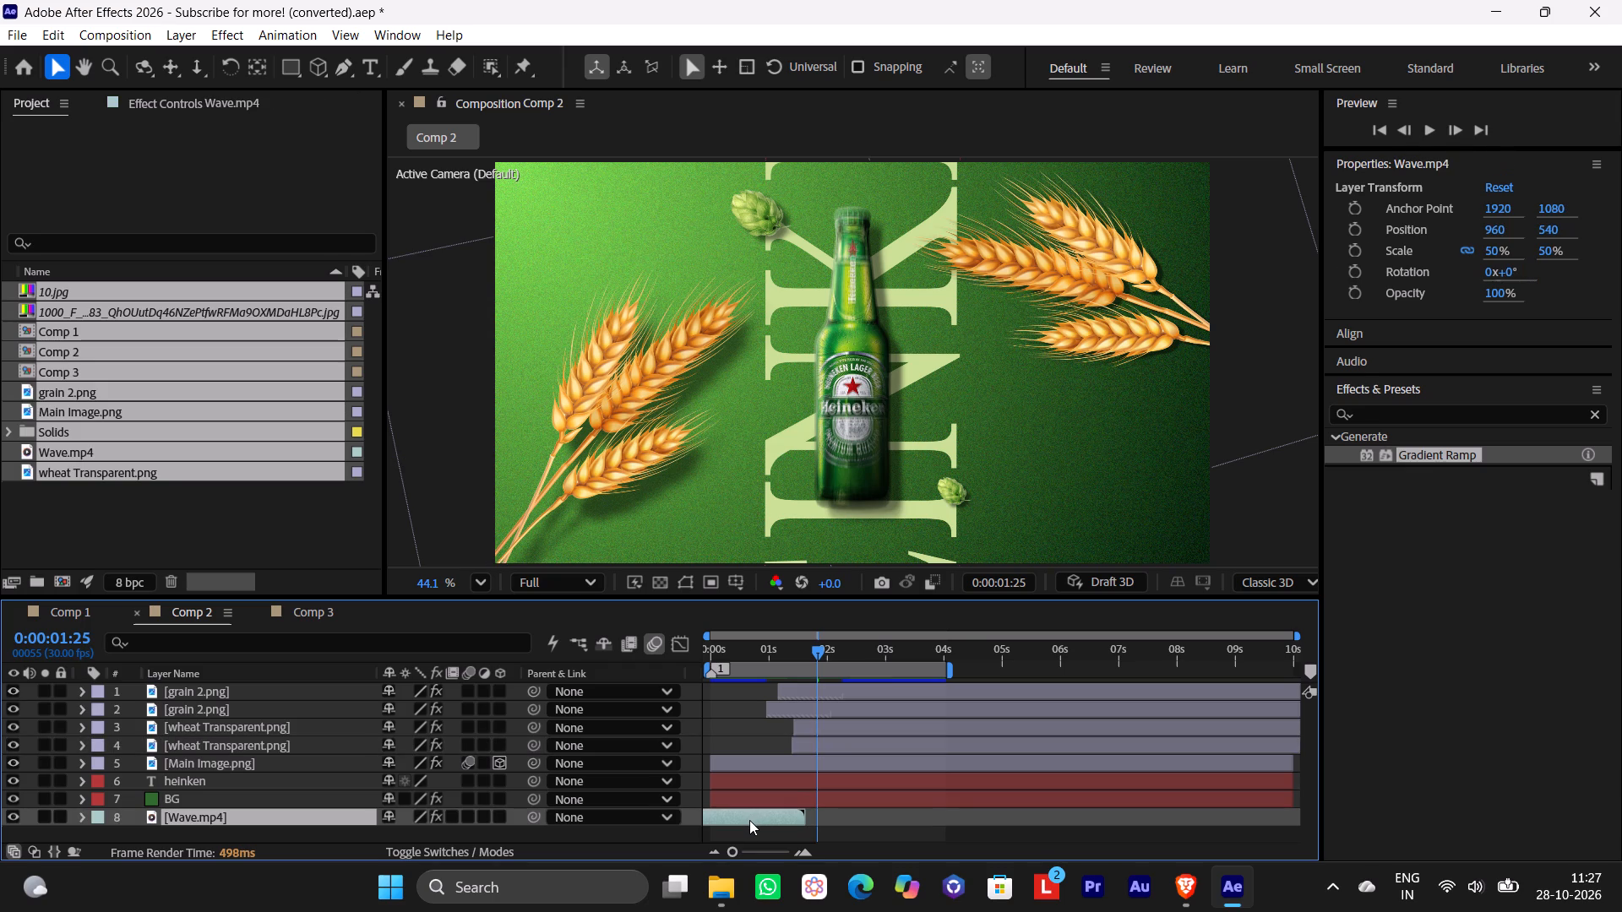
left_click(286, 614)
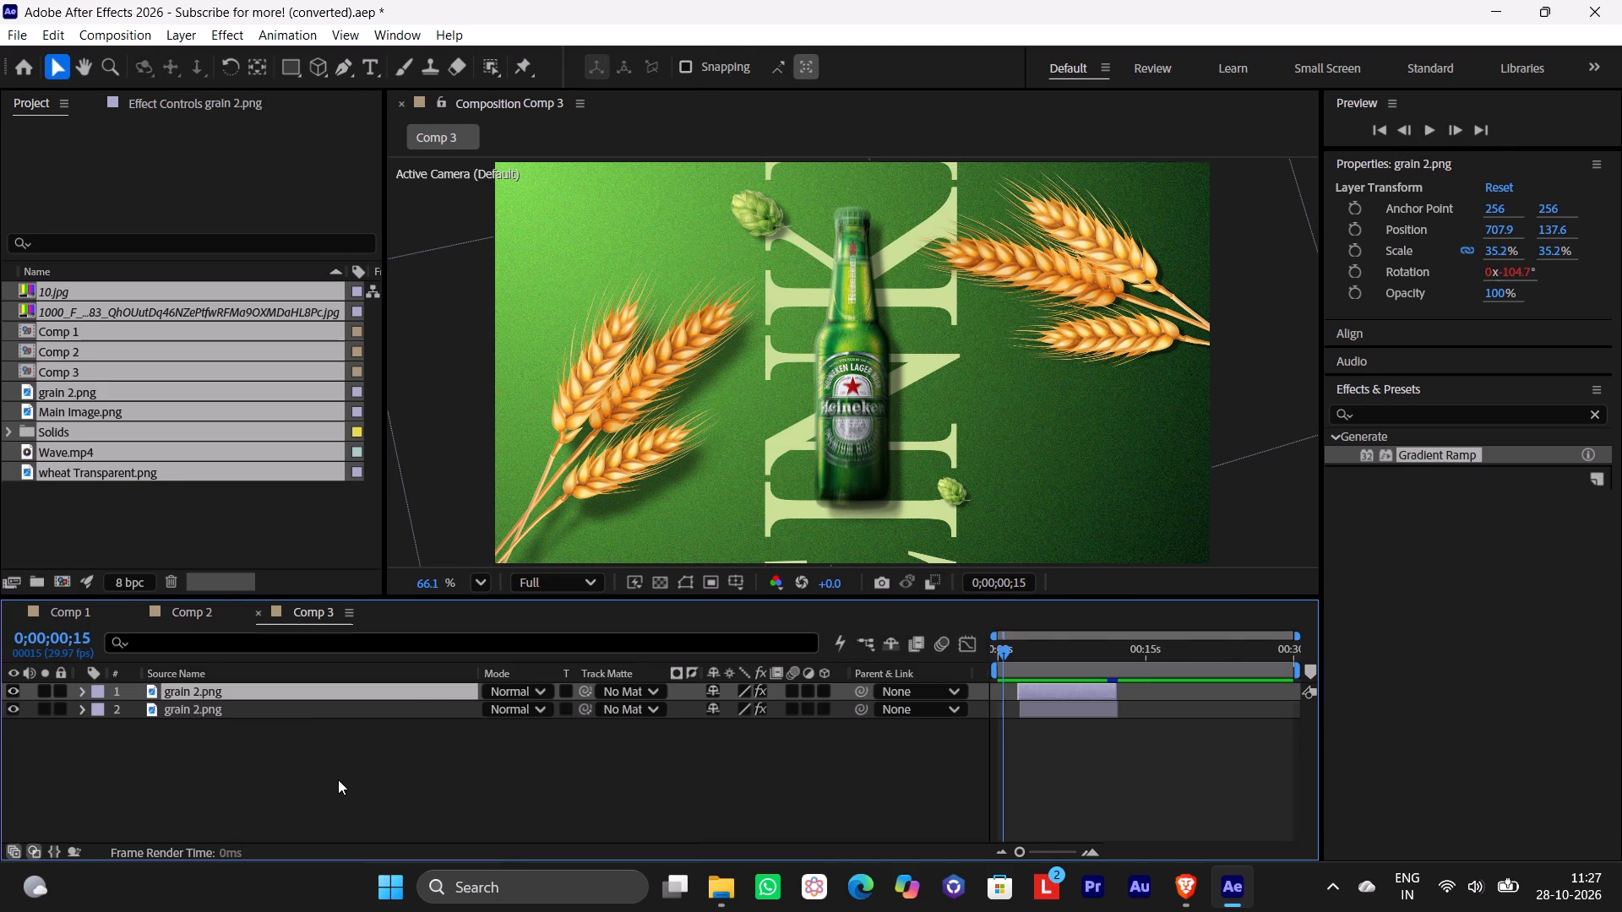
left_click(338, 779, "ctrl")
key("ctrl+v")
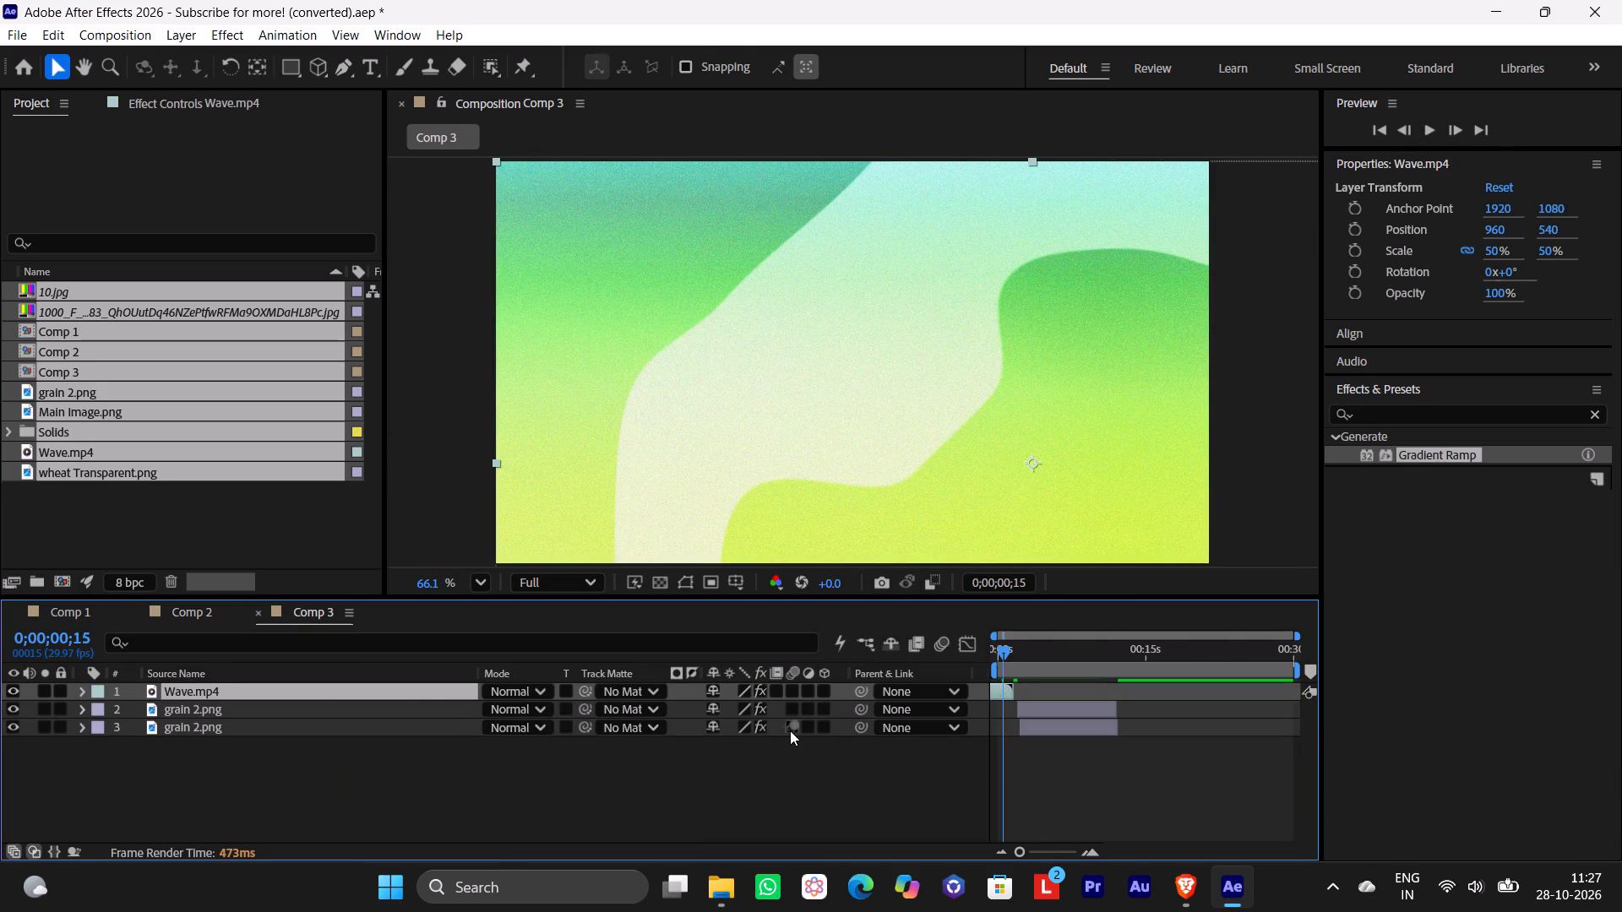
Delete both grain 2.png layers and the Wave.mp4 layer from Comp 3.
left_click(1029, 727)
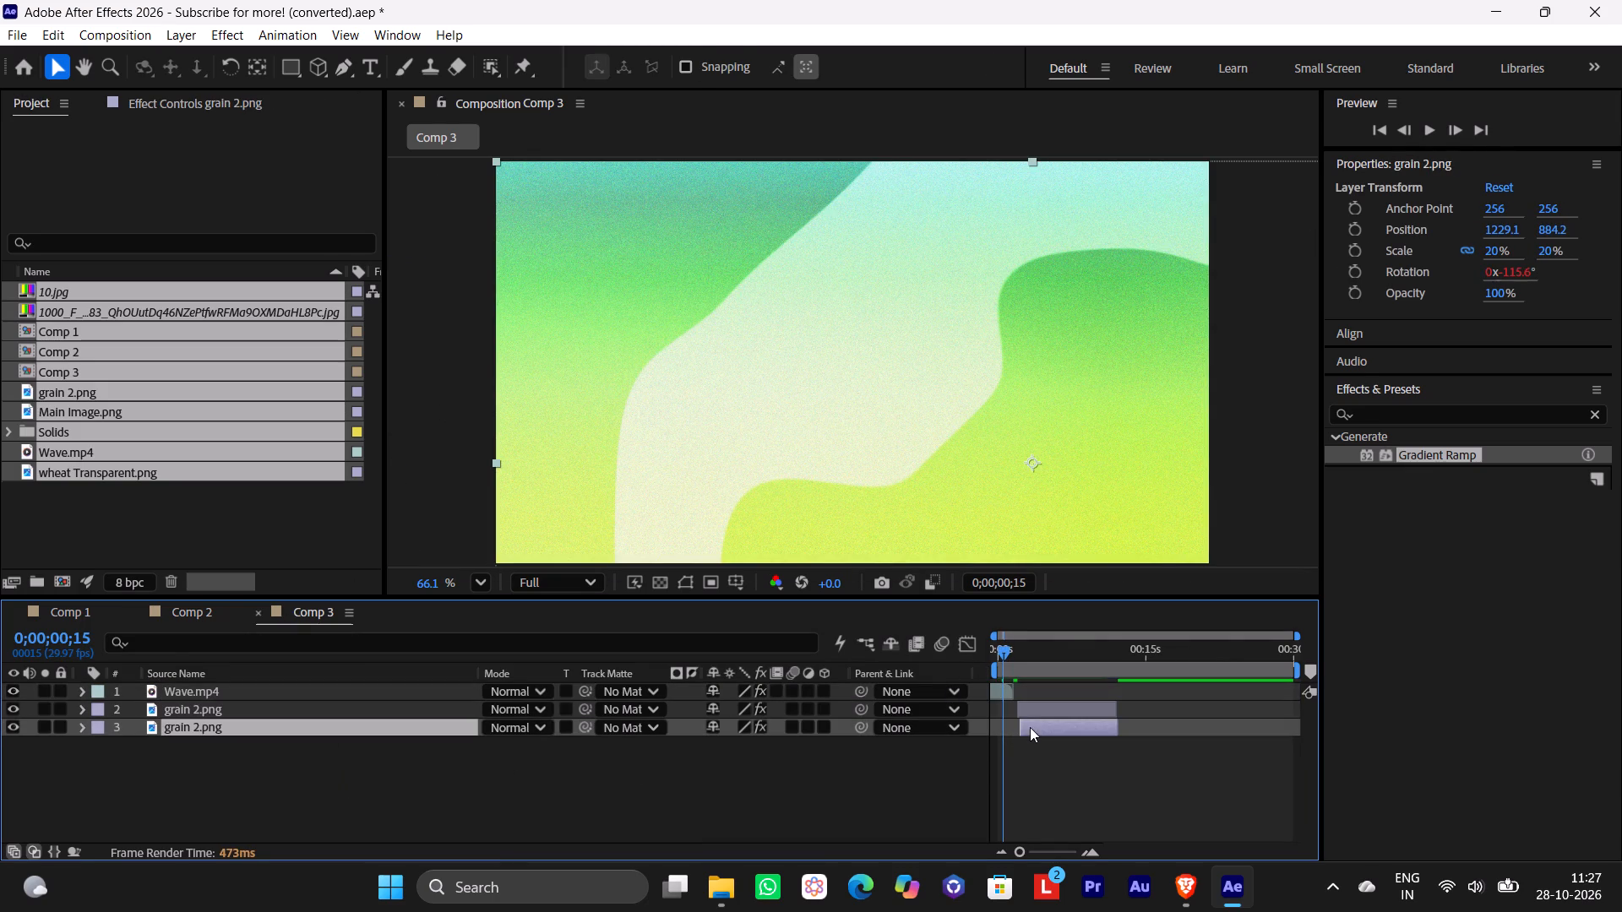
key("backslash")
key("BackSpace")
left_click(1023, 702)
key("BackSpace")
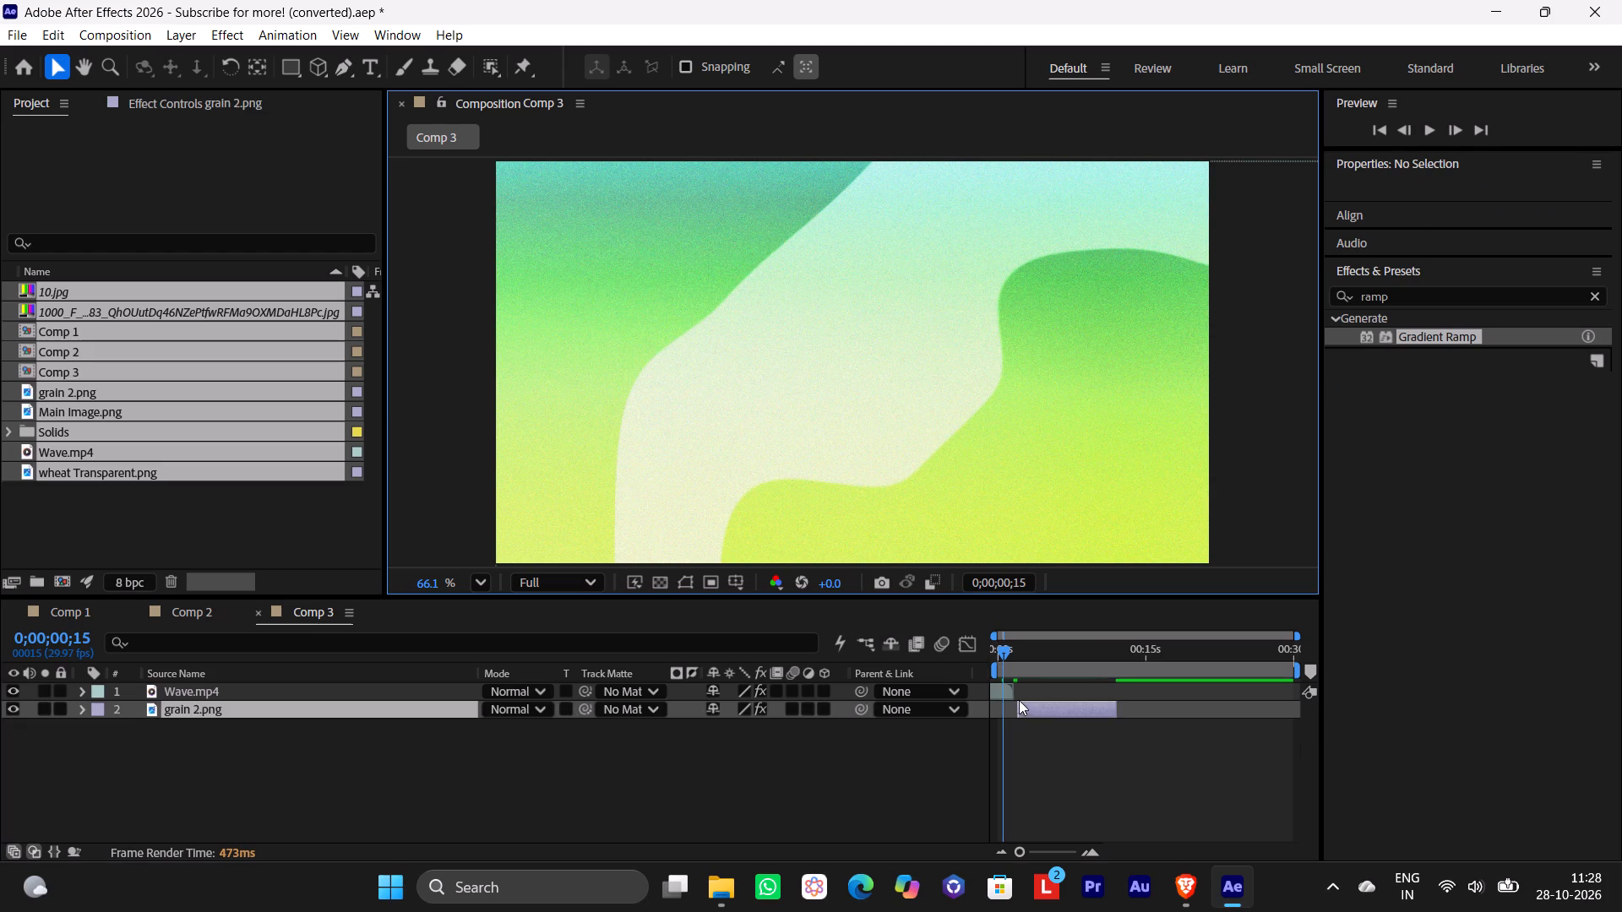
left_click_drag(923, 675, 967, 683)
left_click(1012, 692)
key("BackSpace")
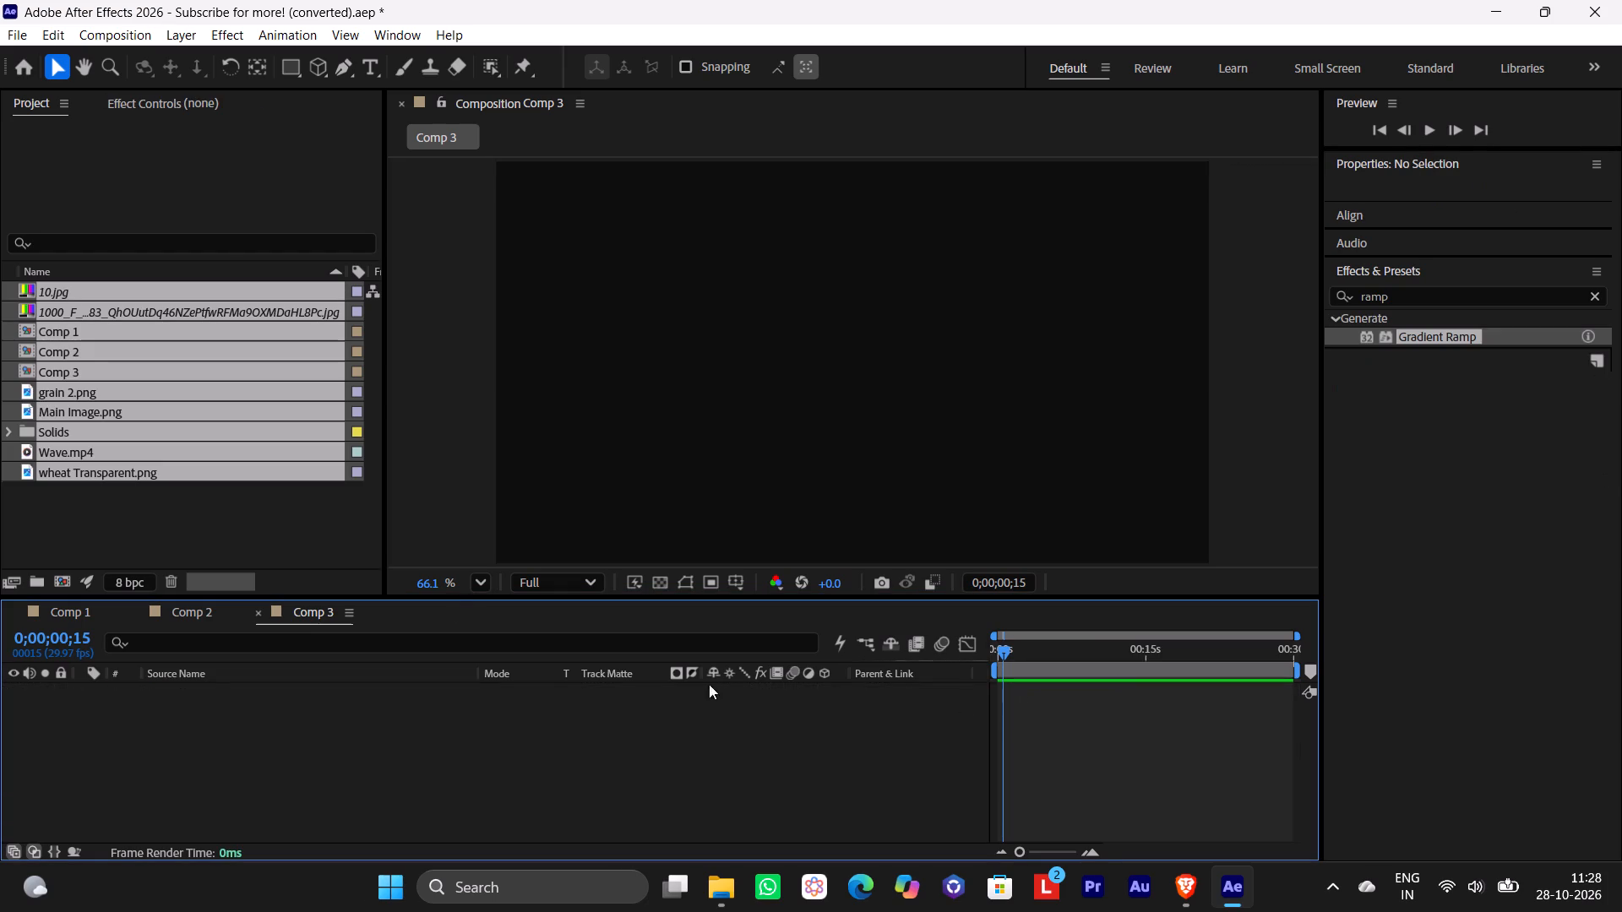
Copy the Wave.mp4 layer from Comp 2 and paste it into the empty Comp 3.
left_click(203, 623)
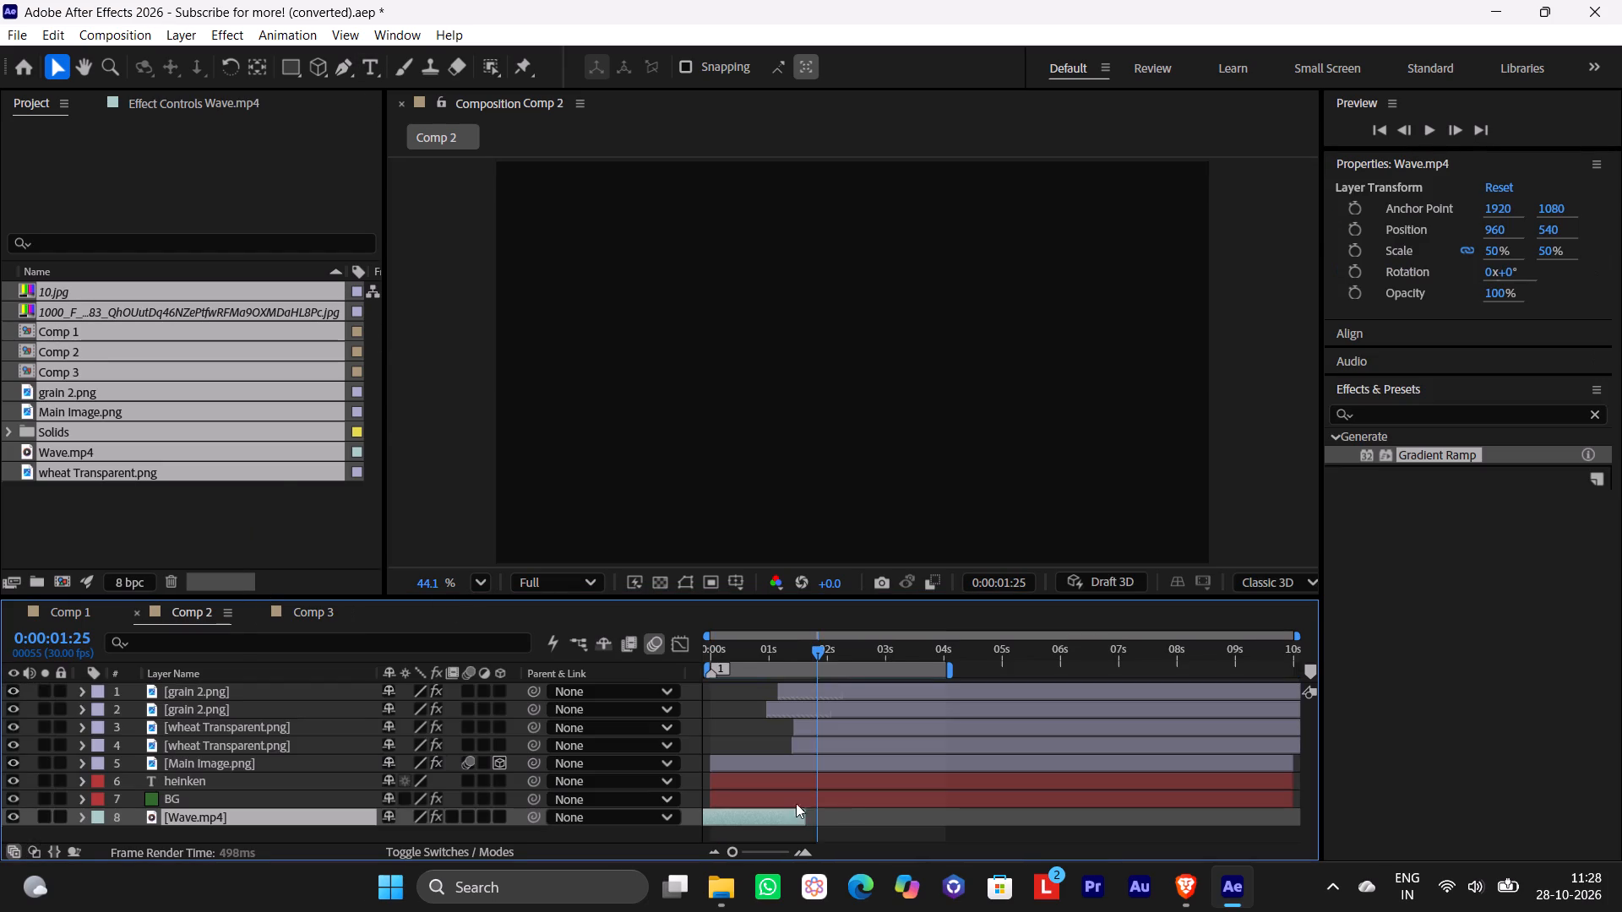
left_click(721, 817)
left_click(727, 812, "ctrl")
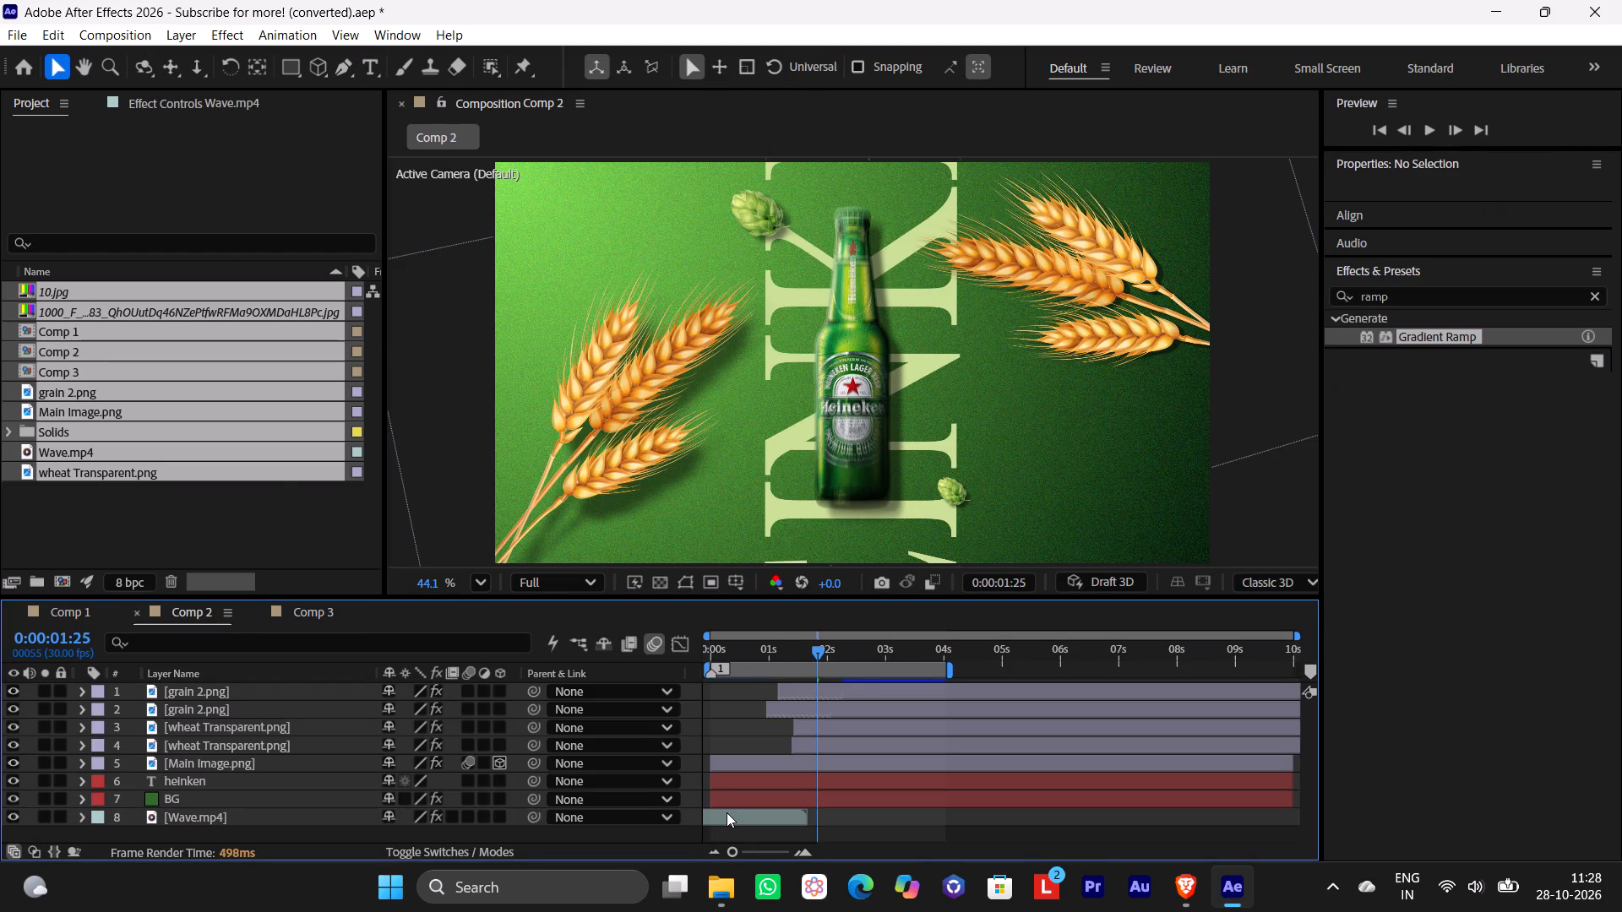
left_click(746, 817, "ctrl")
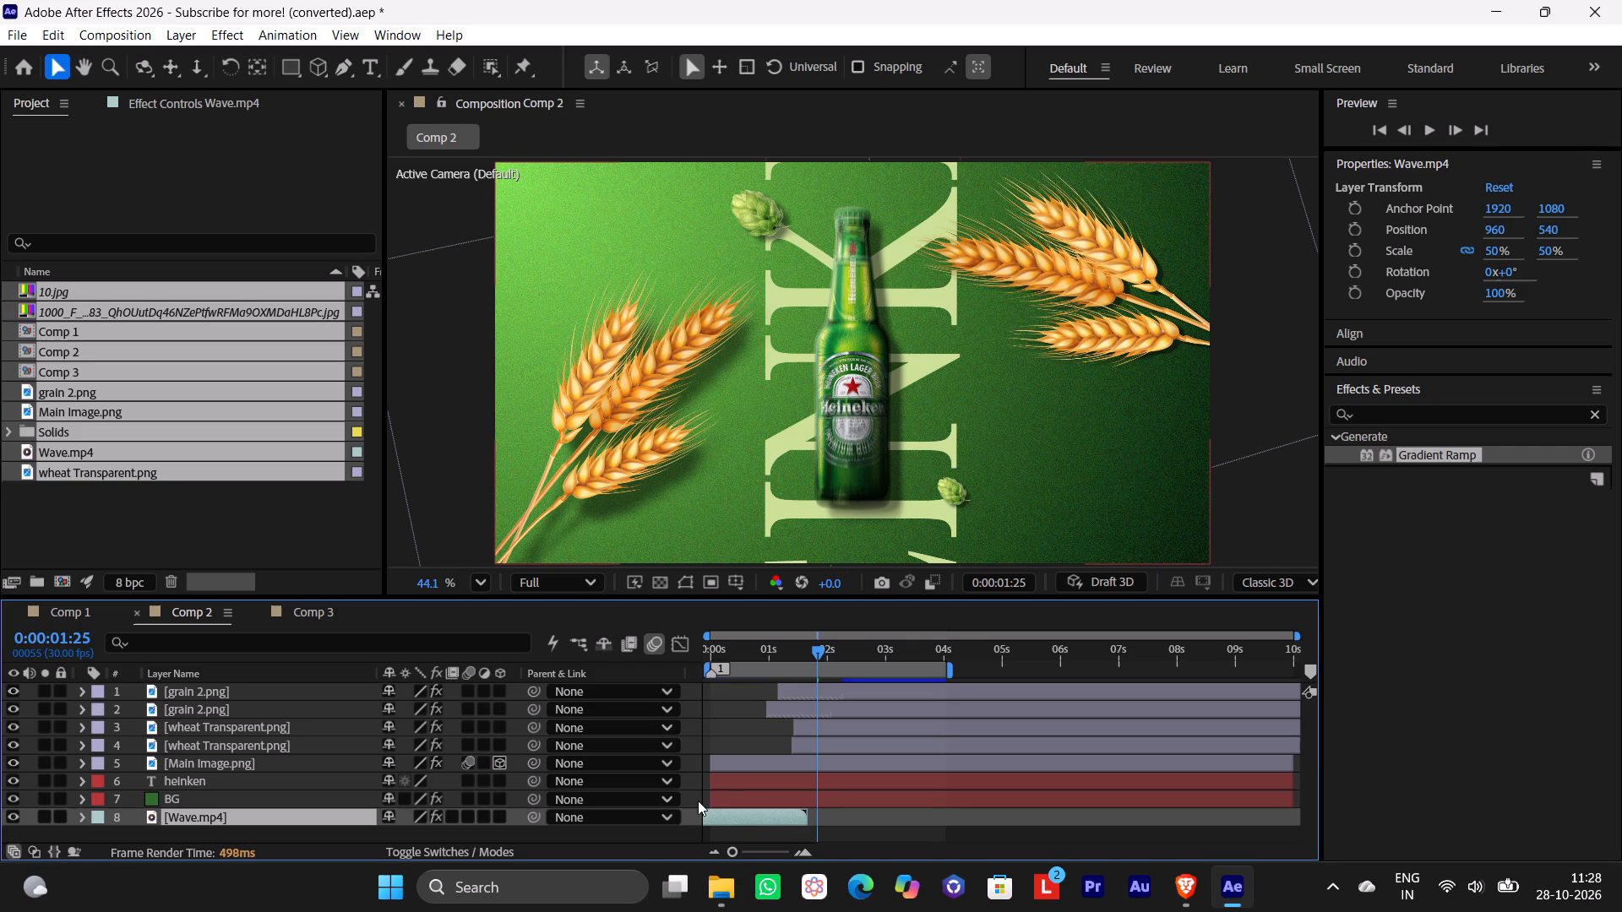
key("ctrl+c")
left_click(283, 607, "ctrl")
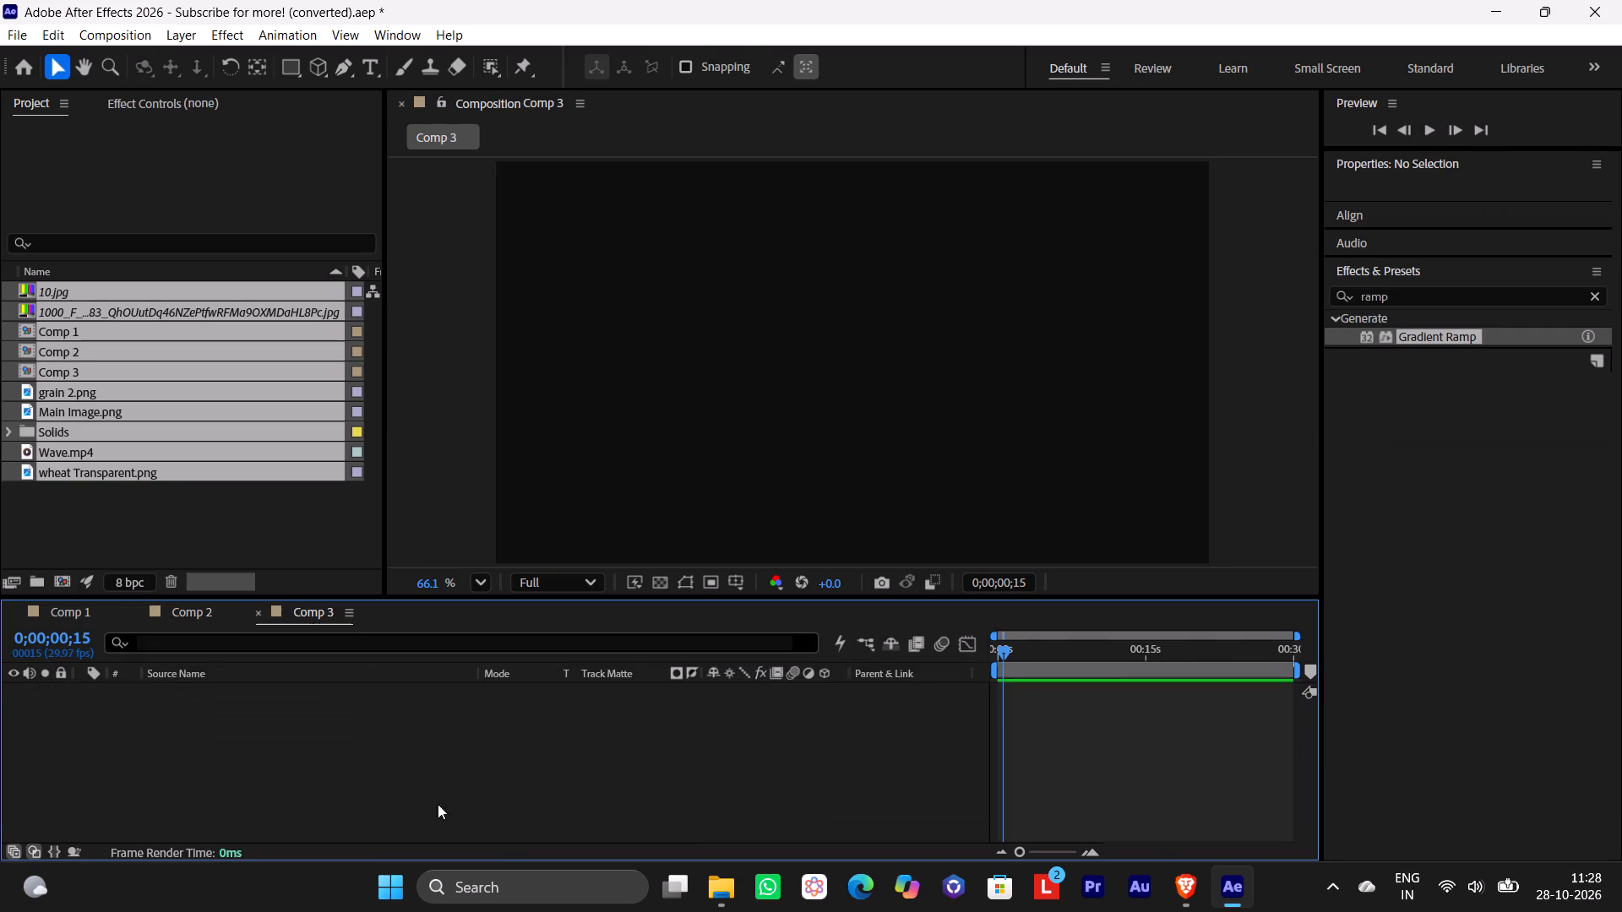
left_click(469, 827, "ctrl")
key("ctrl+v")
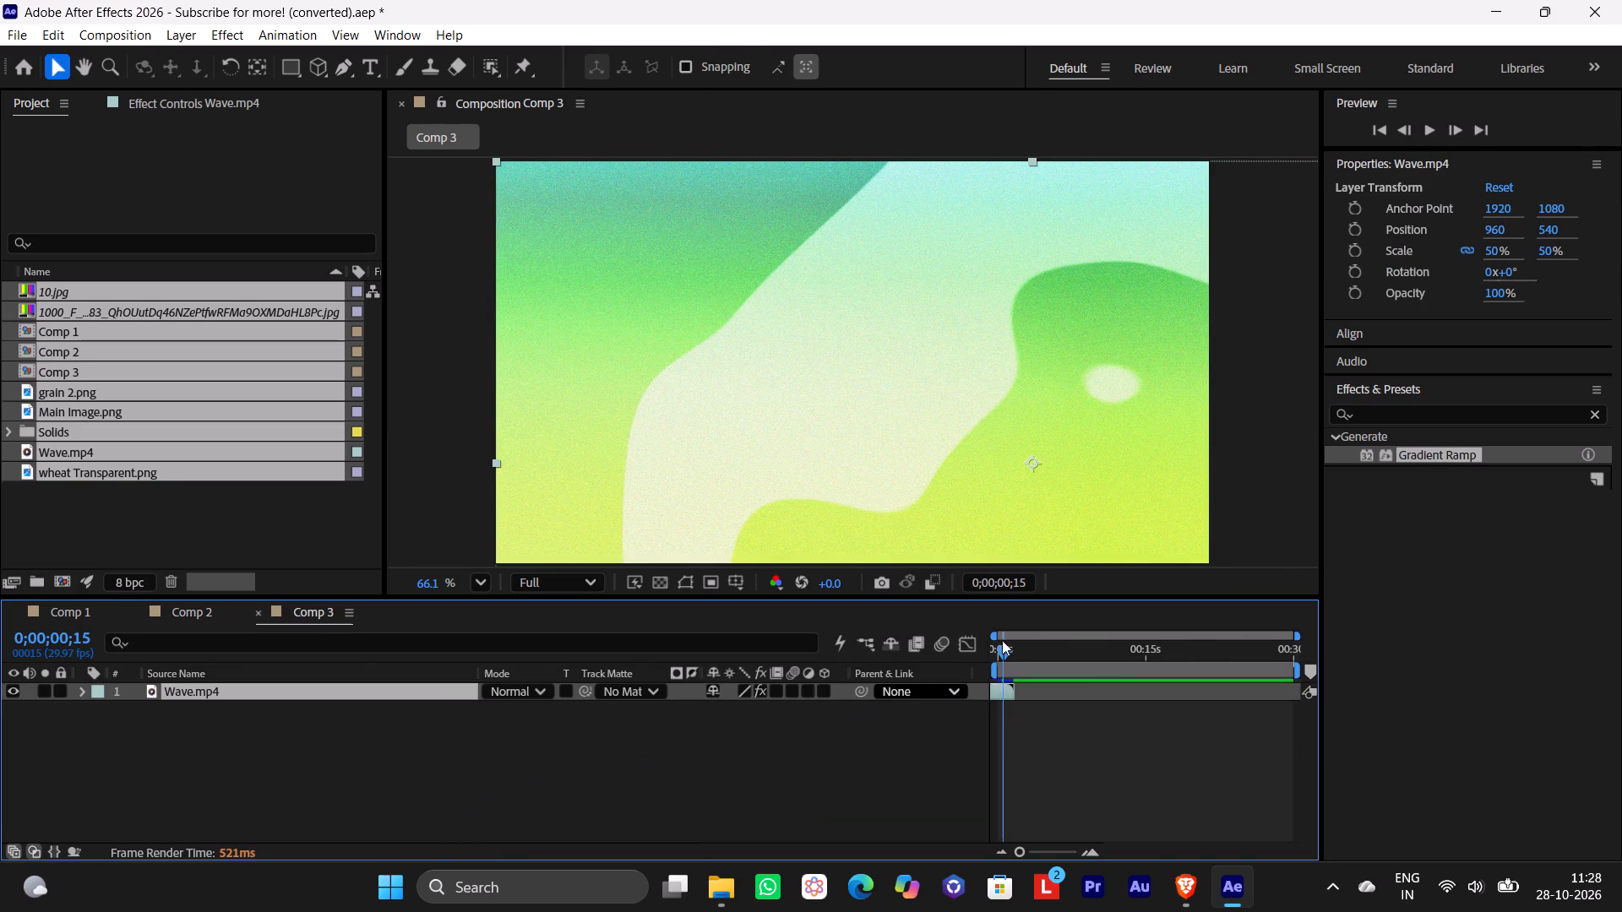
Preview the Wave.mp4 layer in Comp 3 from the first frame.
left_click_drag(1005, 649, 972, 650)
left_click_drag(999, 651, 972, 654)
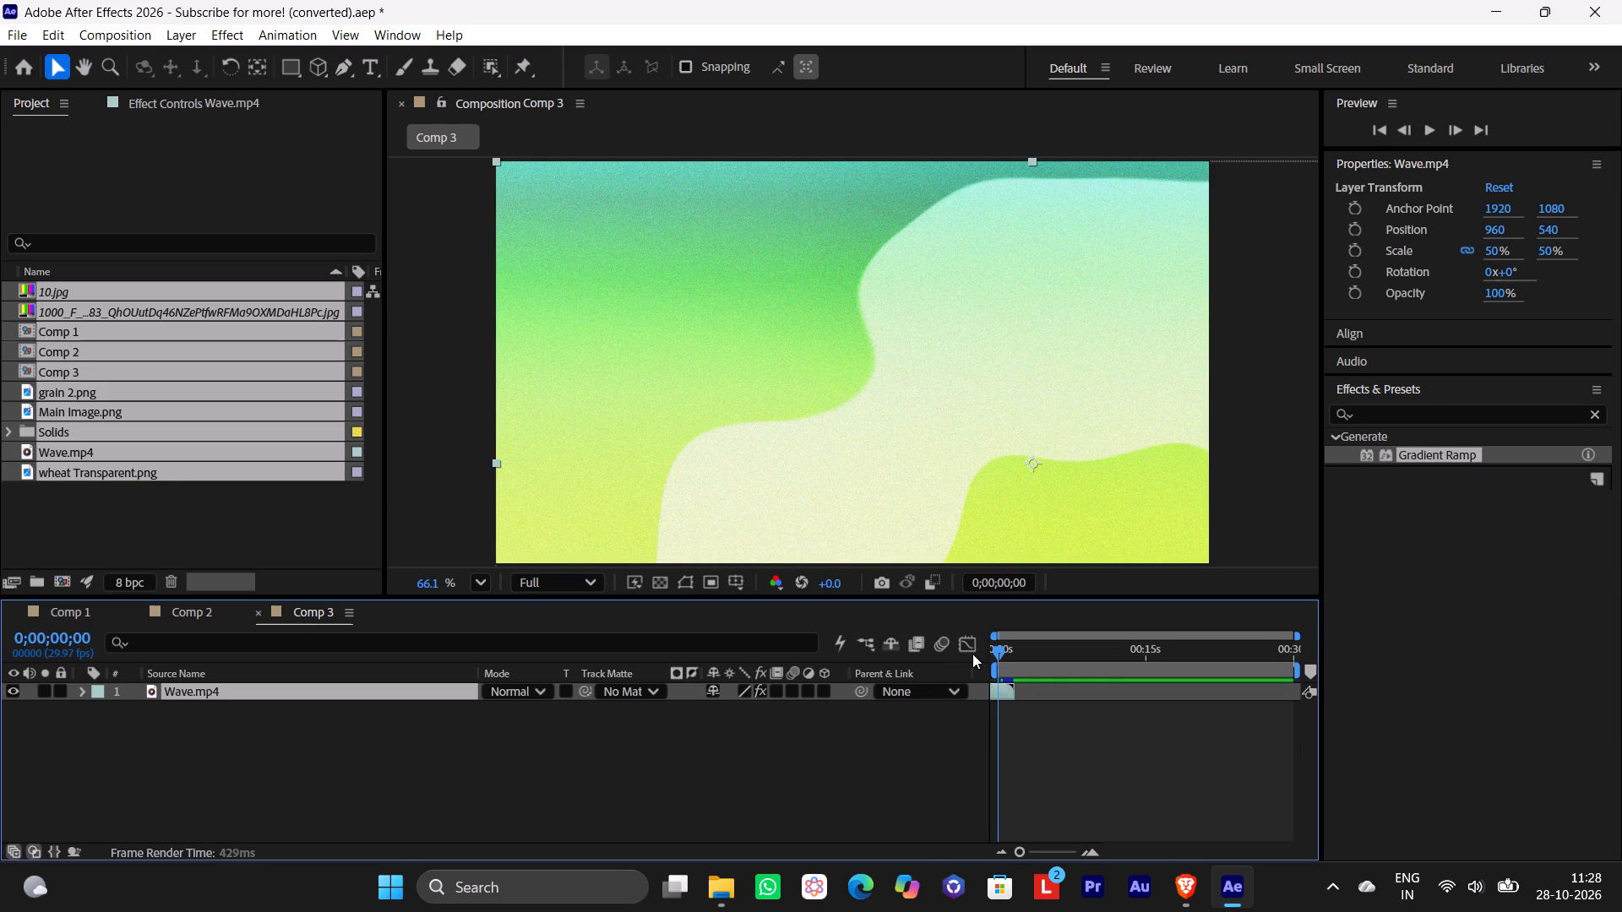
left_click_drag(972, 654, 971, 647)
left_click_drag(998, 654, 980, 656)
key("space")
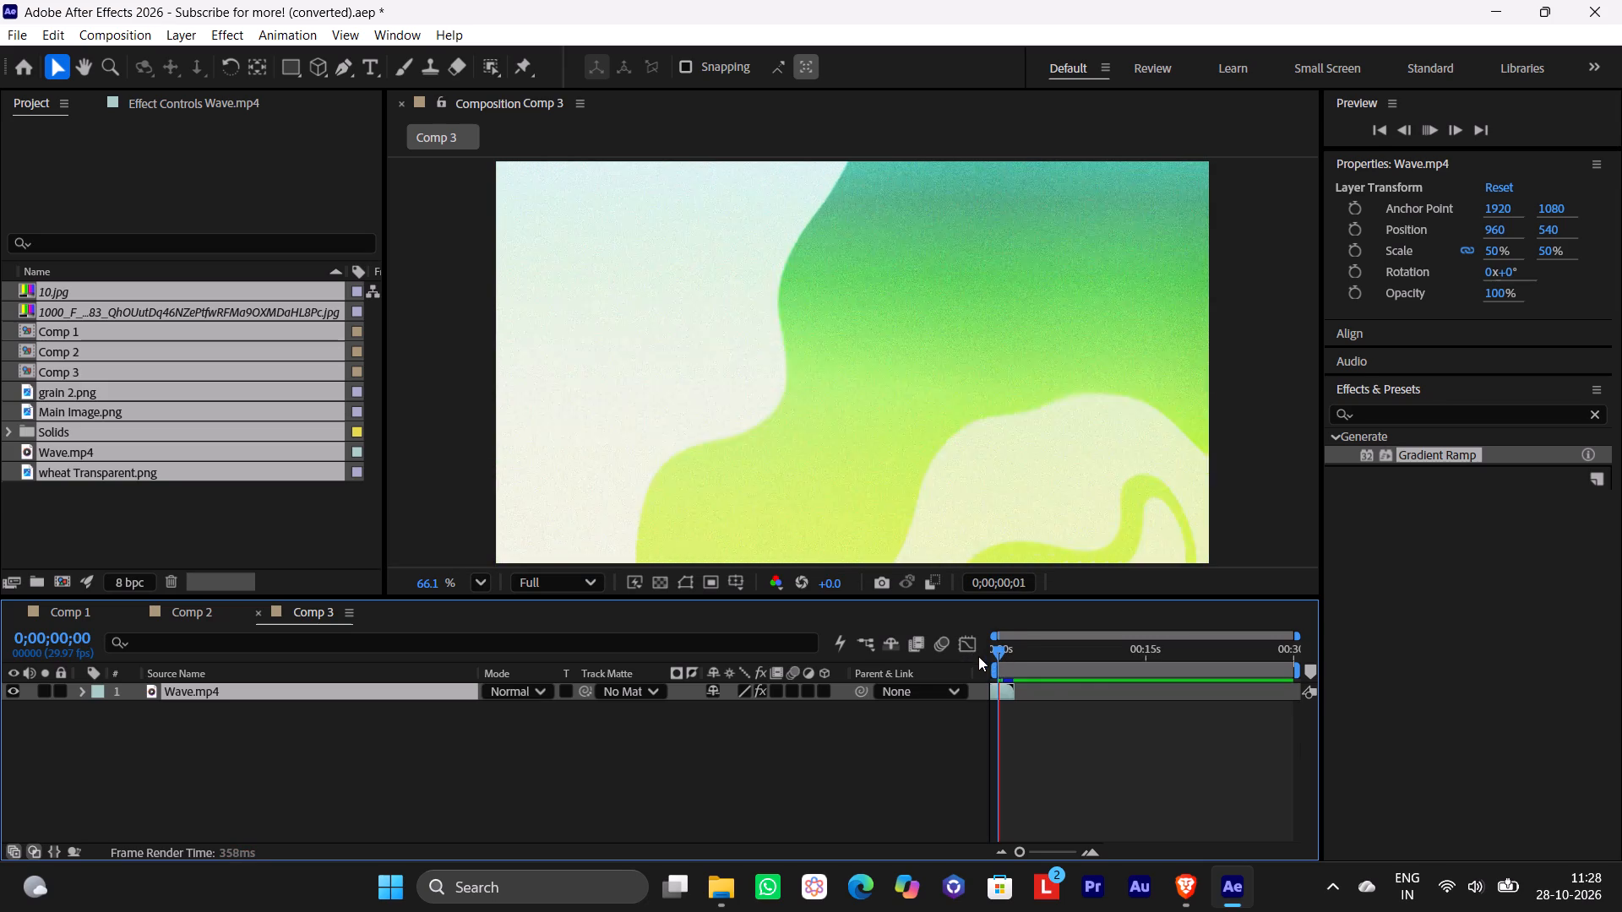
key("space")
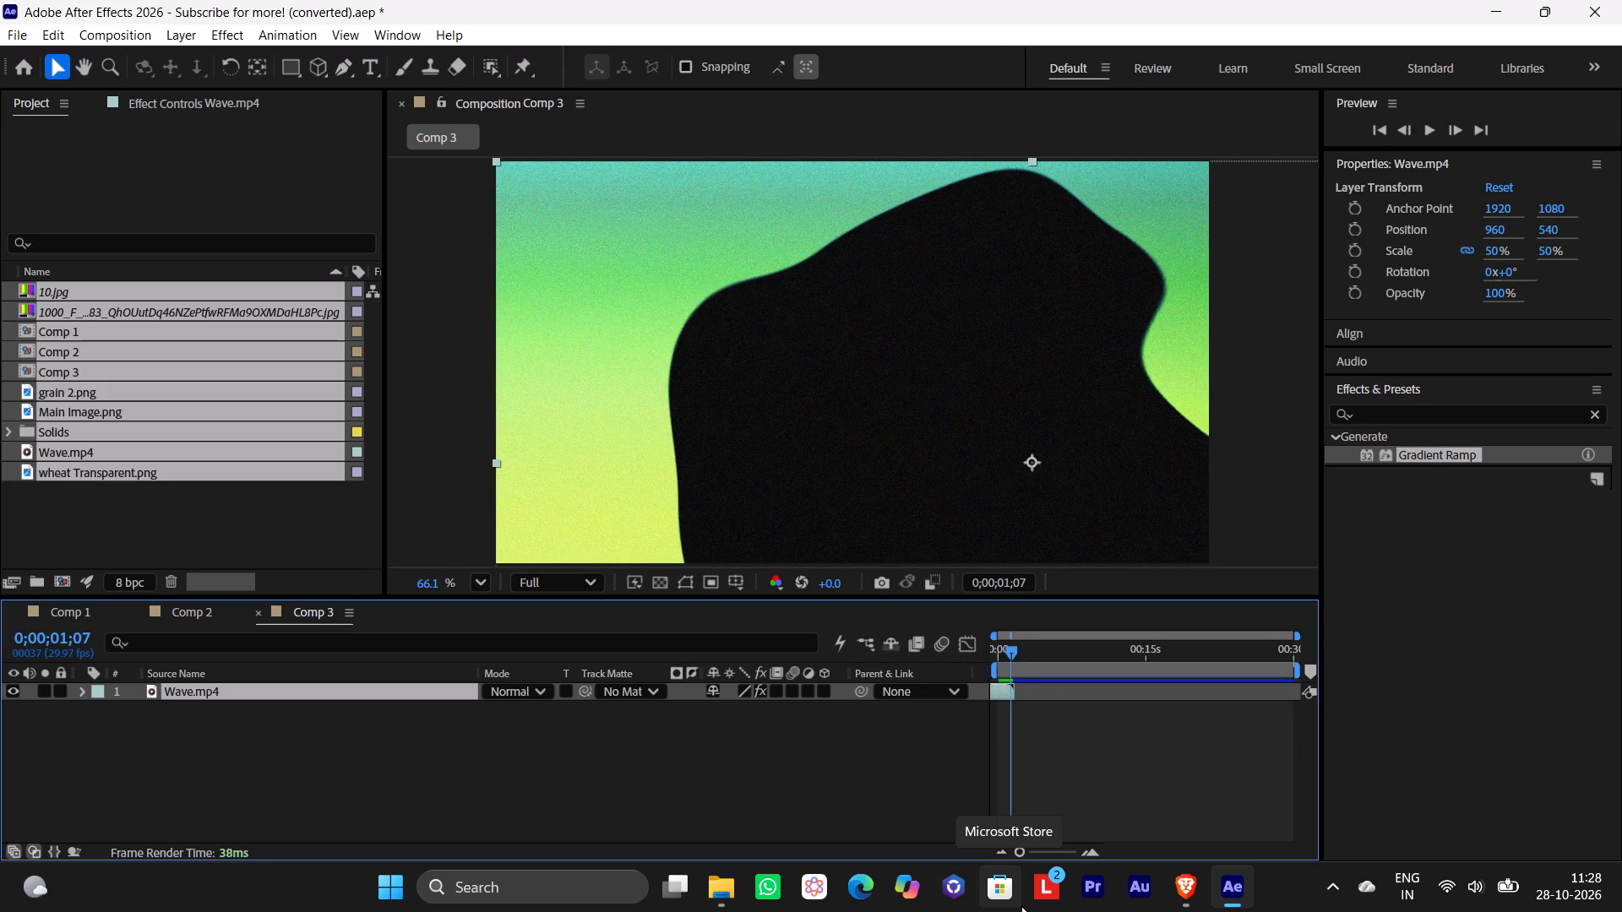
Shift the Wave.mp4 layer later in Comp 3 so it ends at about 2.5 seconds, keeping the playhead at the first frame.
key("j")
key("j")
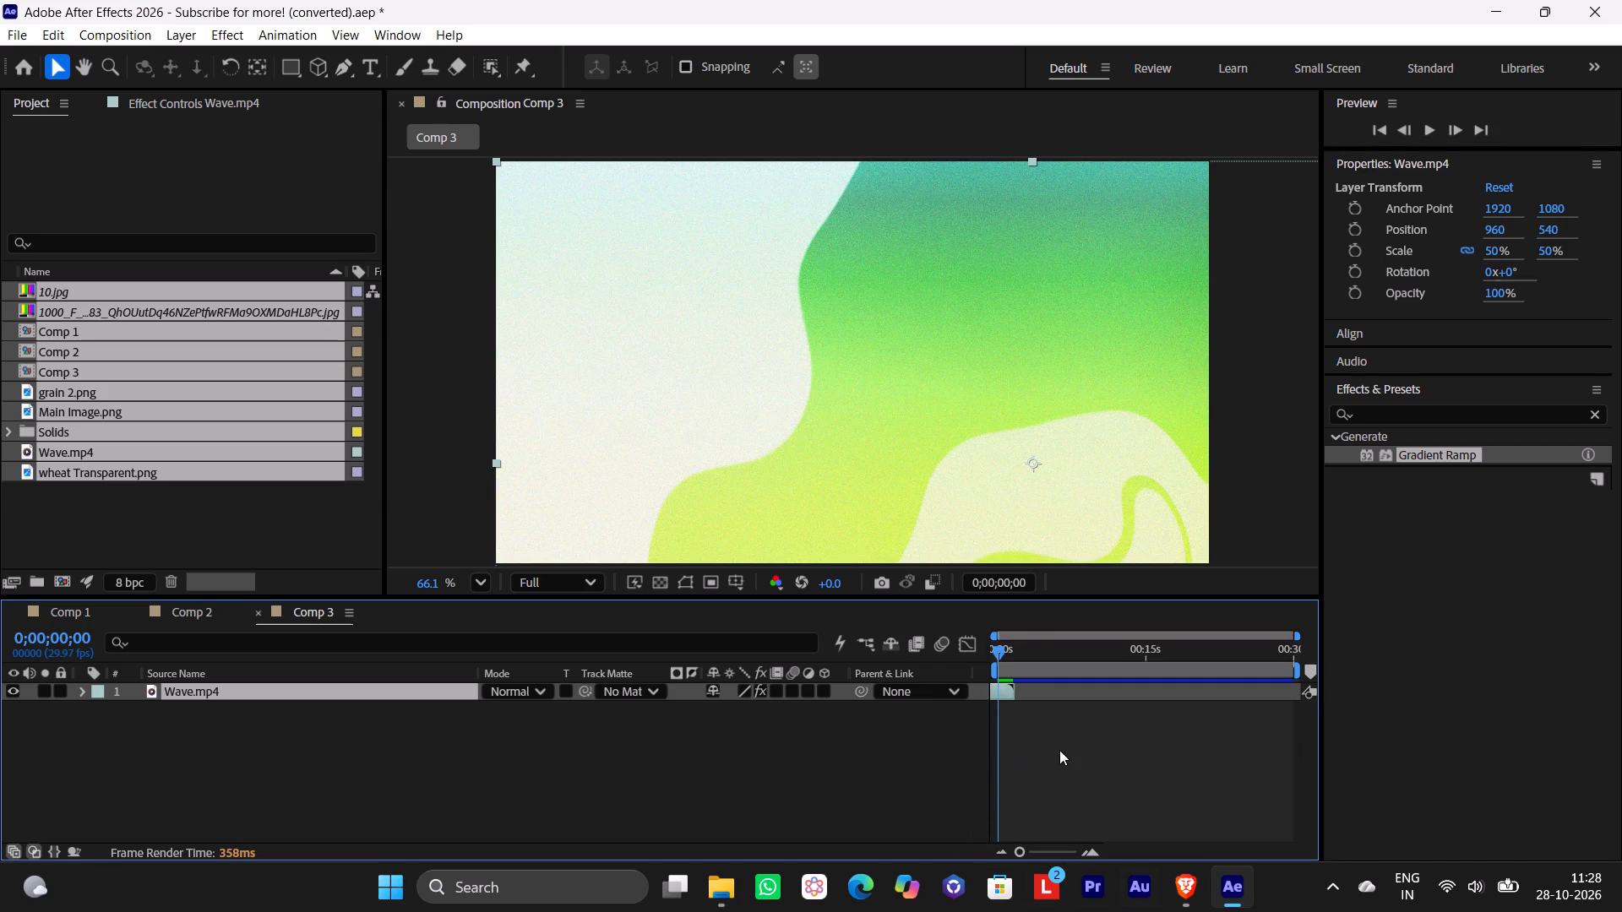
left_click(1004, 694)
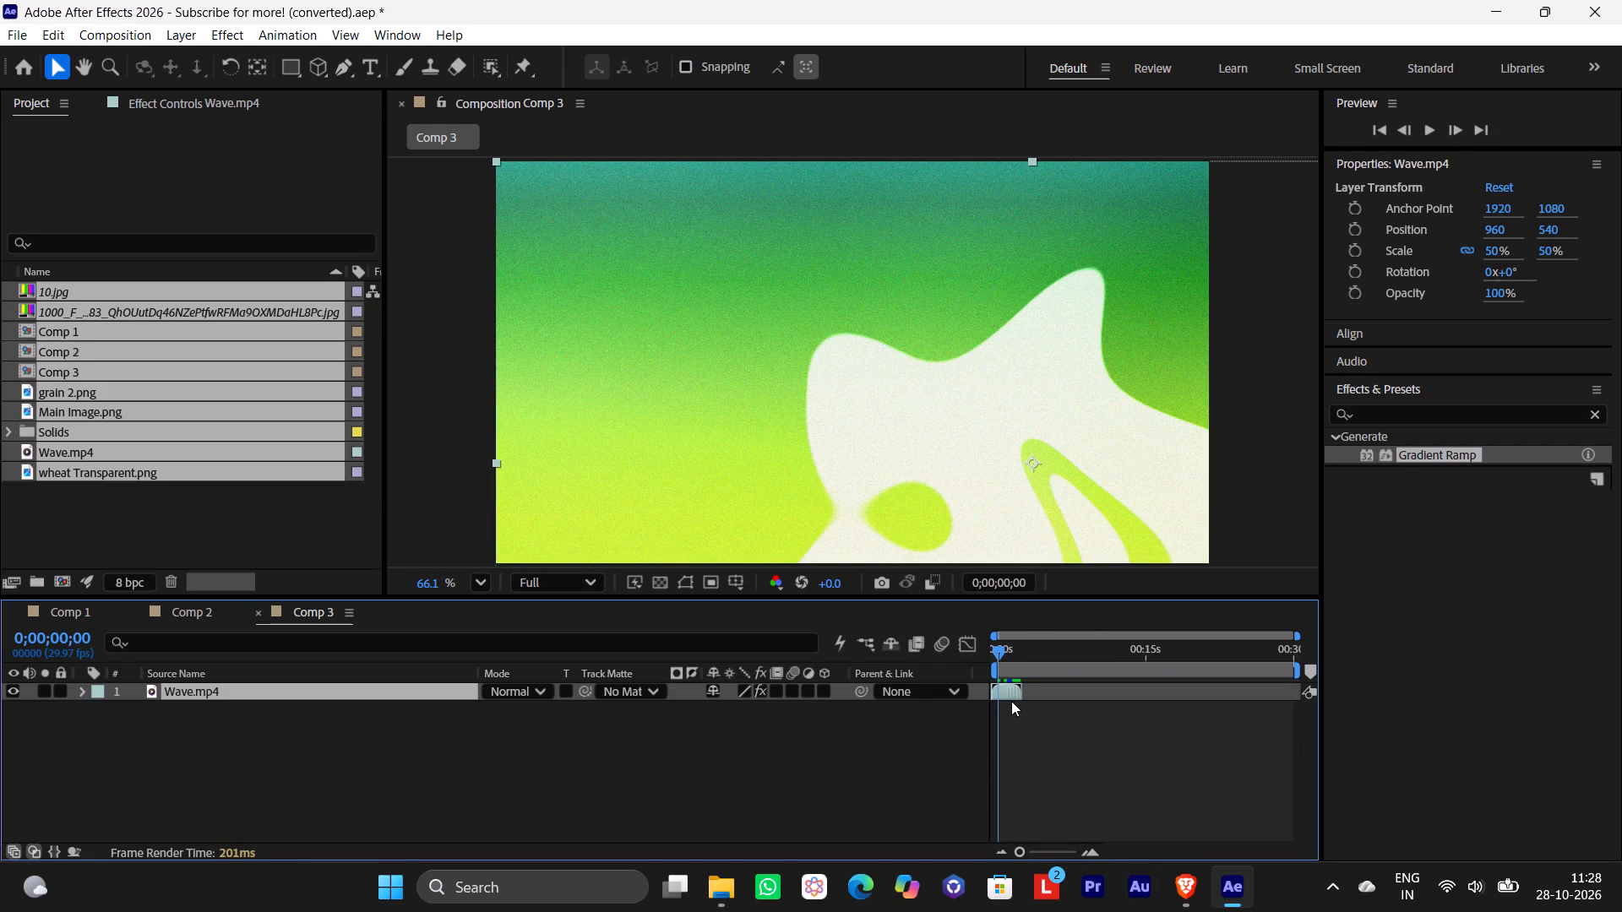
left_click_drag(1003, 651, 991, 654)
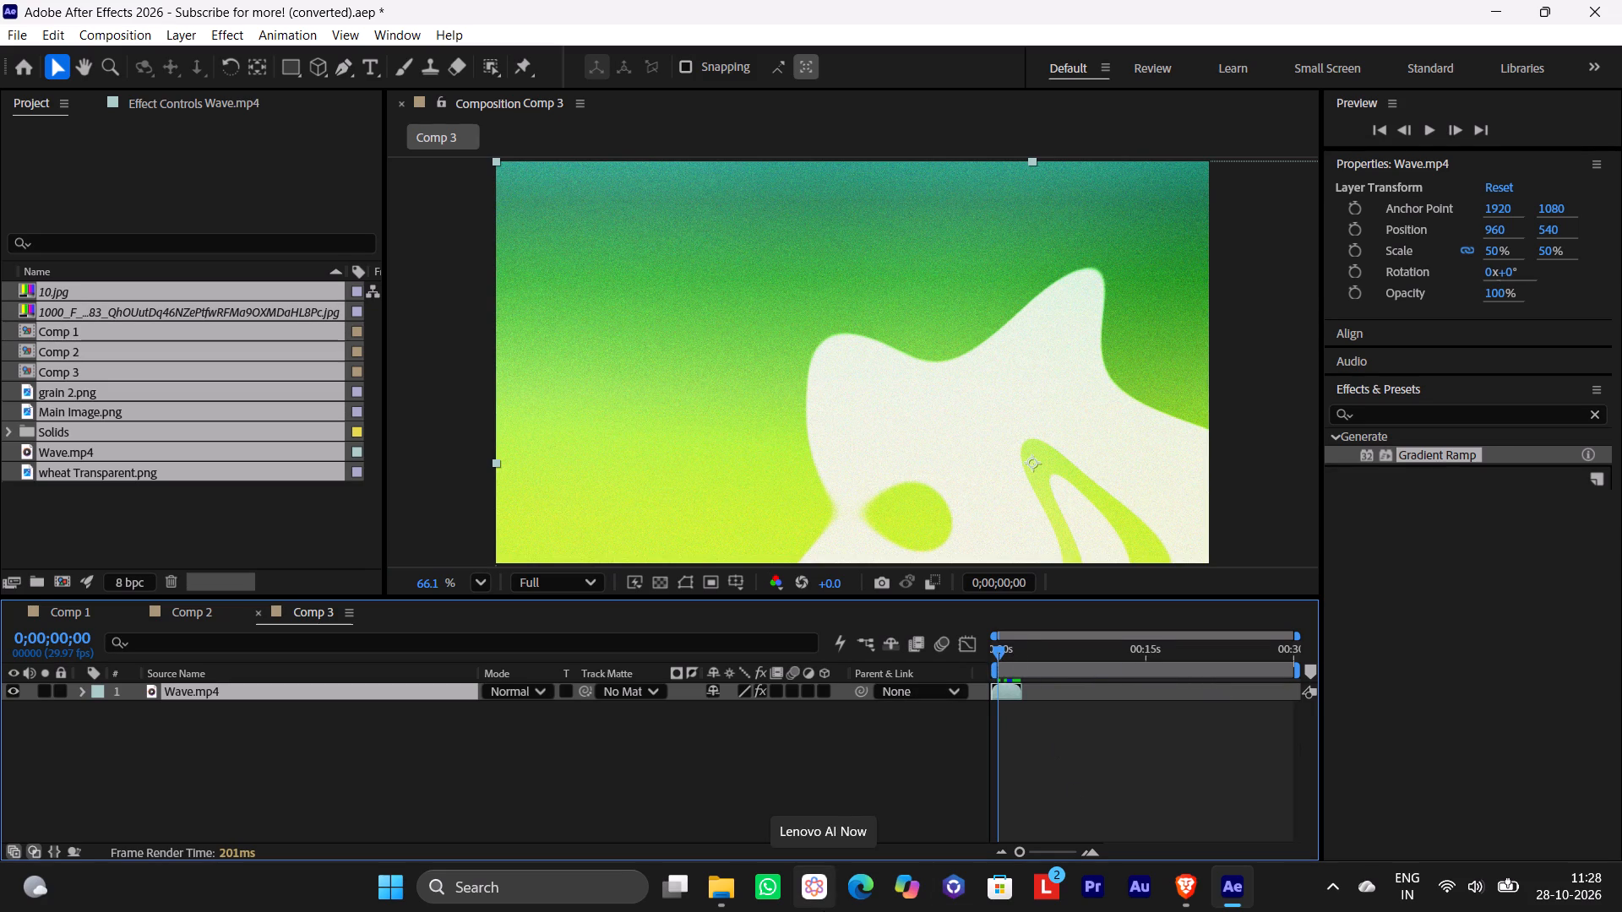
Copy the BG solid layer from Comp 2 and paste it into Comp 3 above Wave.mp4.
left_click(194, 624)
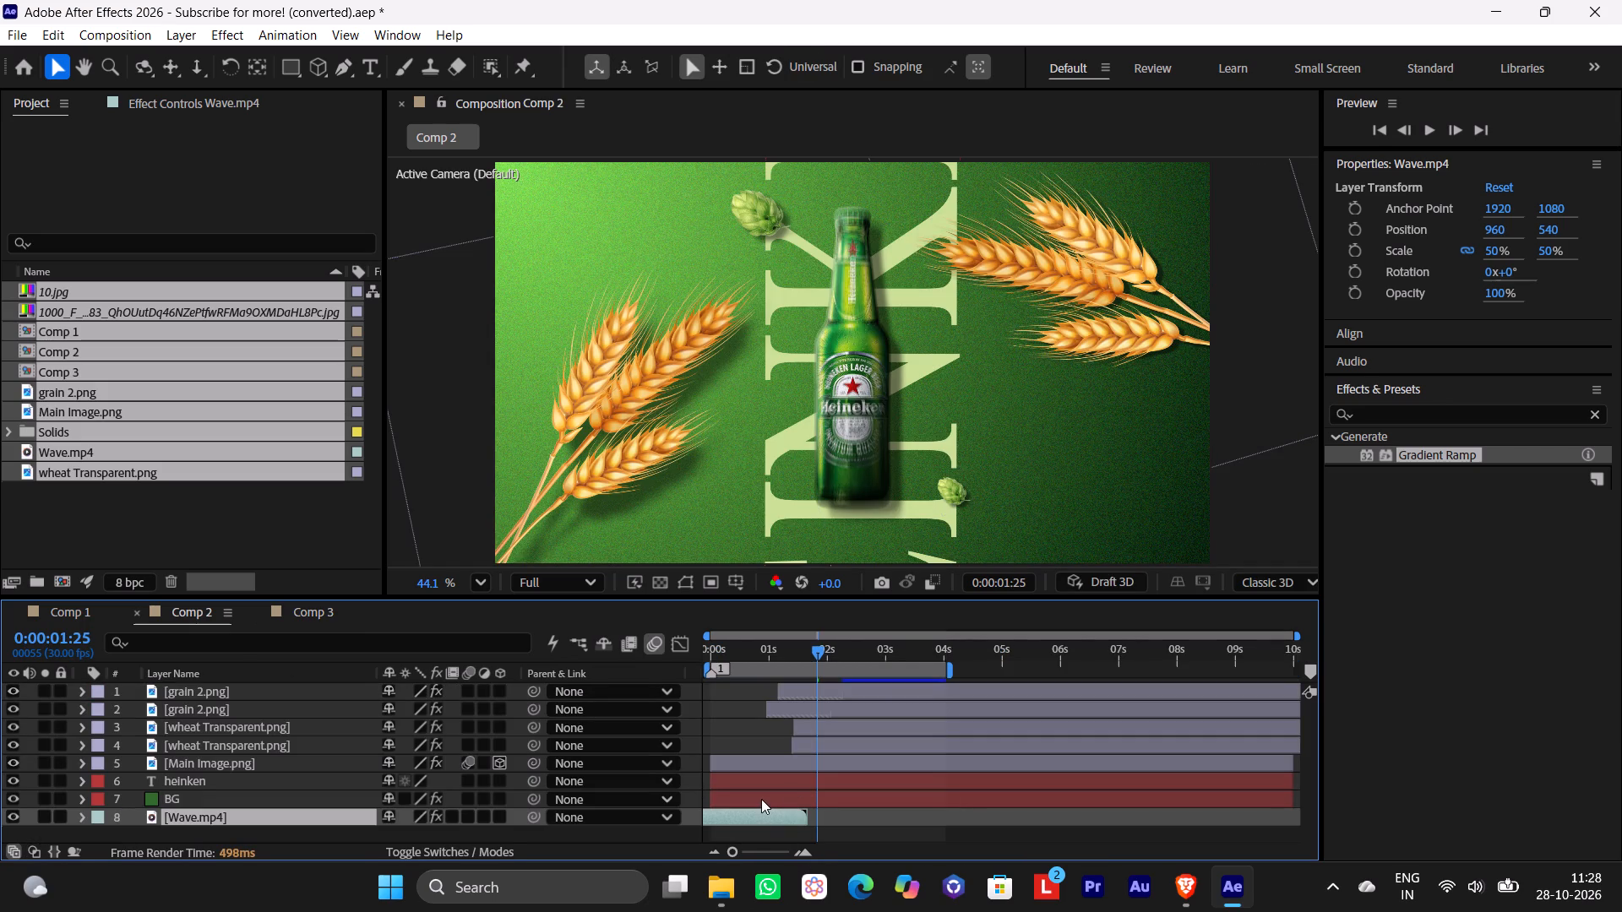
left_click(761, 799)
key("ctrl+c")
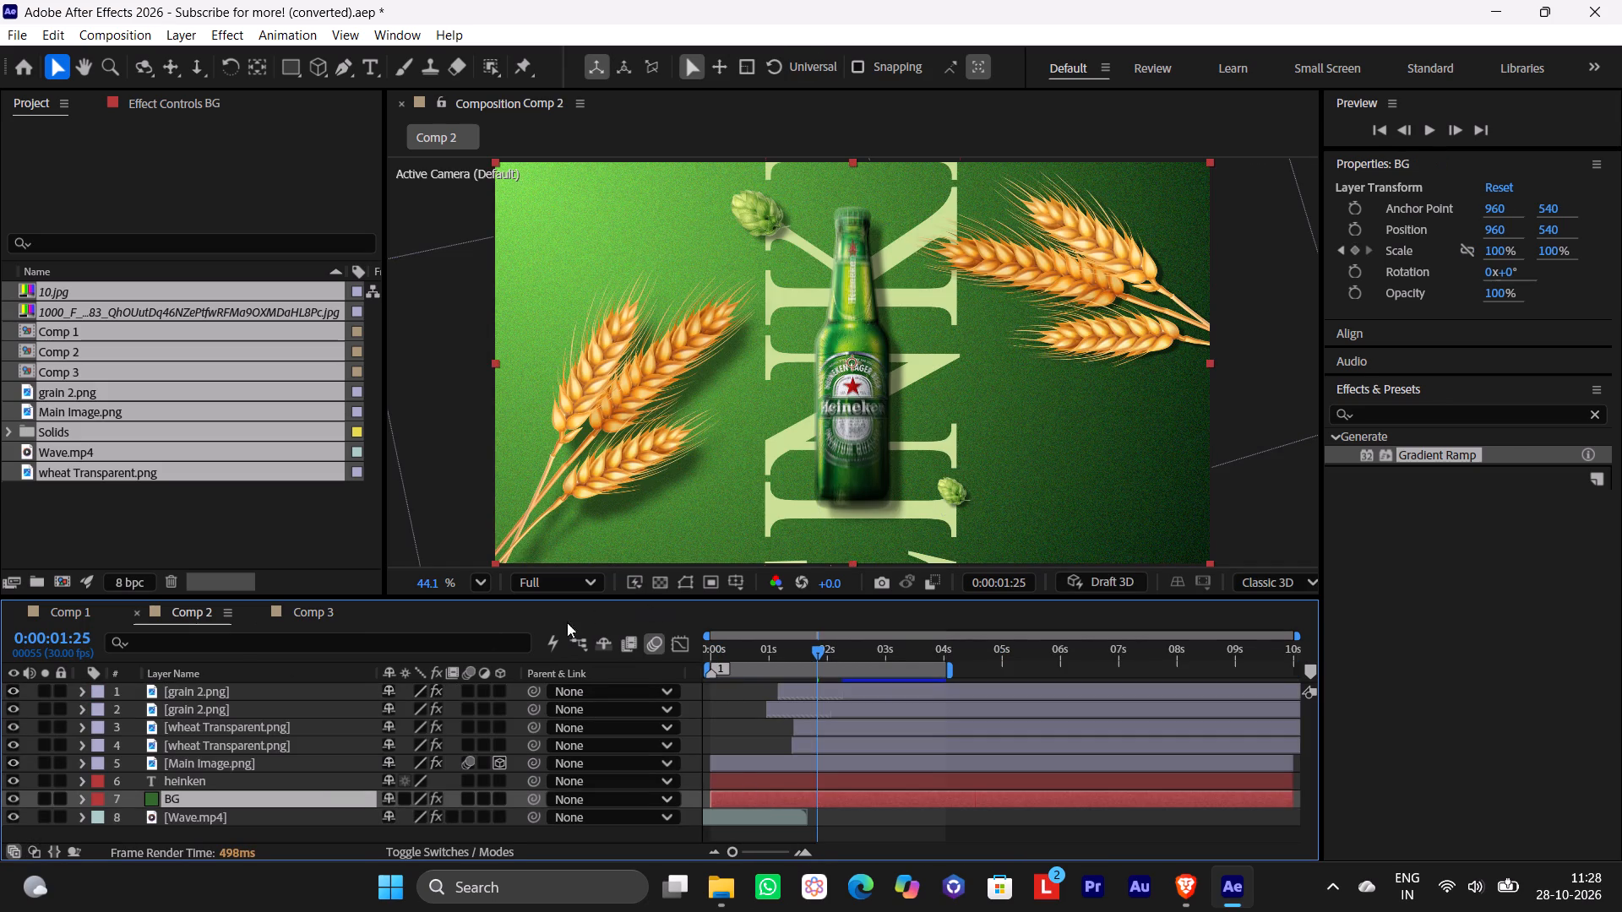
left_click(333, 611, "ctrl")
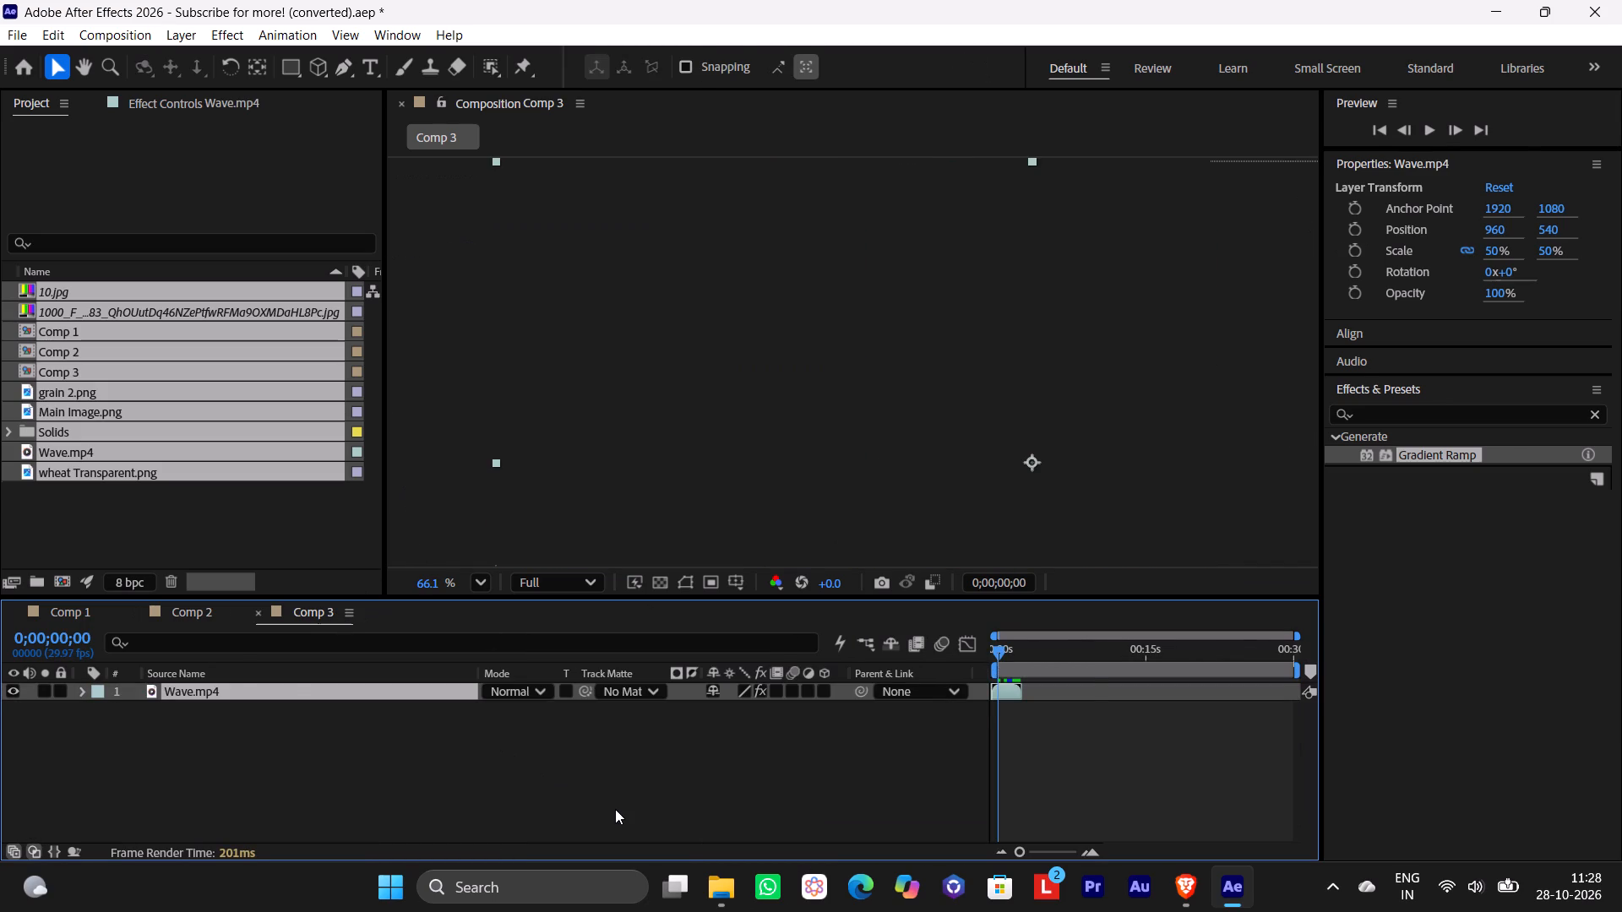
key("ctrl+v")
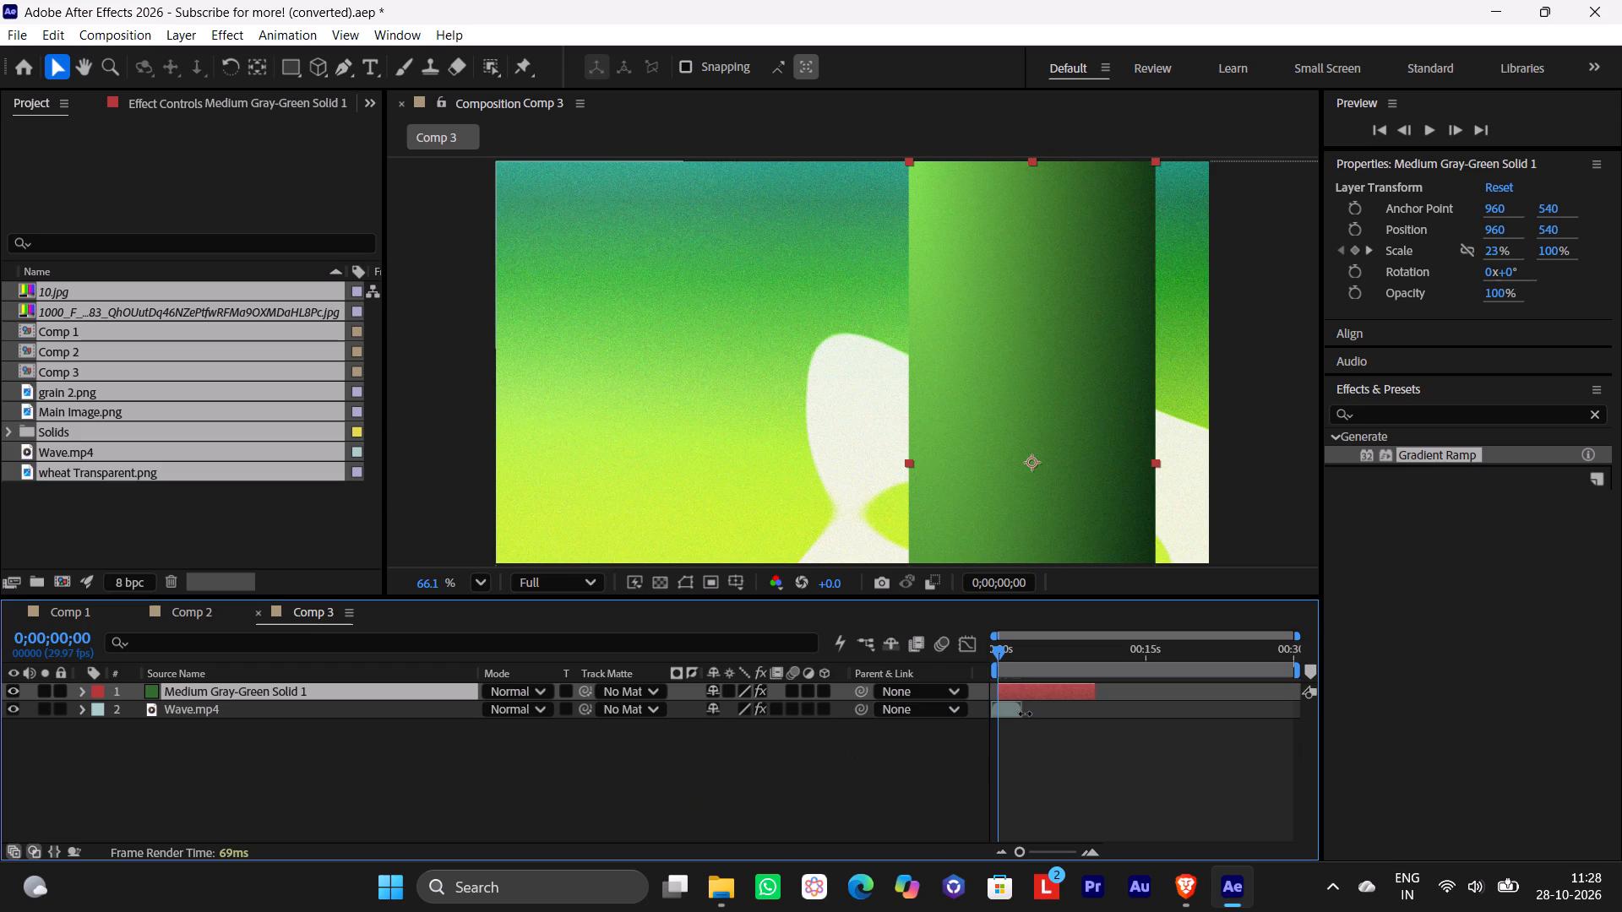
Move the pasted green gradient solid to the horizontal middle of the Comp 3 frame.
left_click(1029, 694)
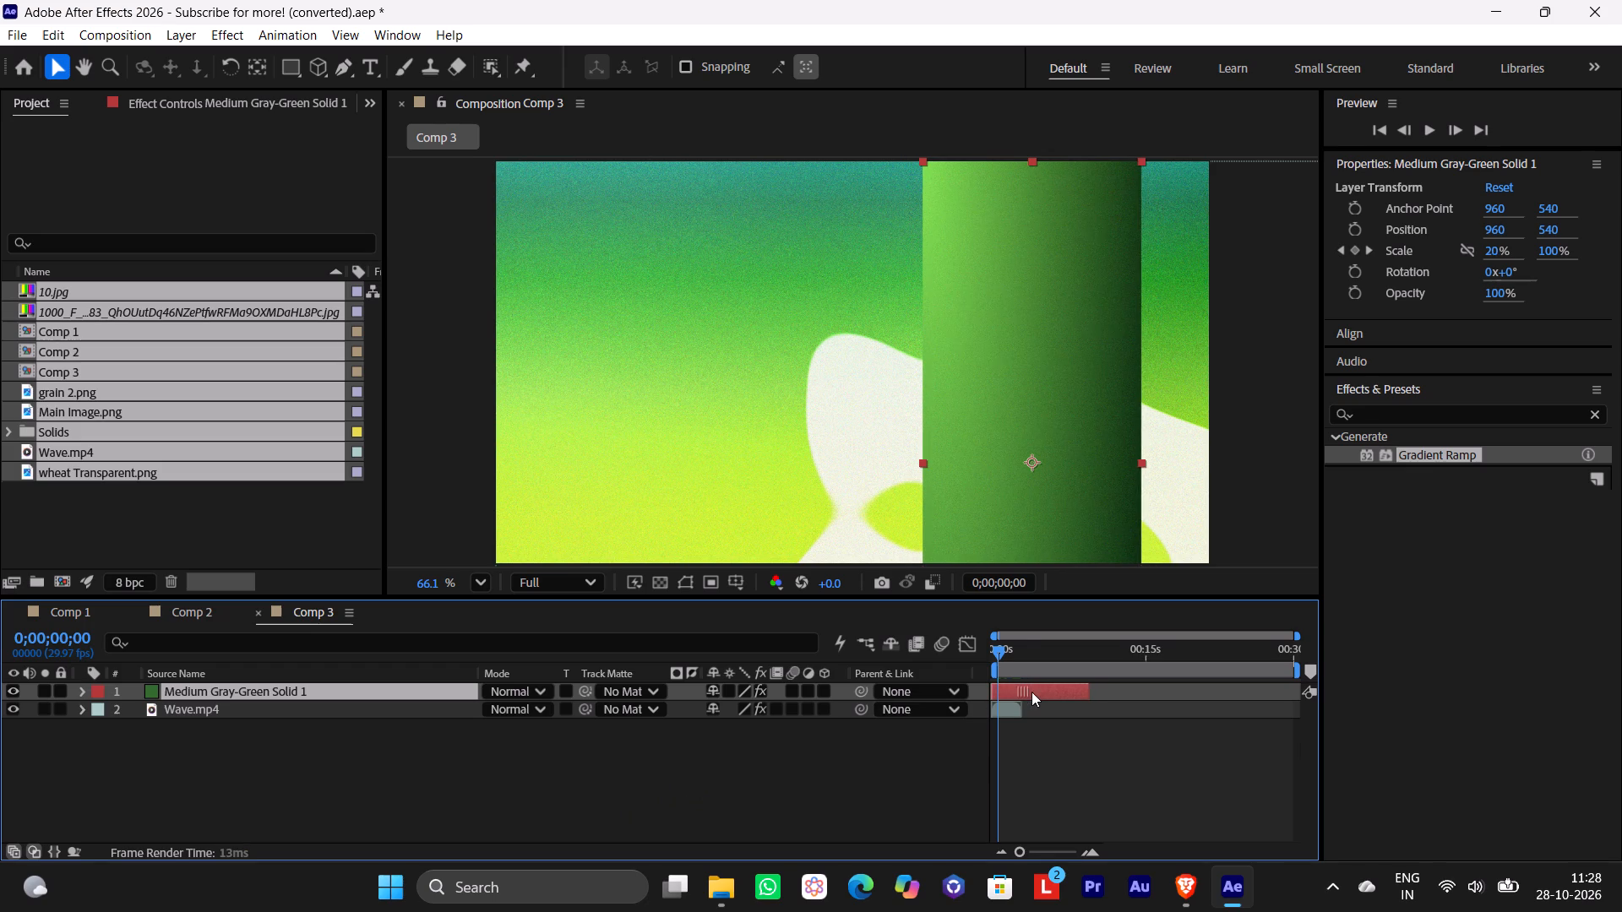
left_click_drag(1032, 391, 897, 387)
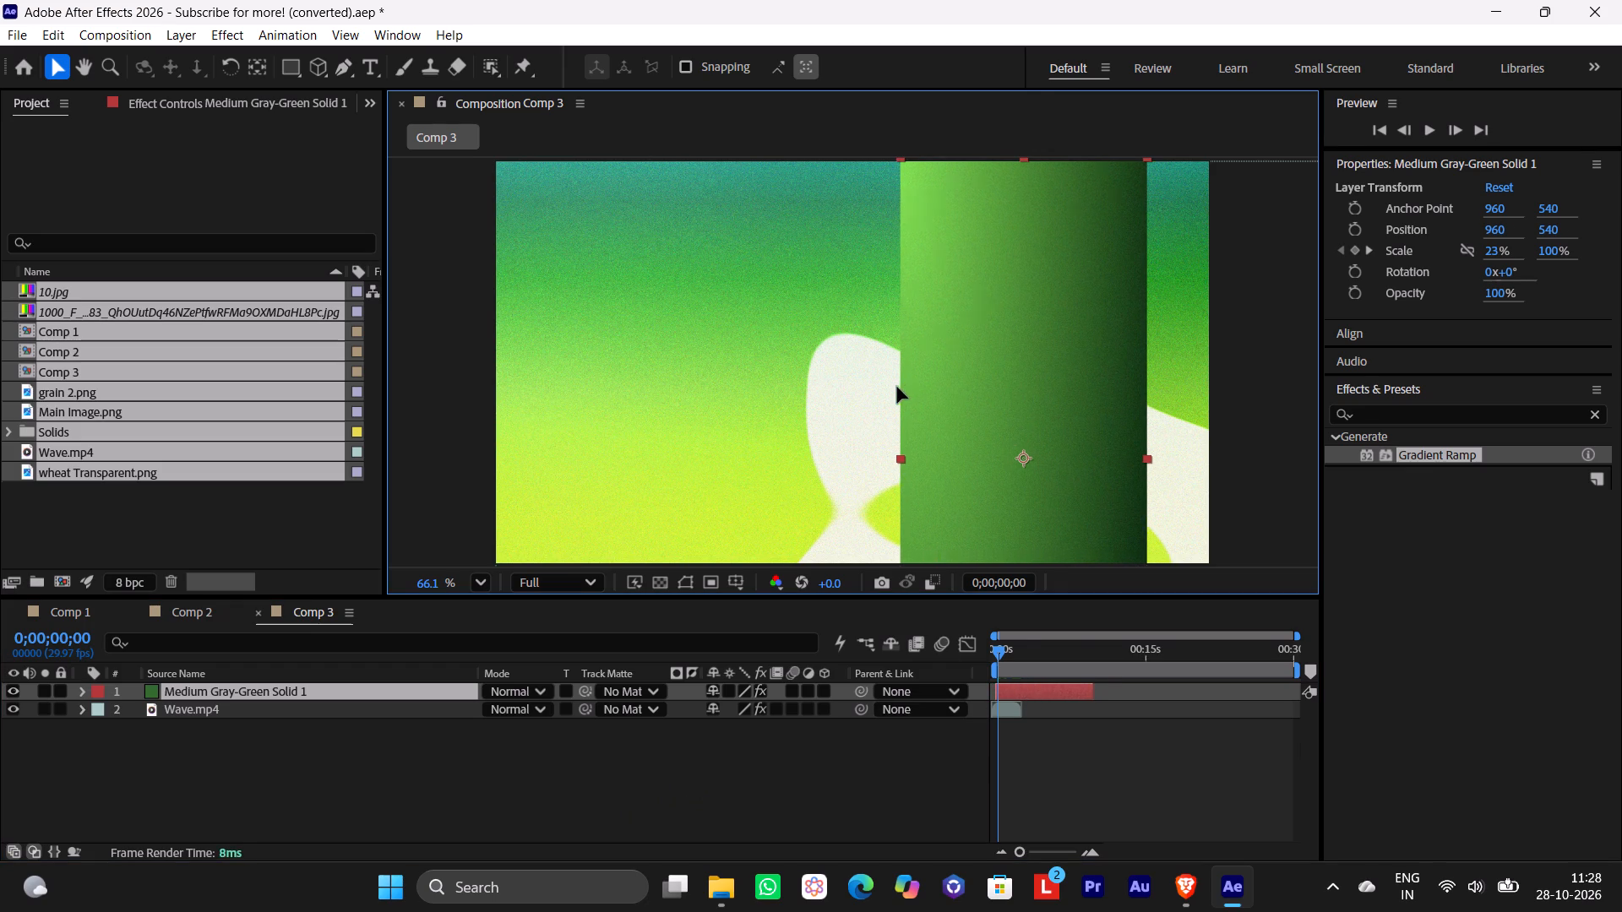
left_click_drag(897, 387, 877, 388)
left_click(647, 841)
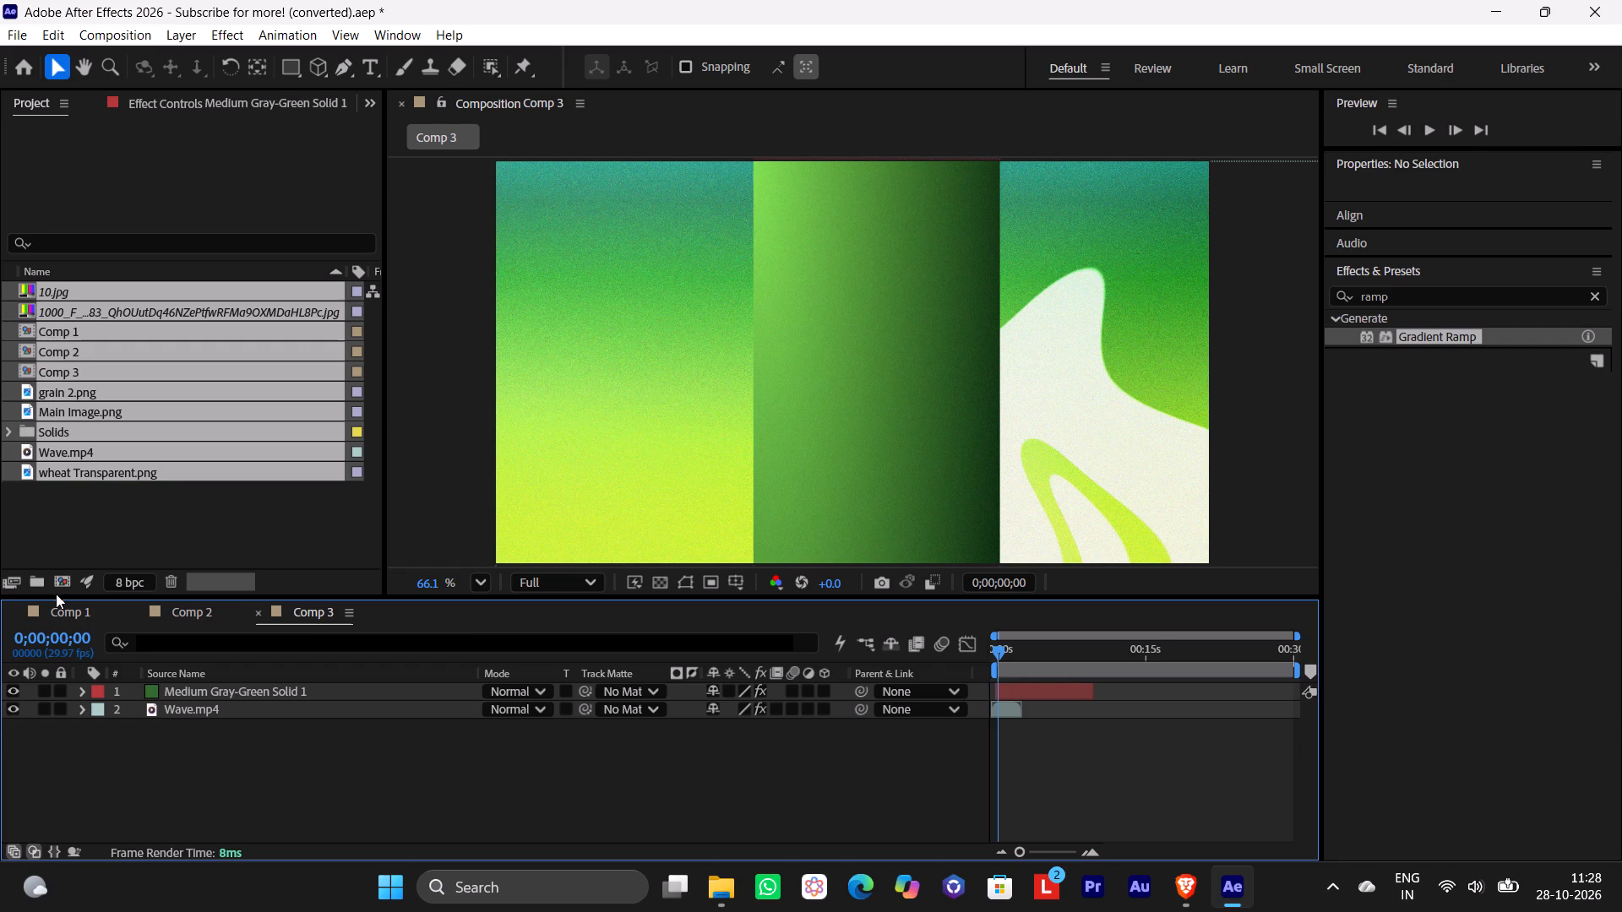
Copy the heinken text layer from Comp 2 and paste it into Comp 3 above the green solid.
left_click(189, 617)
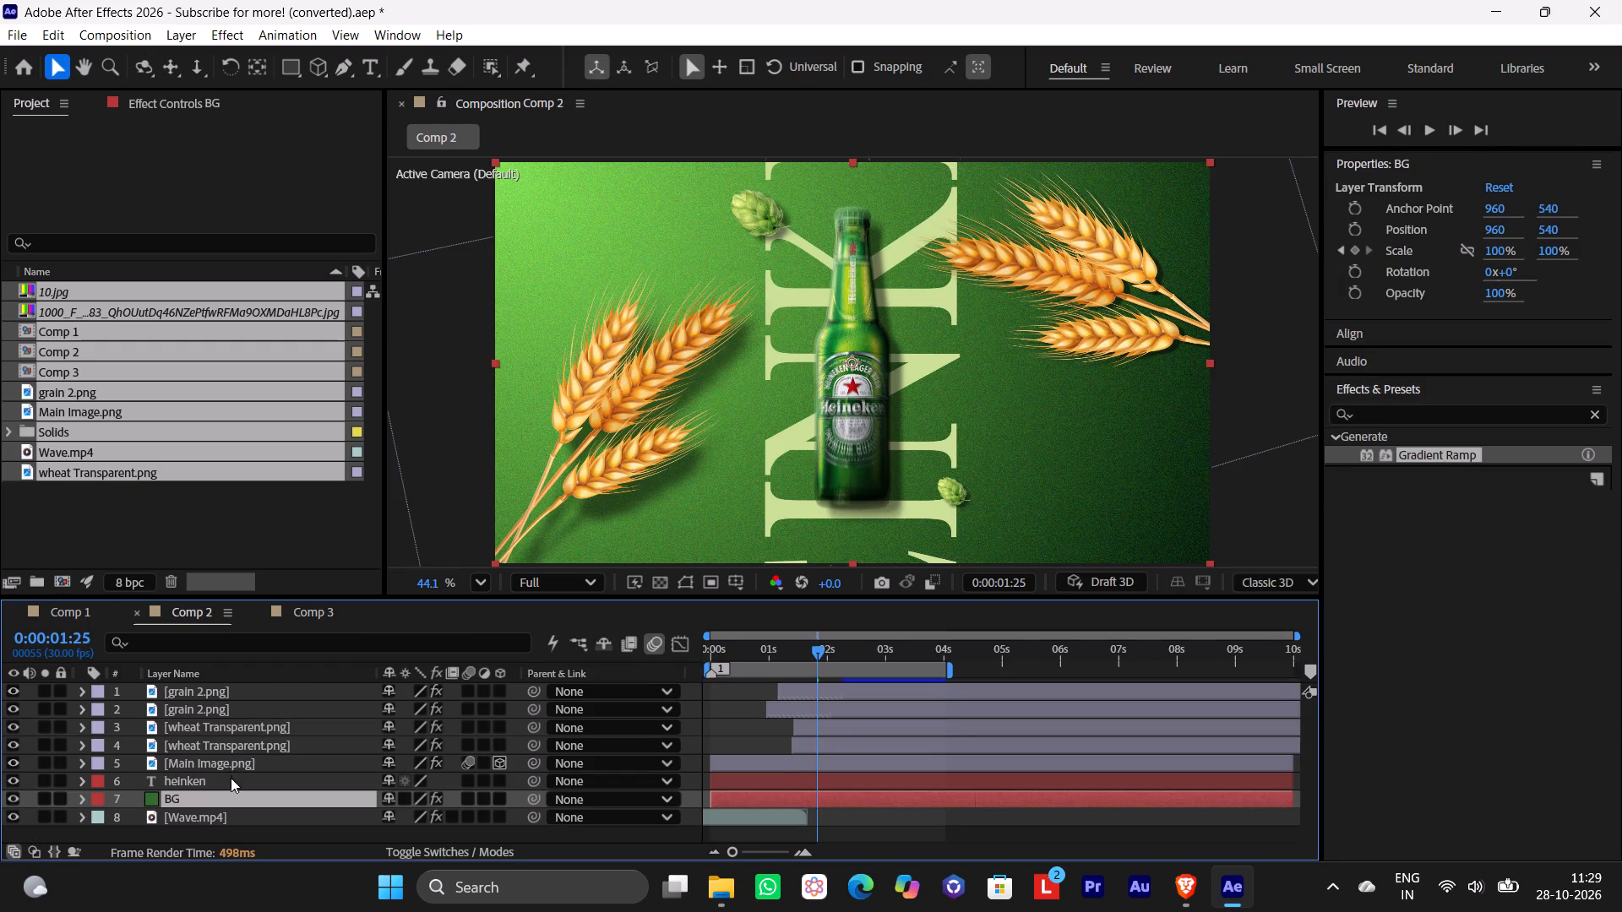
left_click(781, 780)
key("ctrl+c")
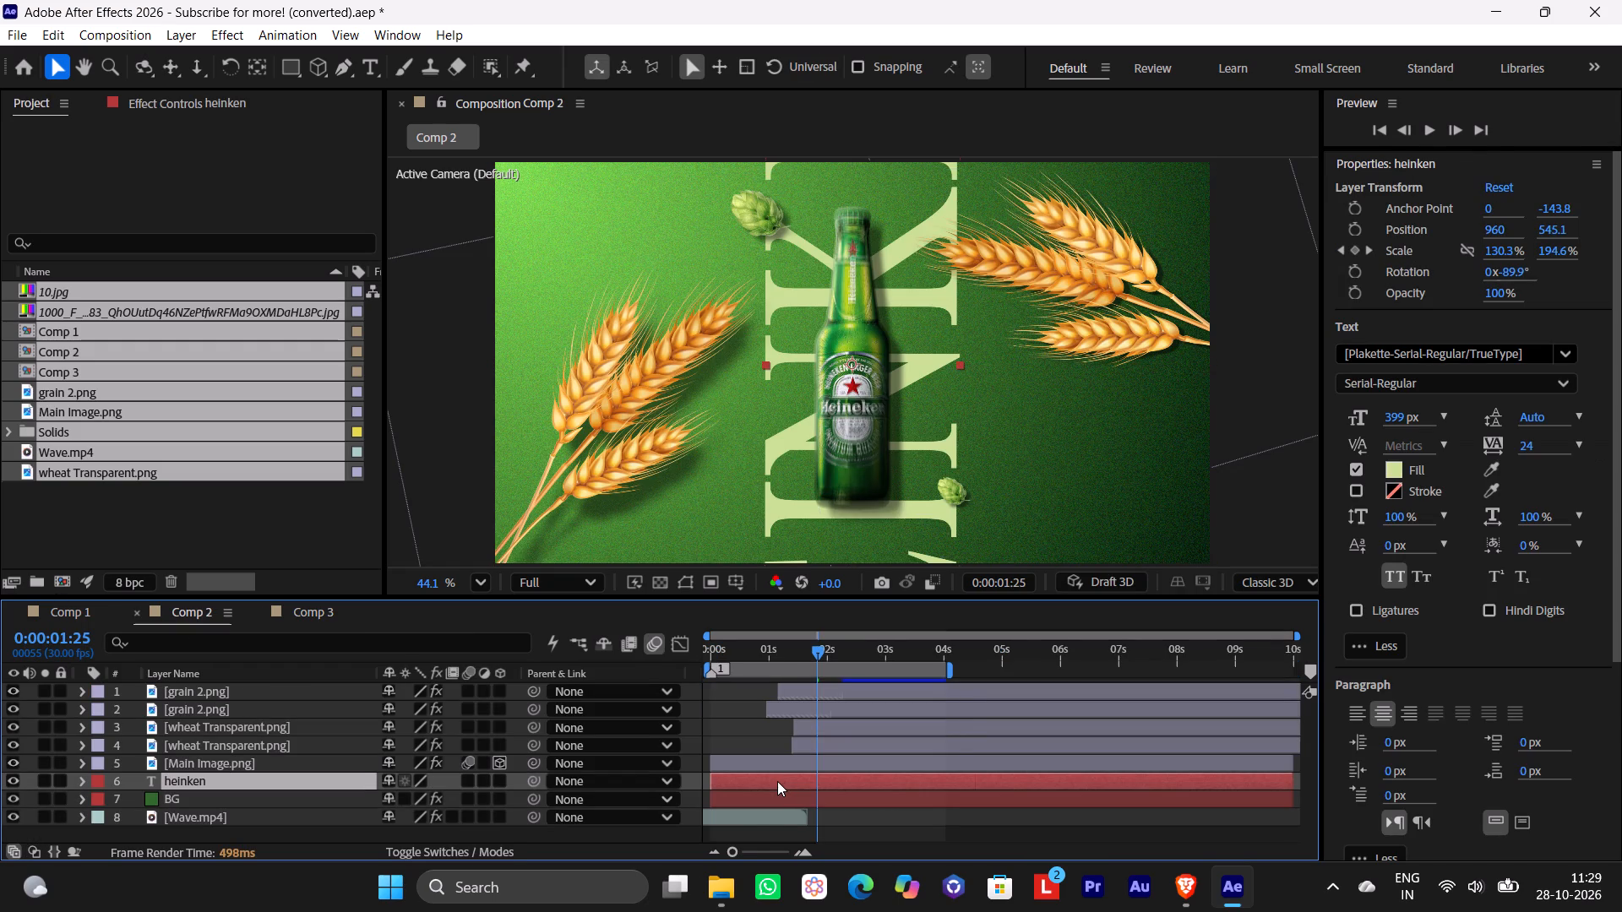
left_click(332, 614, "ctrl")
left_click(323, 612, "ctrl")
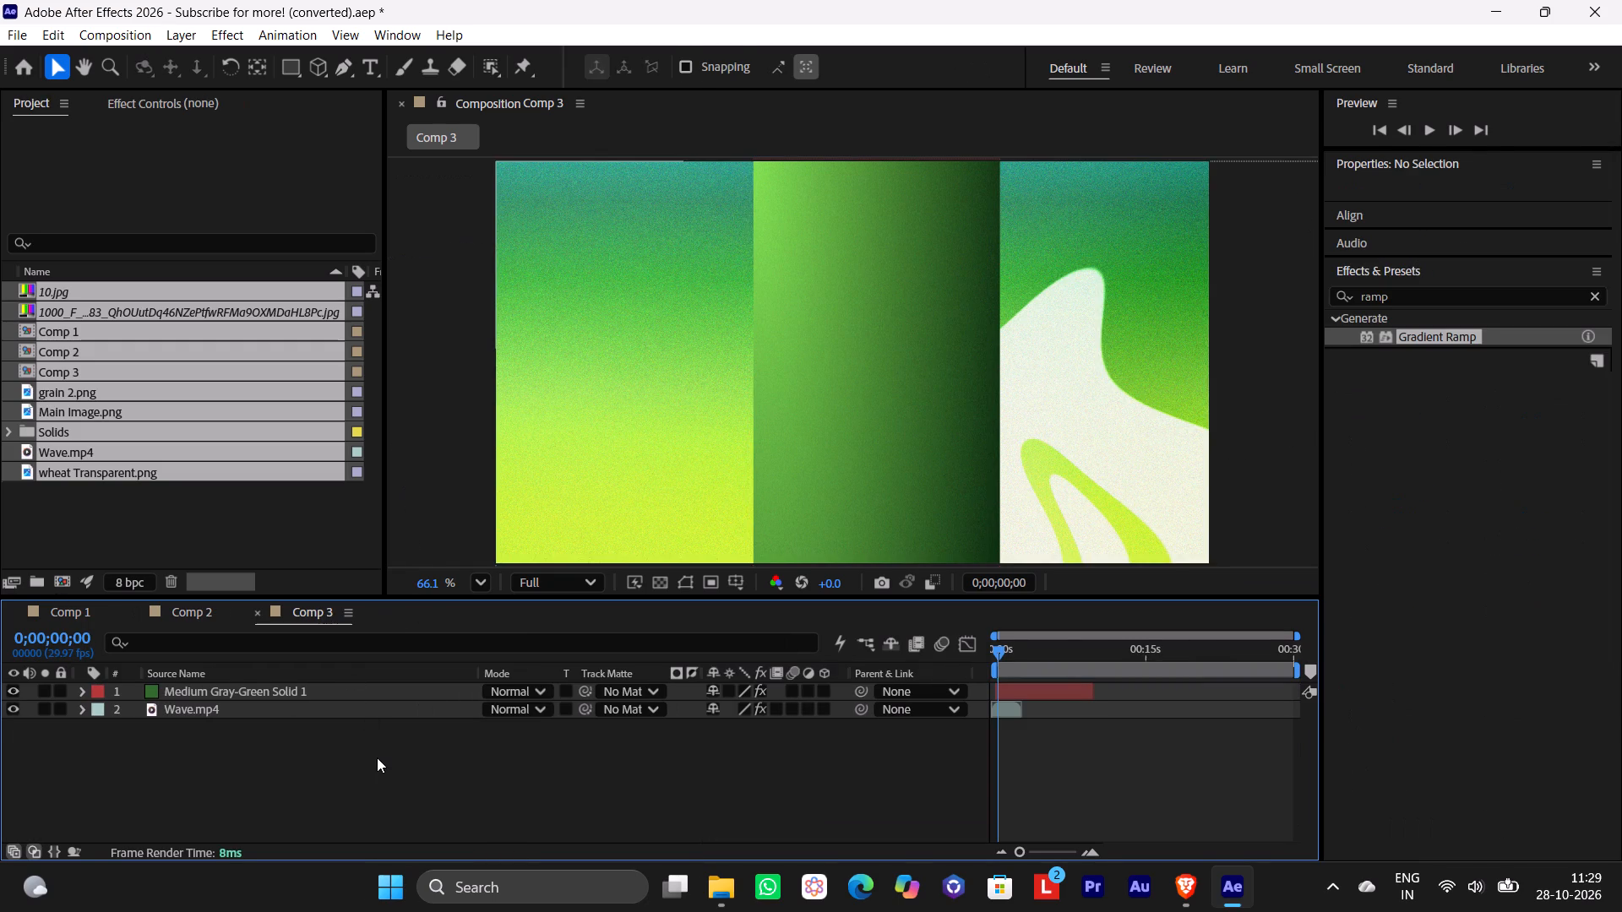
key("ctrl+v")
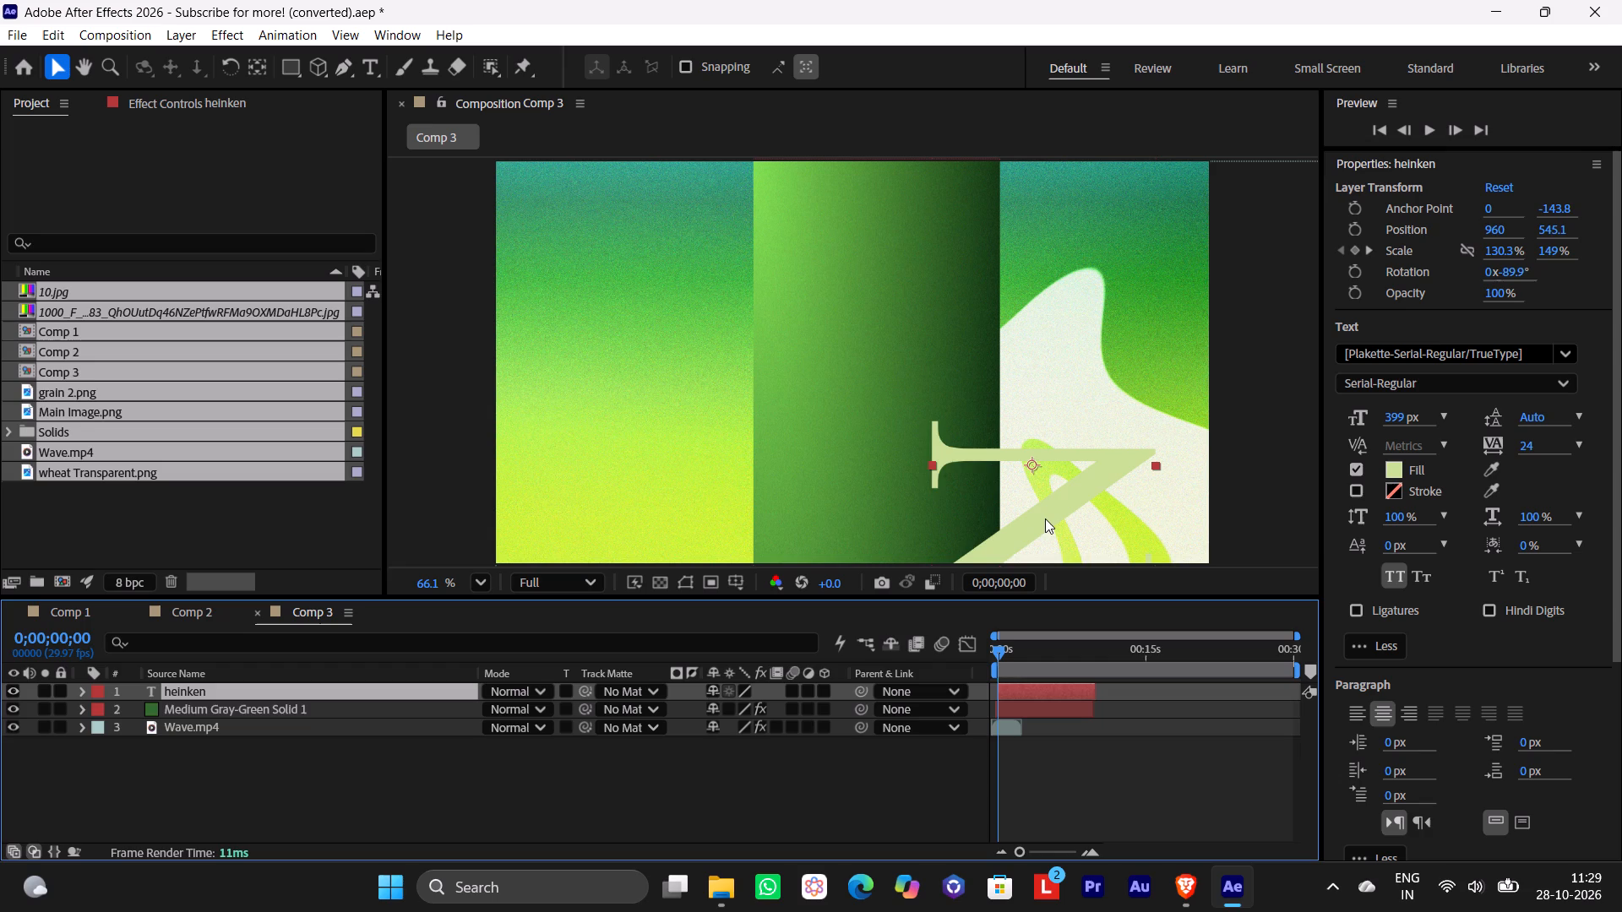
Move the heinken text onto the green solid at about 666.6, 366.7 and preview the animation.
left_click_drag(1045, 518, 881, 418)
key("space")
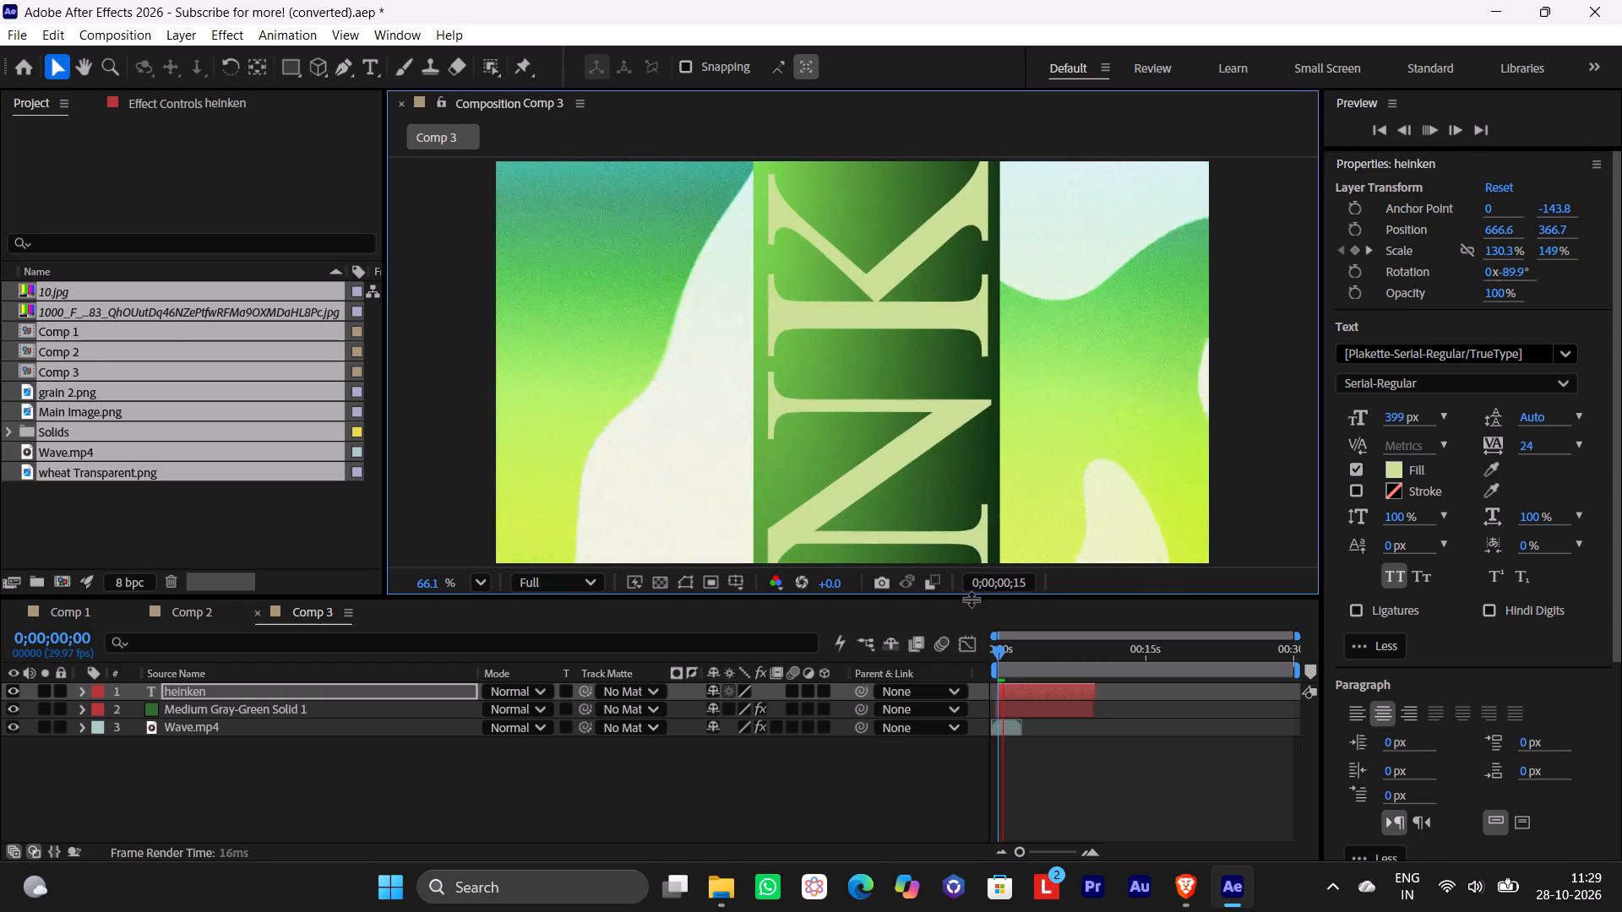
key("space")
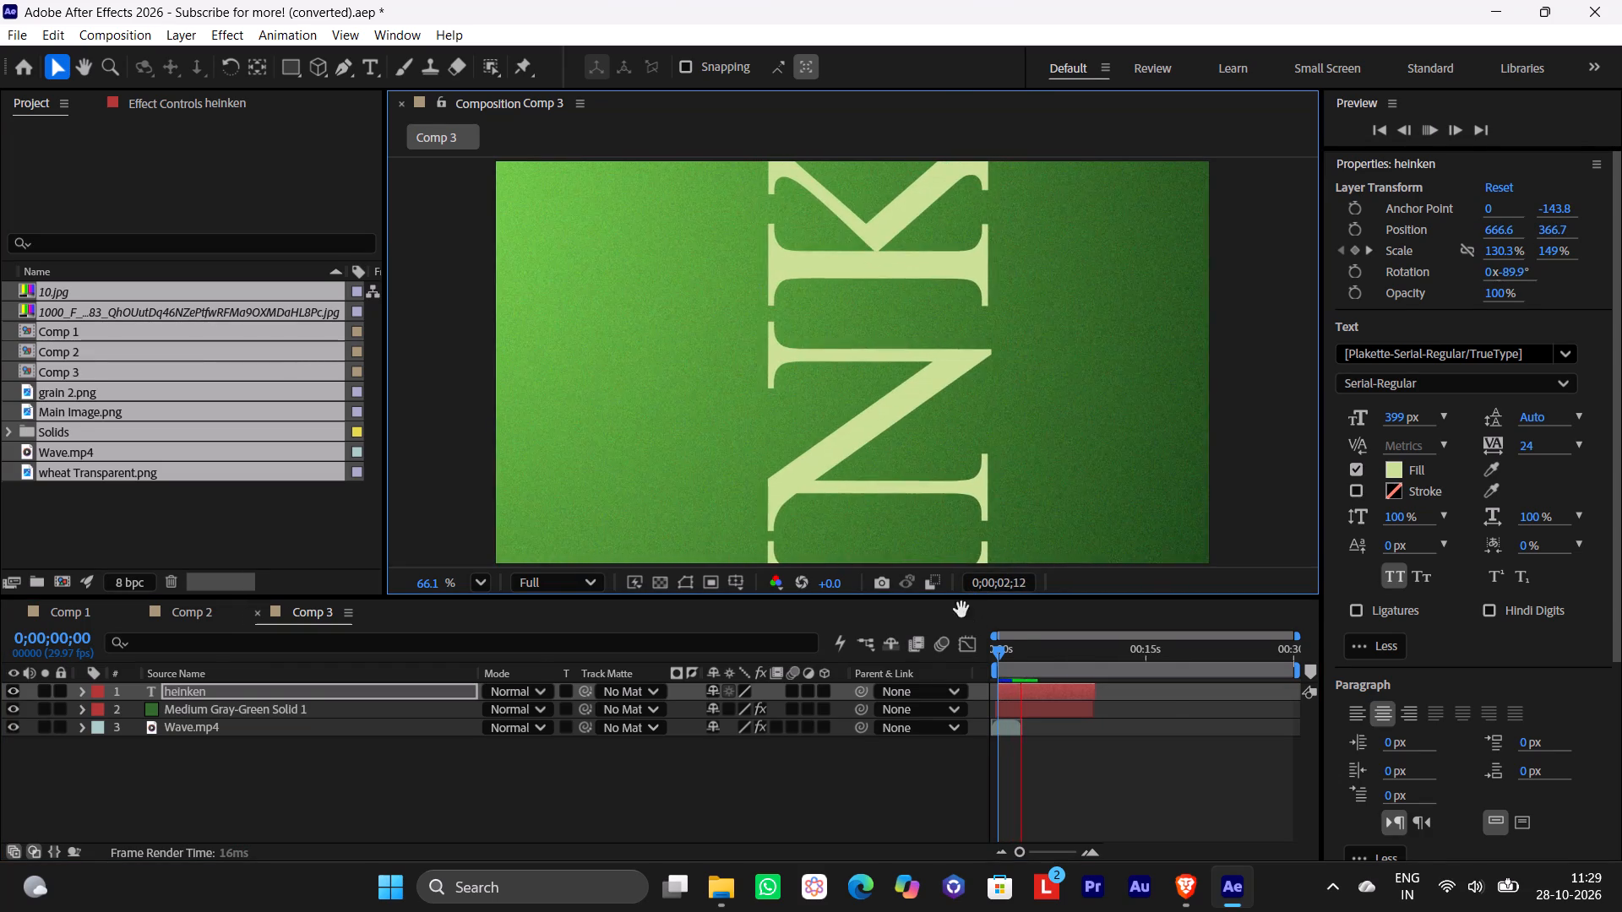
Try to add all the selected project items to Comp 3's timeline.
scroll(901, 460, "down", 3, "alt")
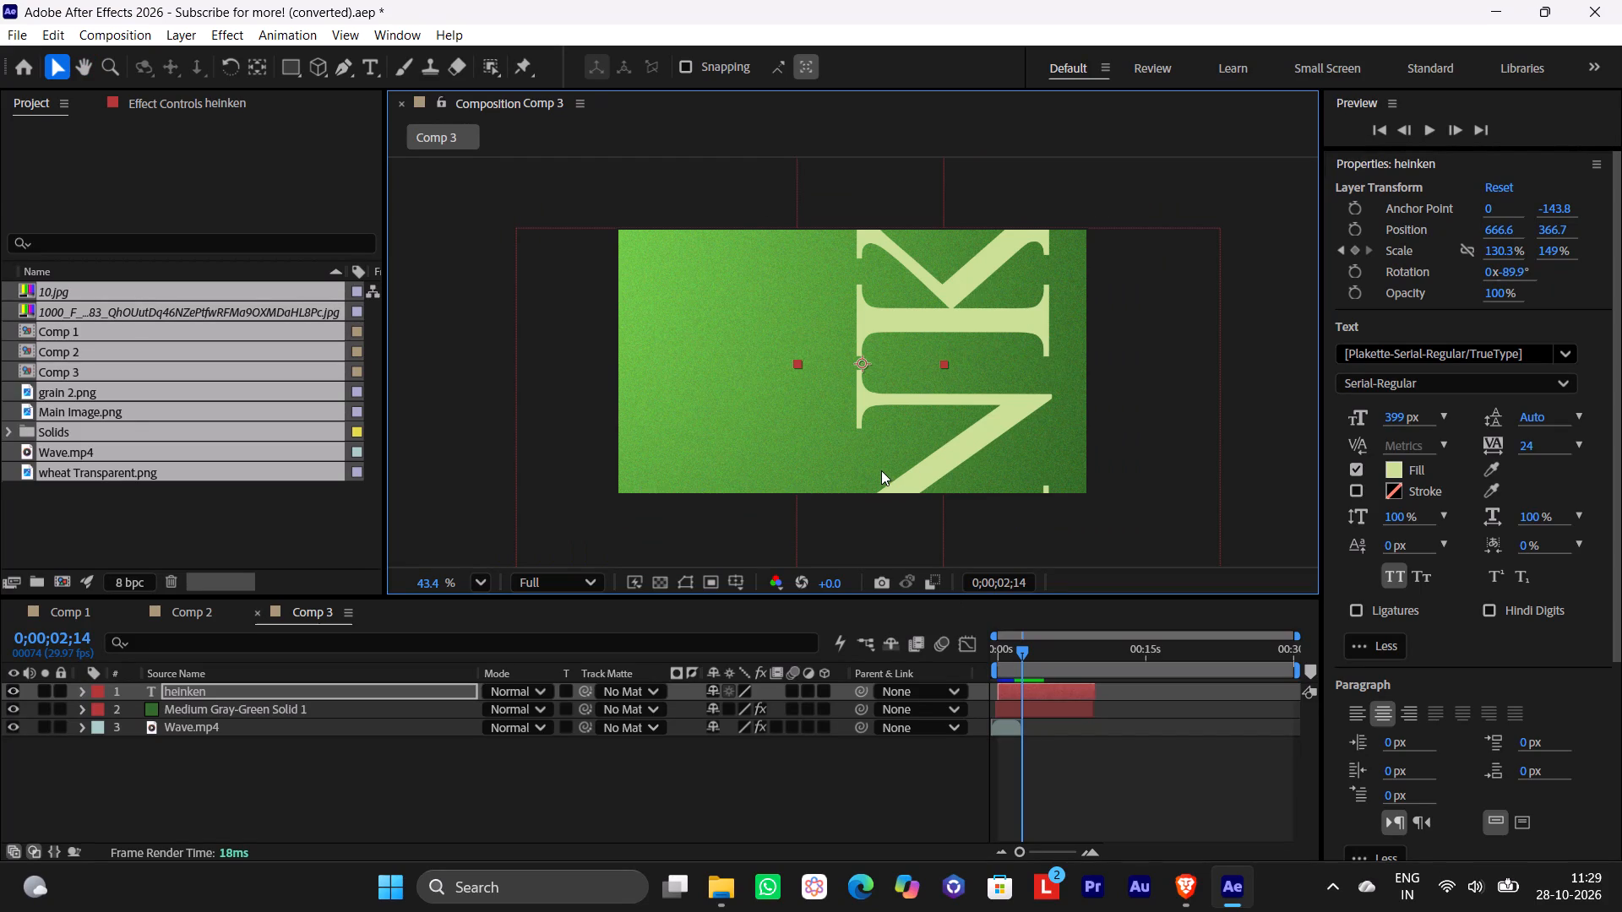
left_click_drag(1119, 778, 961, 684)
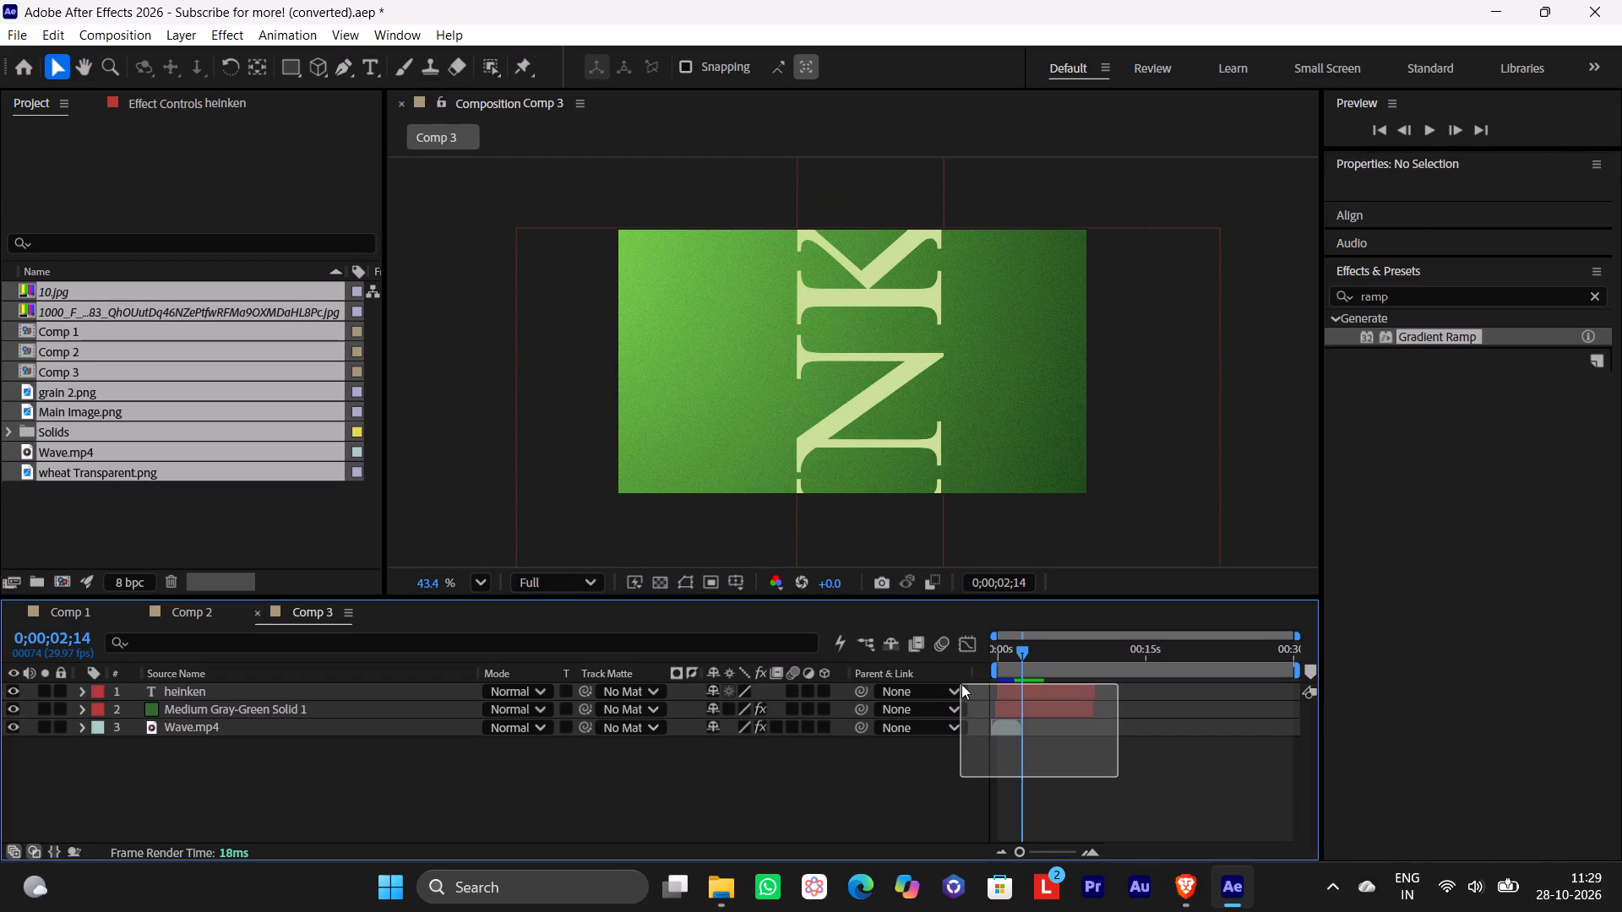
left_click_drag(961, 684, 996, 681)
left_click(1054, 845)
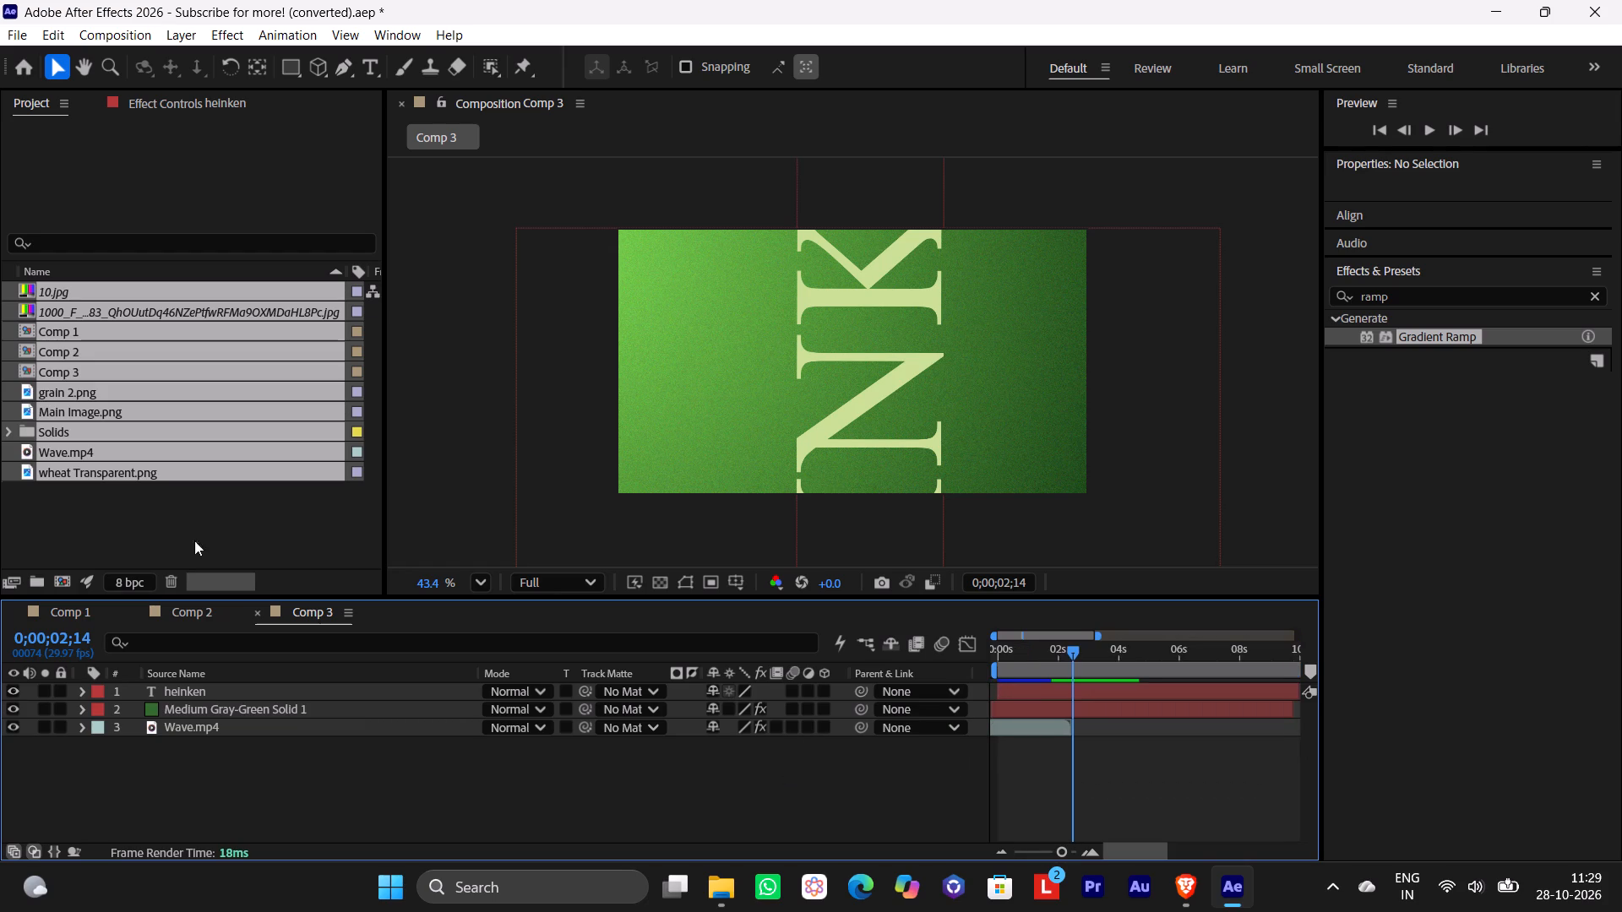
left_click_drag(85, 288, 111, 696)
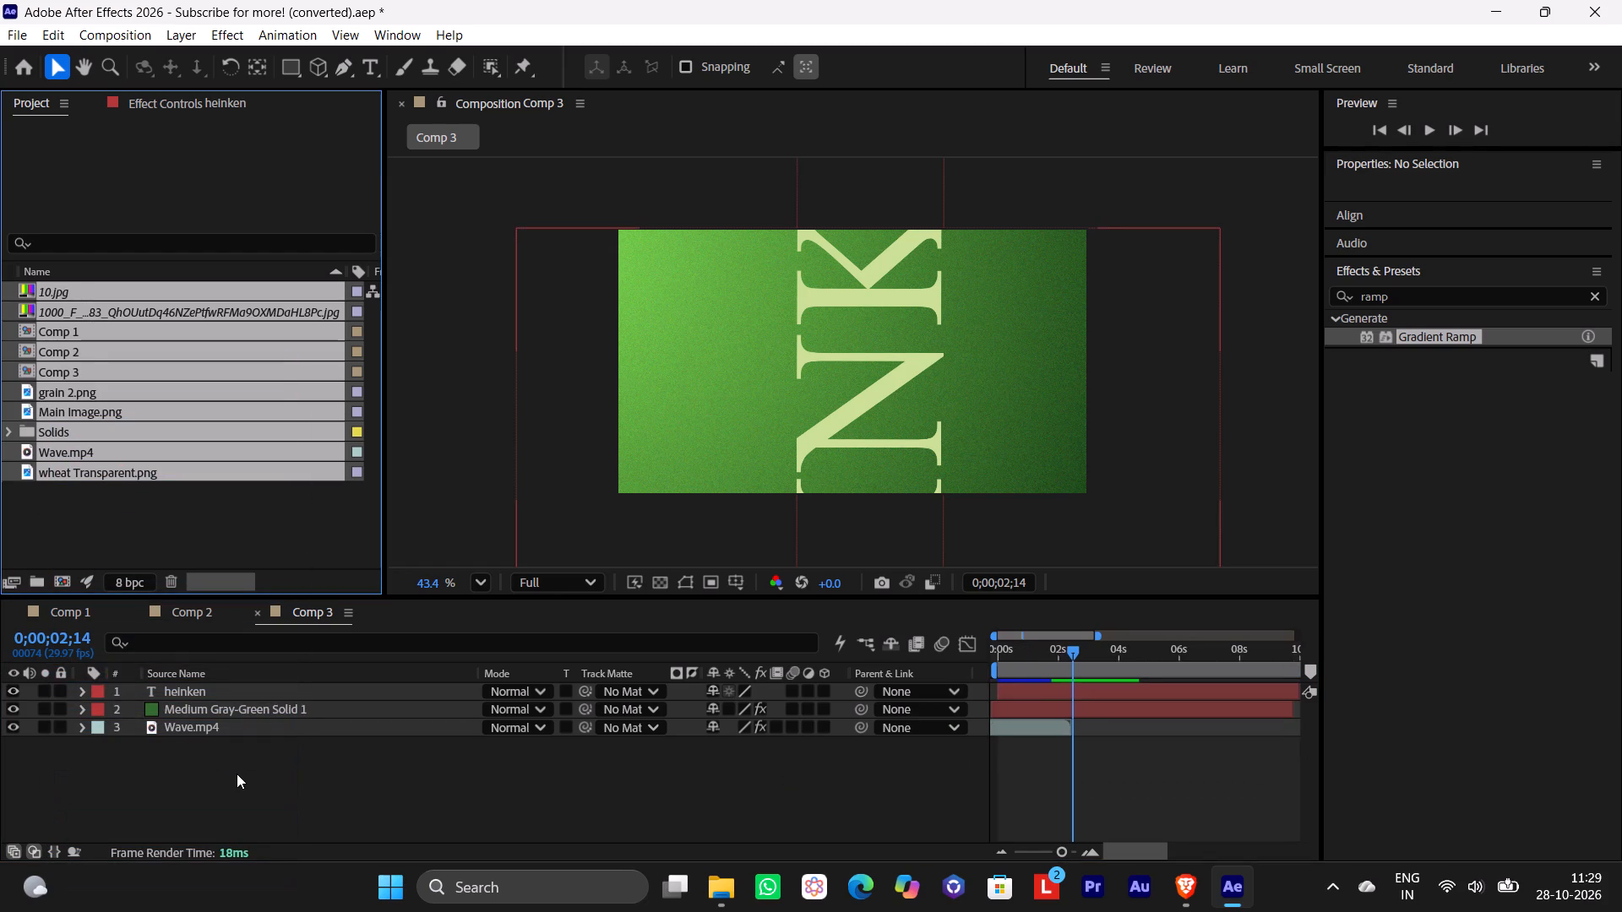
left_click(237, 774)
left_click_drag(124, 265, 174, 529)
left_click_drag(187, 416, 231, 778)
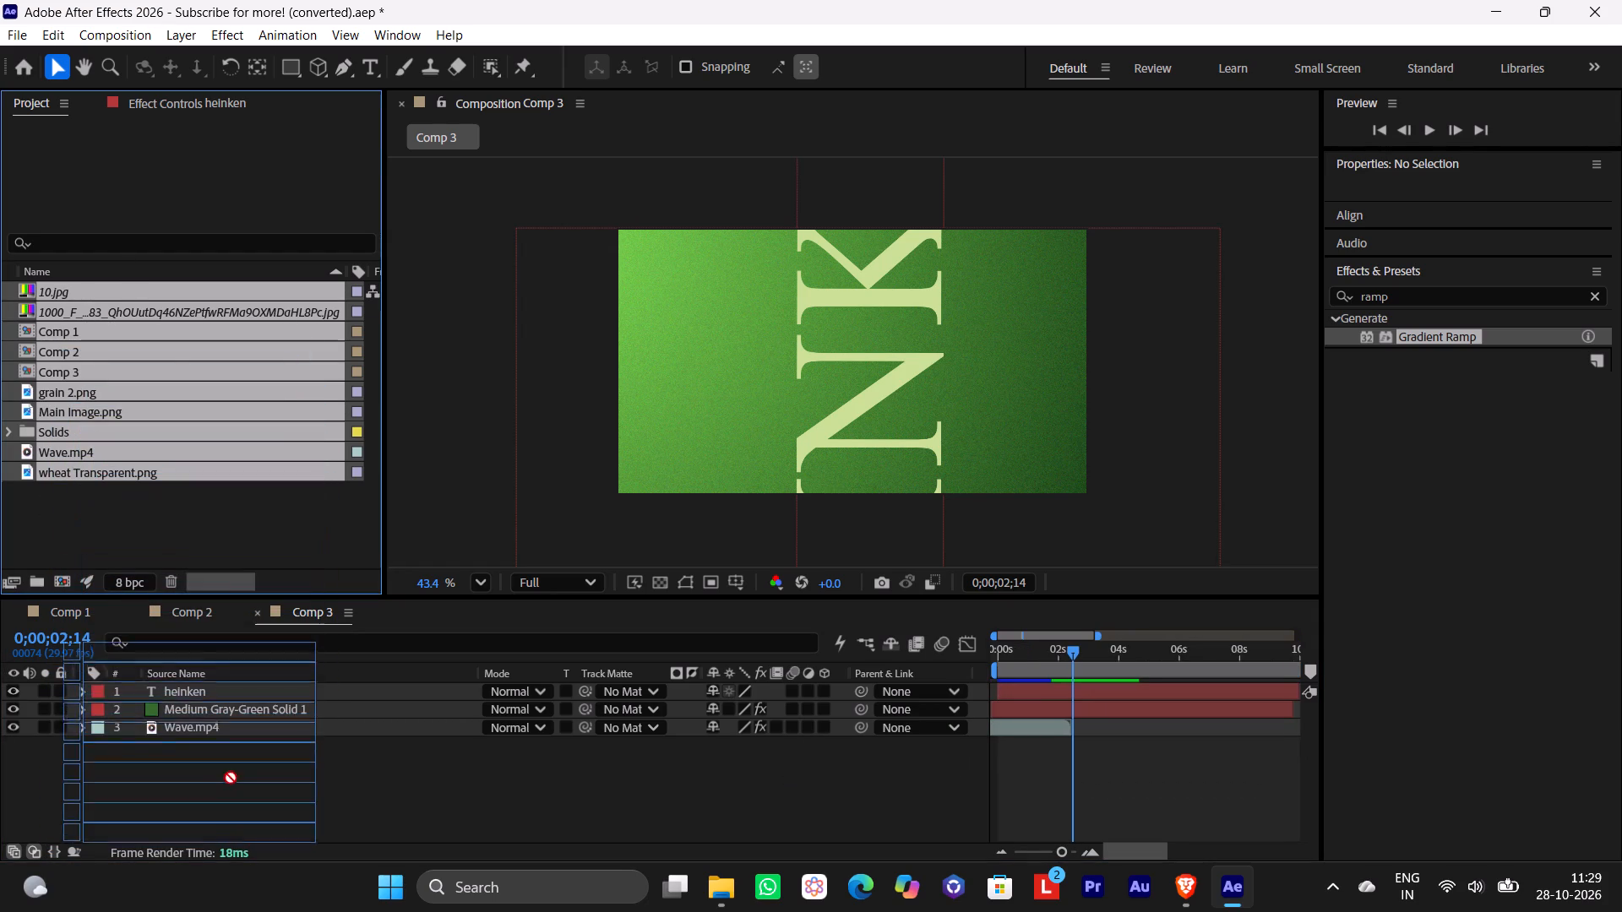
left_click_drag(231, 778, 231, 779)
Return to Comp 2 and view its first frame at 0:00:00:00.
left_click(212, 622)
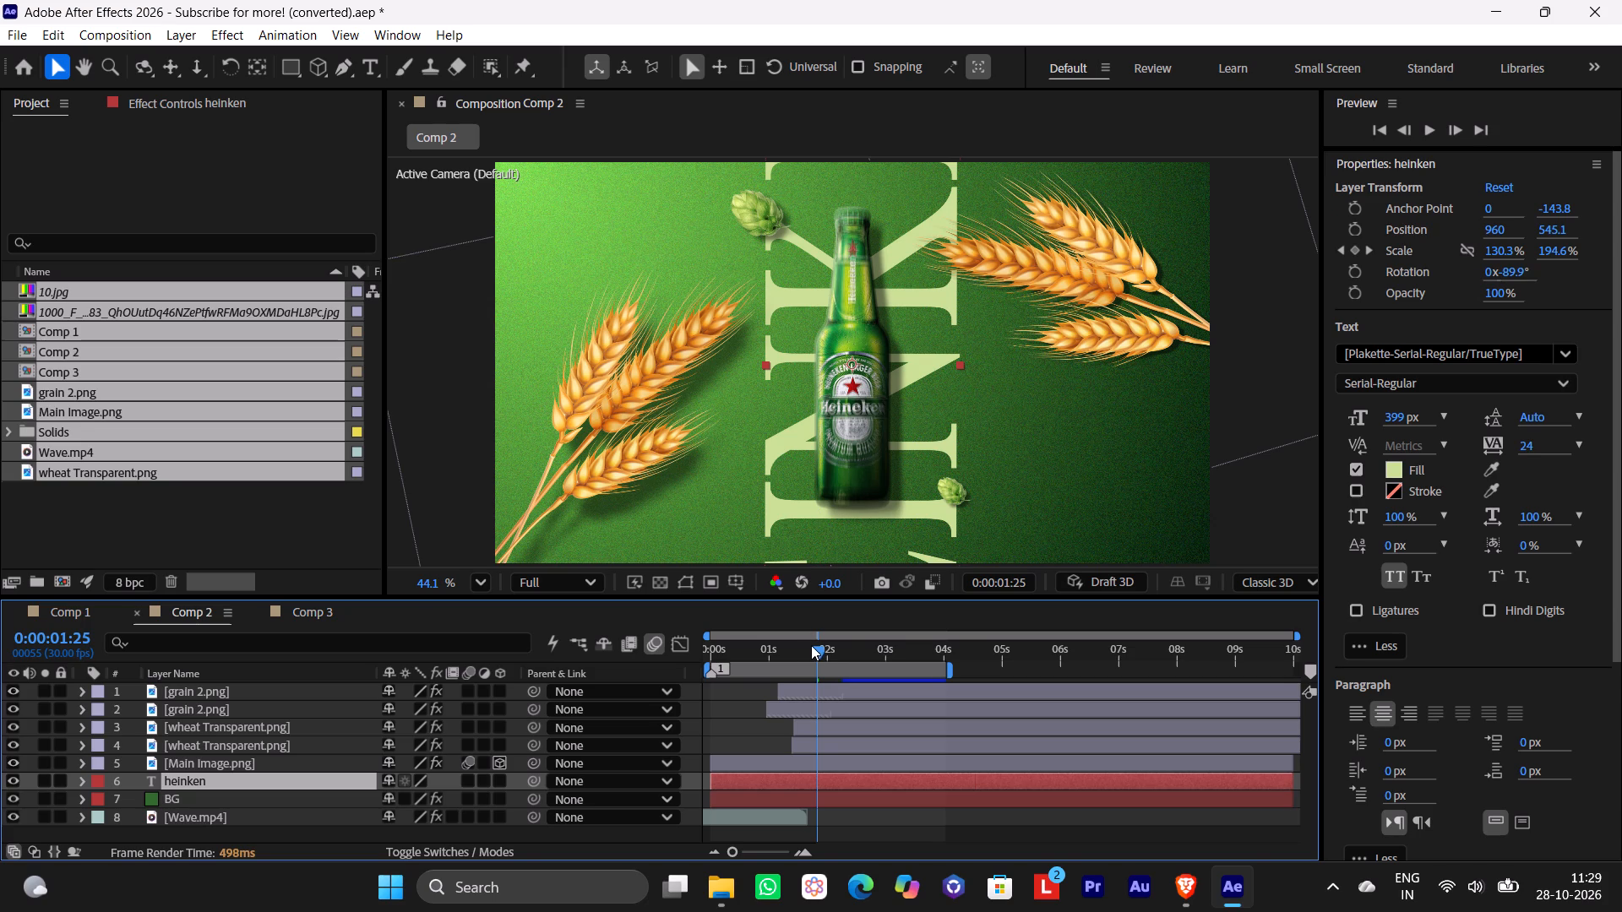
left_click_drag(812, 644, 654, 692)
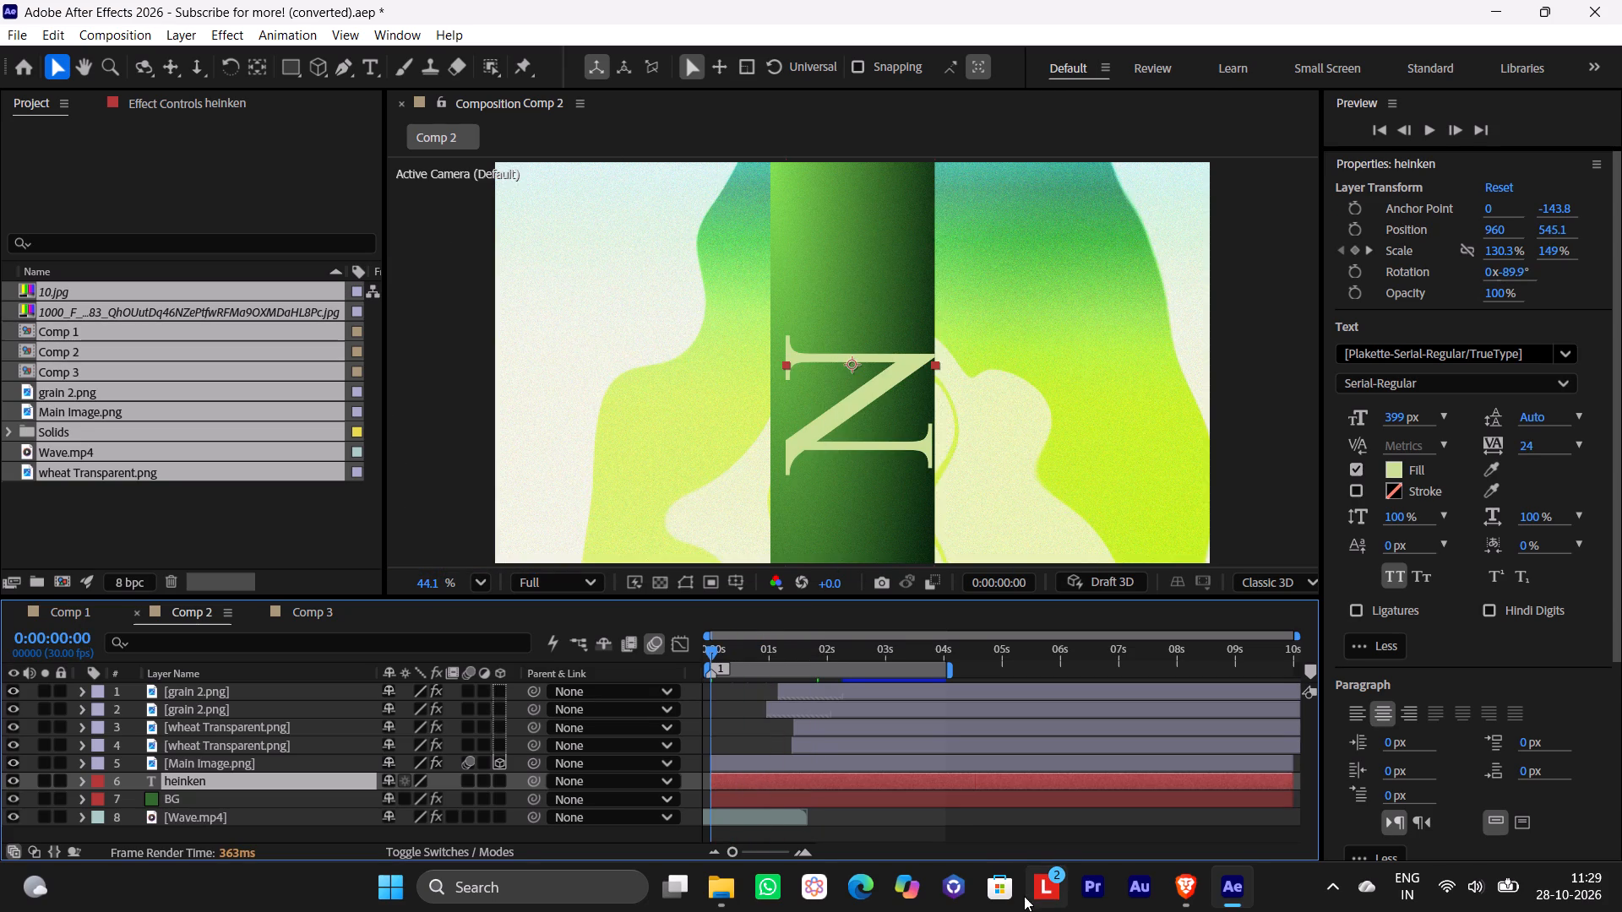
Switch to Brave, close the two Google Drive tabs and bring the Motion Rex product ads tutorial's video into view.
left_click(1178, 882)
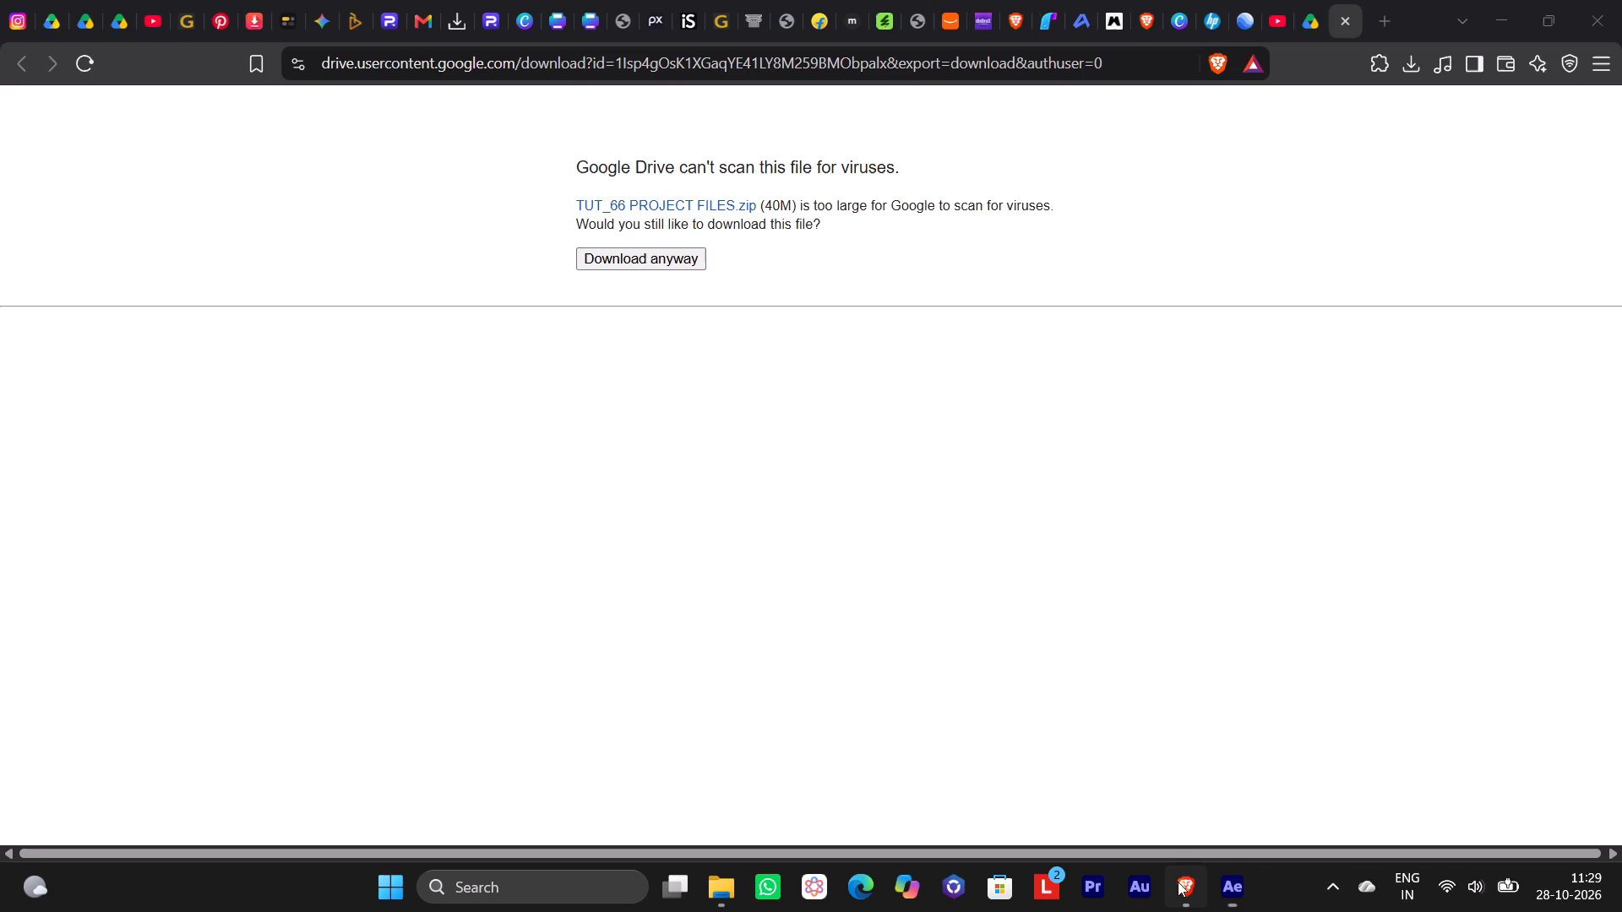
left_click(1349, 15)
left_click(1345, 19)
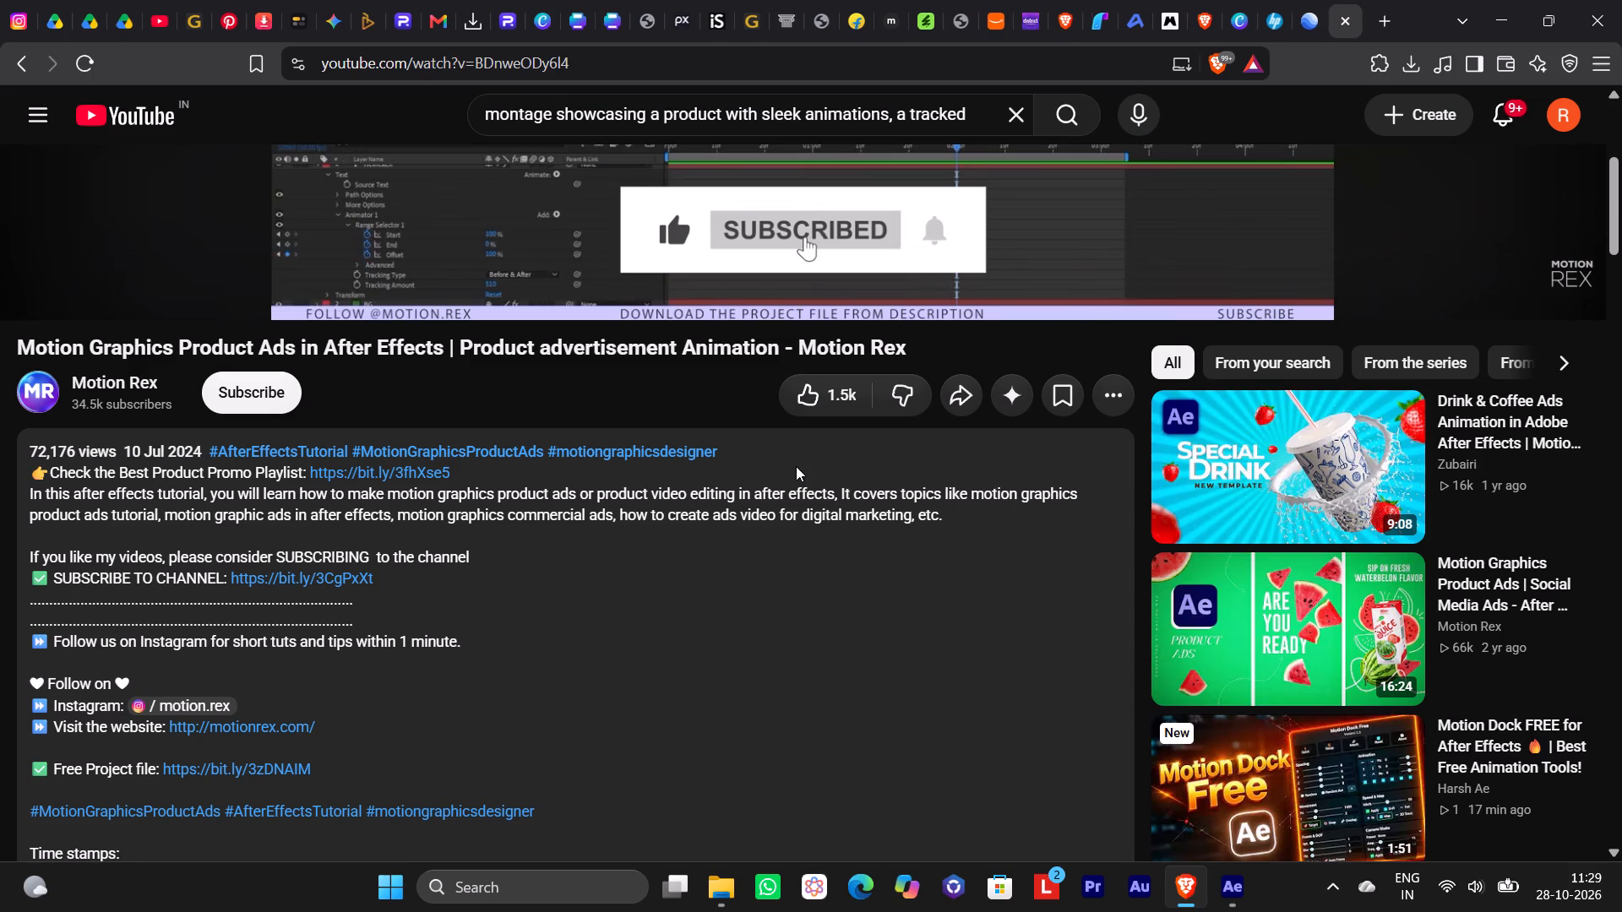
scroll(789, 468, "up", 4)
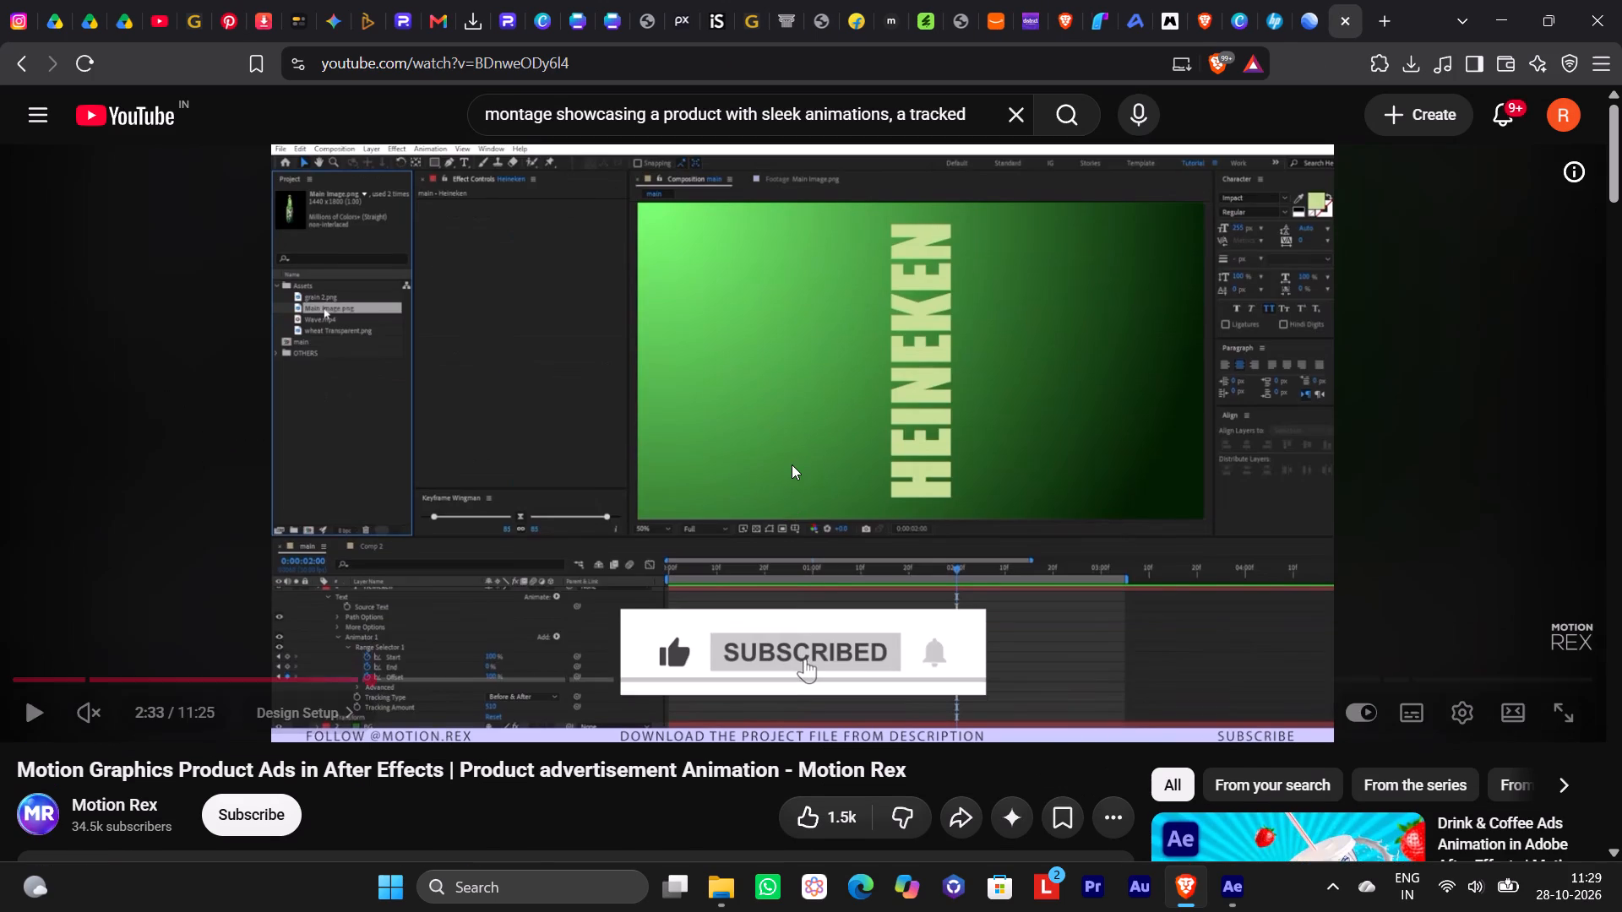
Play the tutorial video briefly at about 2:33 and pause it again.
key("space")
key("space")
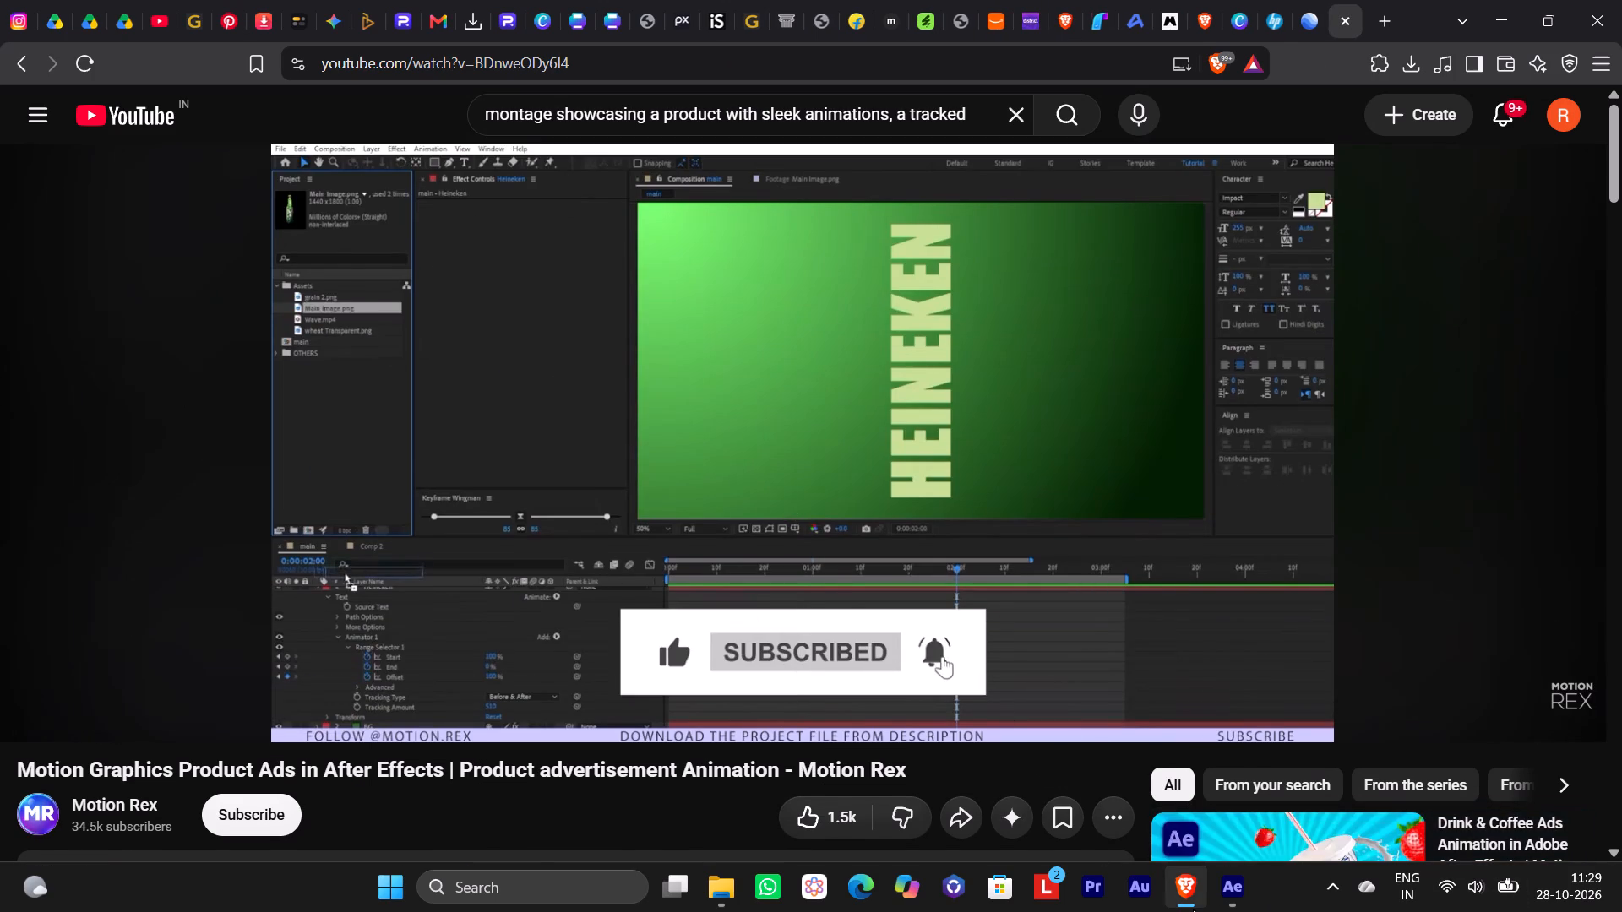
Switch to After Effects and preview Comp 2's animation from its first frame.
left_click(1240, 888)
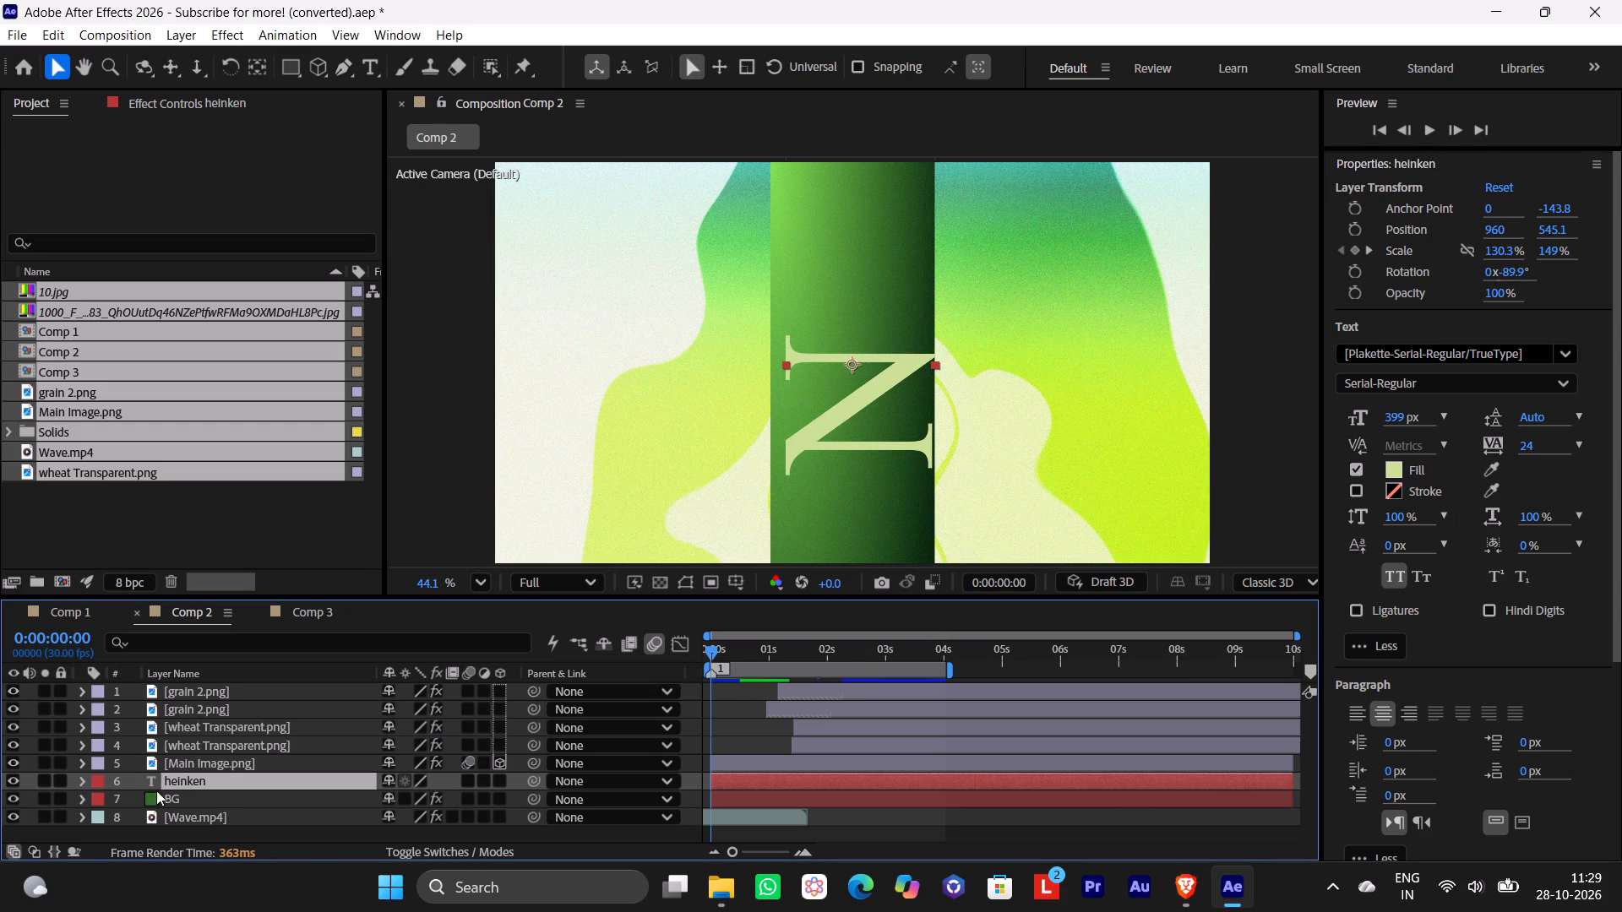
scroll(185, 764, "down", 3)
scroll(185, 764, "up", 7)
key("space")
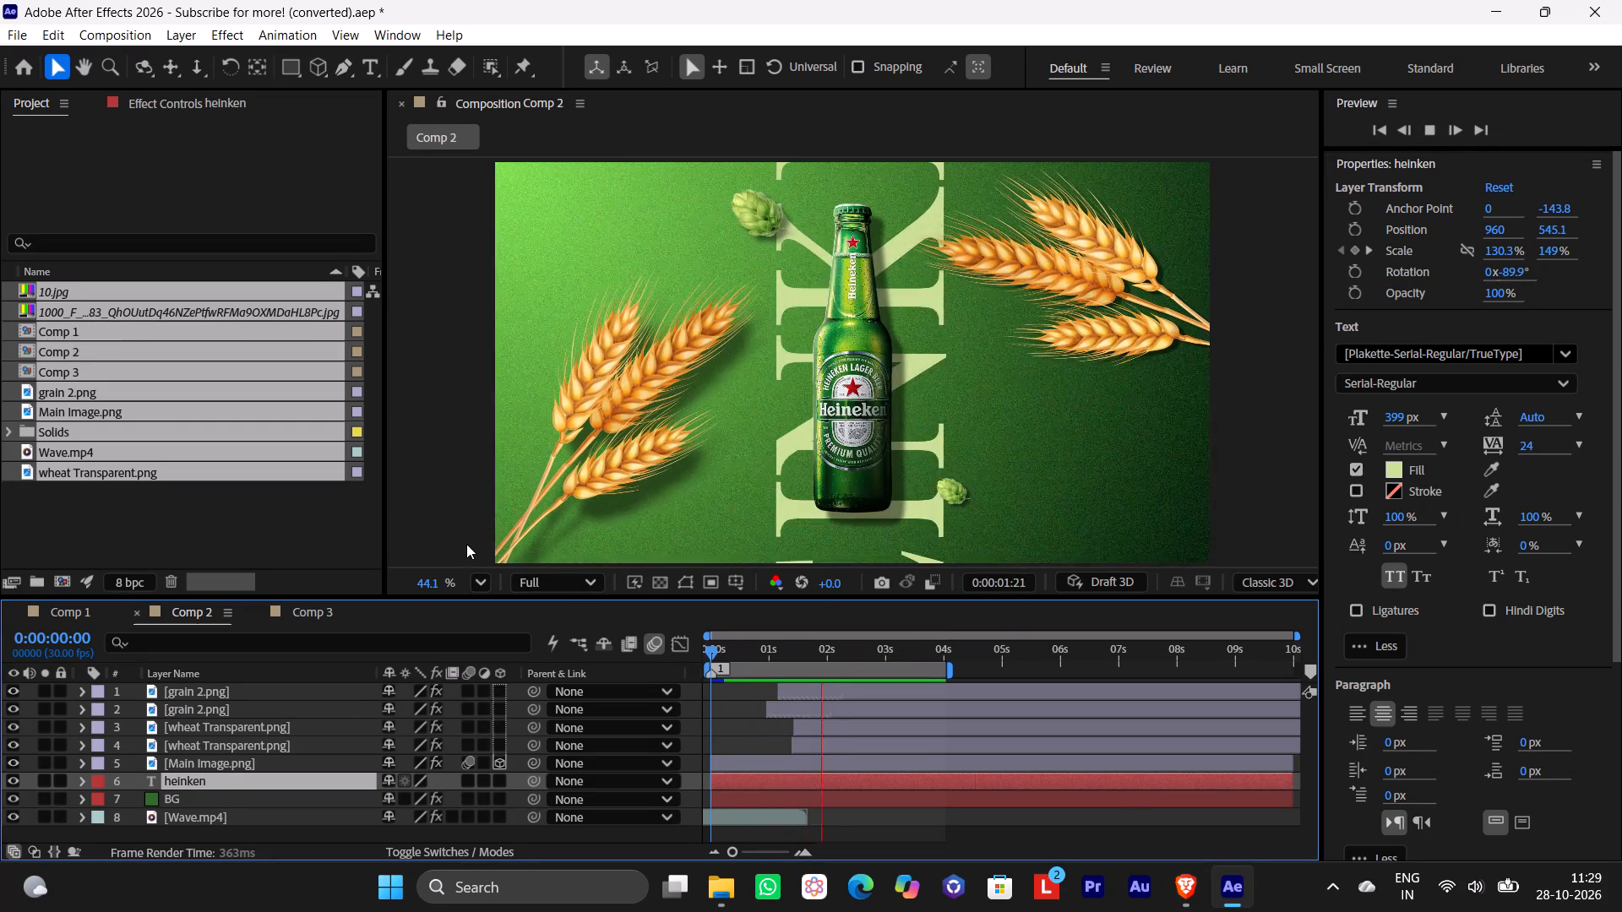
key("space")
Clear the selection of all project items and look through individual ones, ending with Comp 1 selected.
left_click(269, 521)
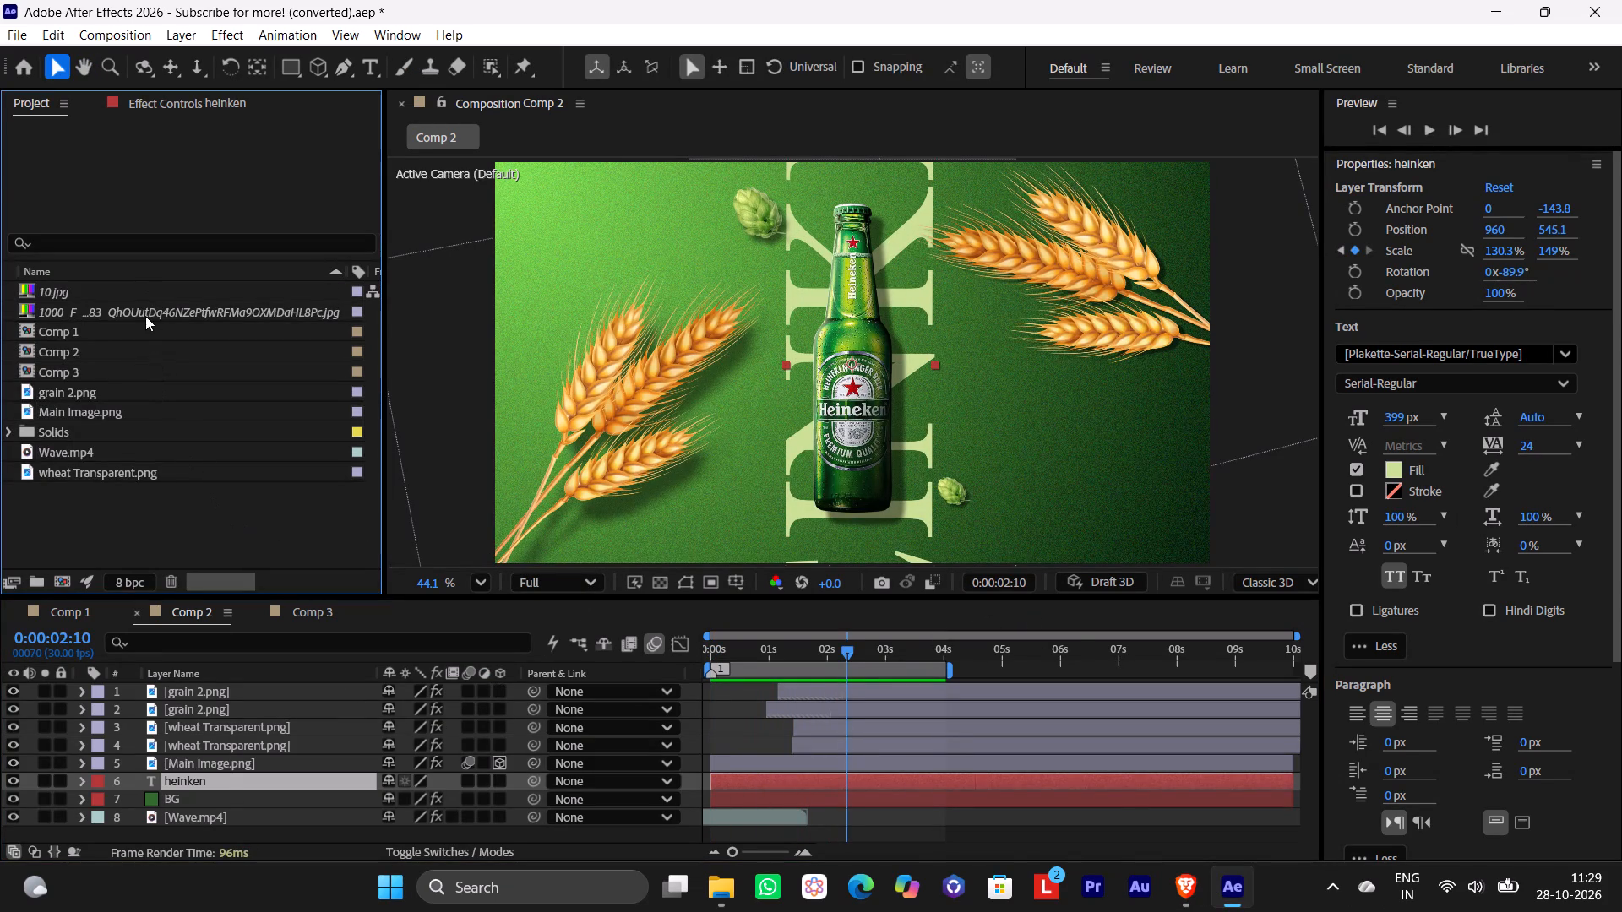
left_click(137, 340)
left_click(137, 350)
left_click(137, 364)
left_click(125, 309)
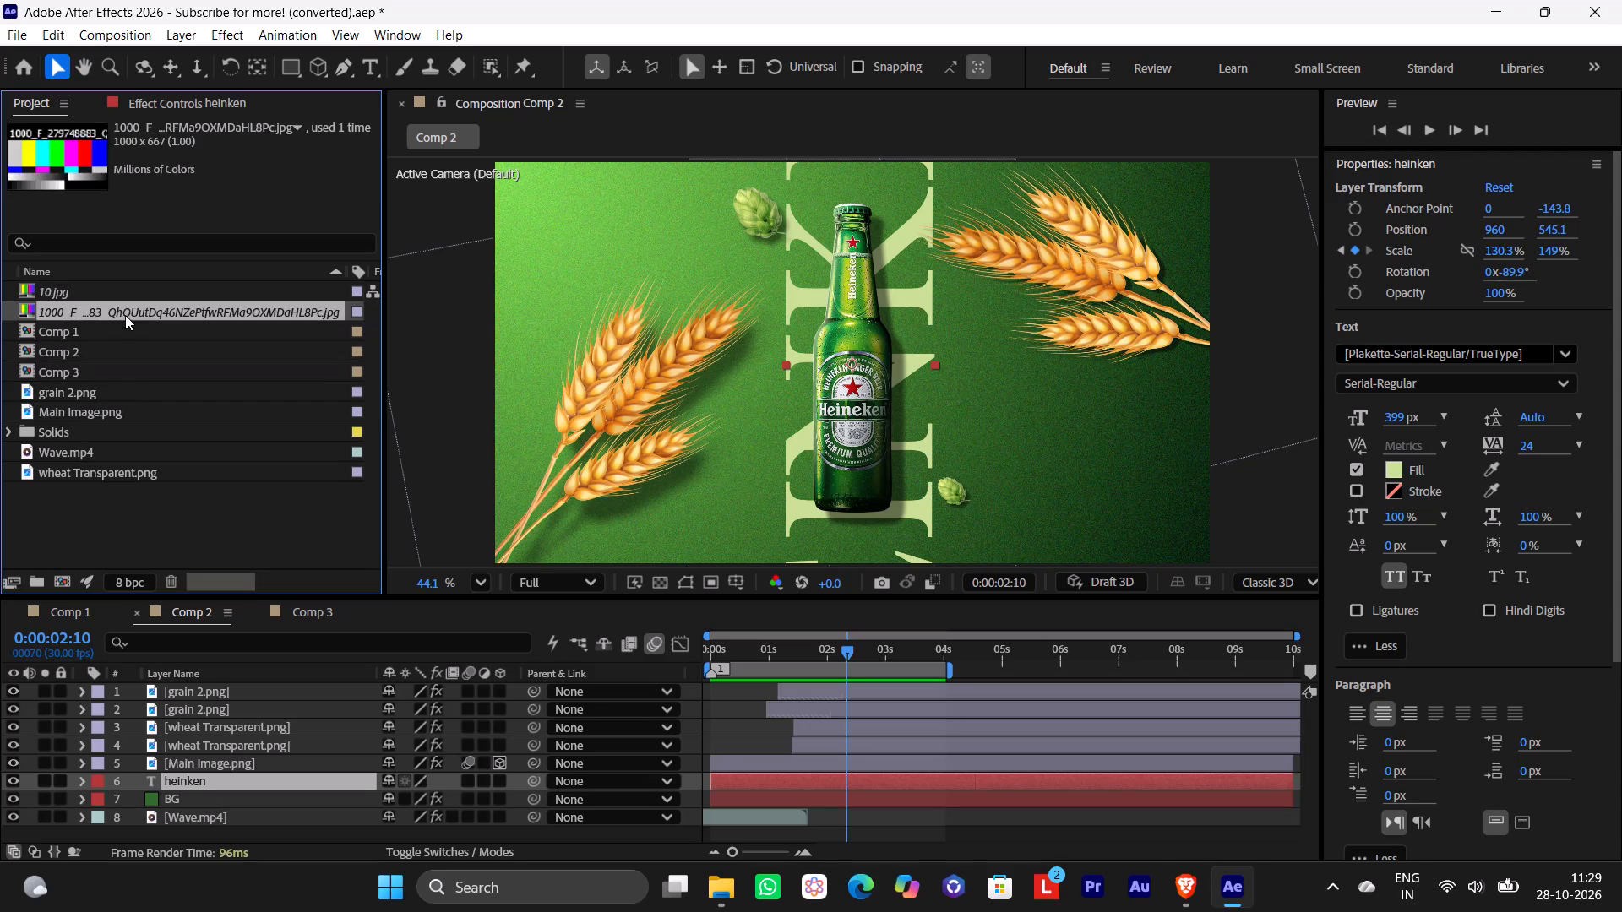
left_click(124, 325)
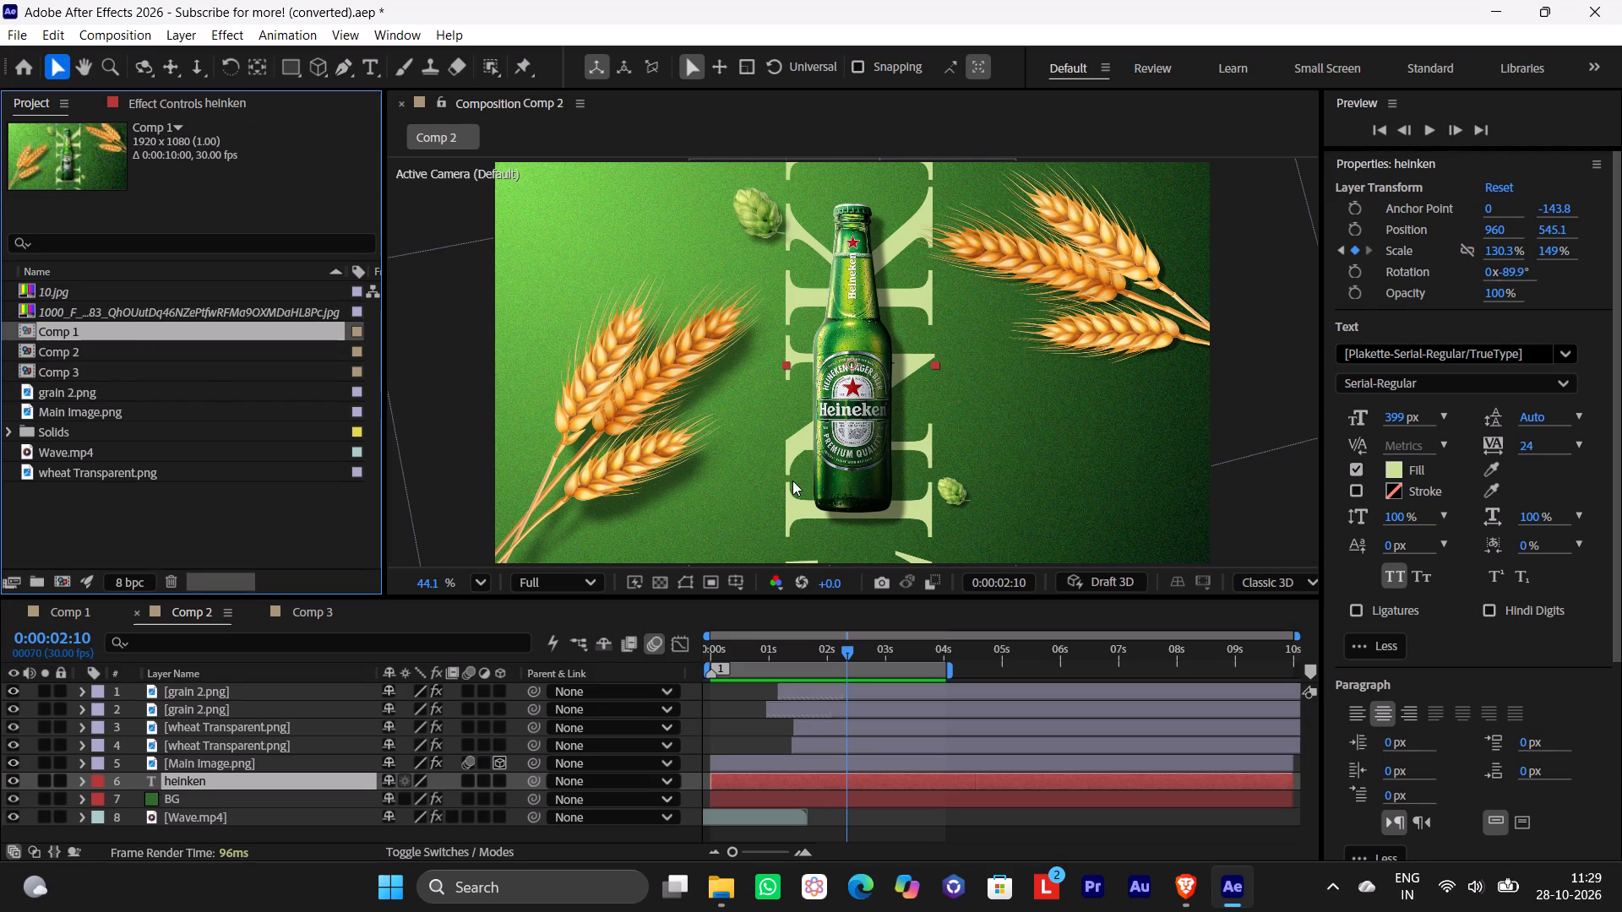
Preview the rest of Comp 2's animation and return to its first frame at 0:00:00:00.
key("space")
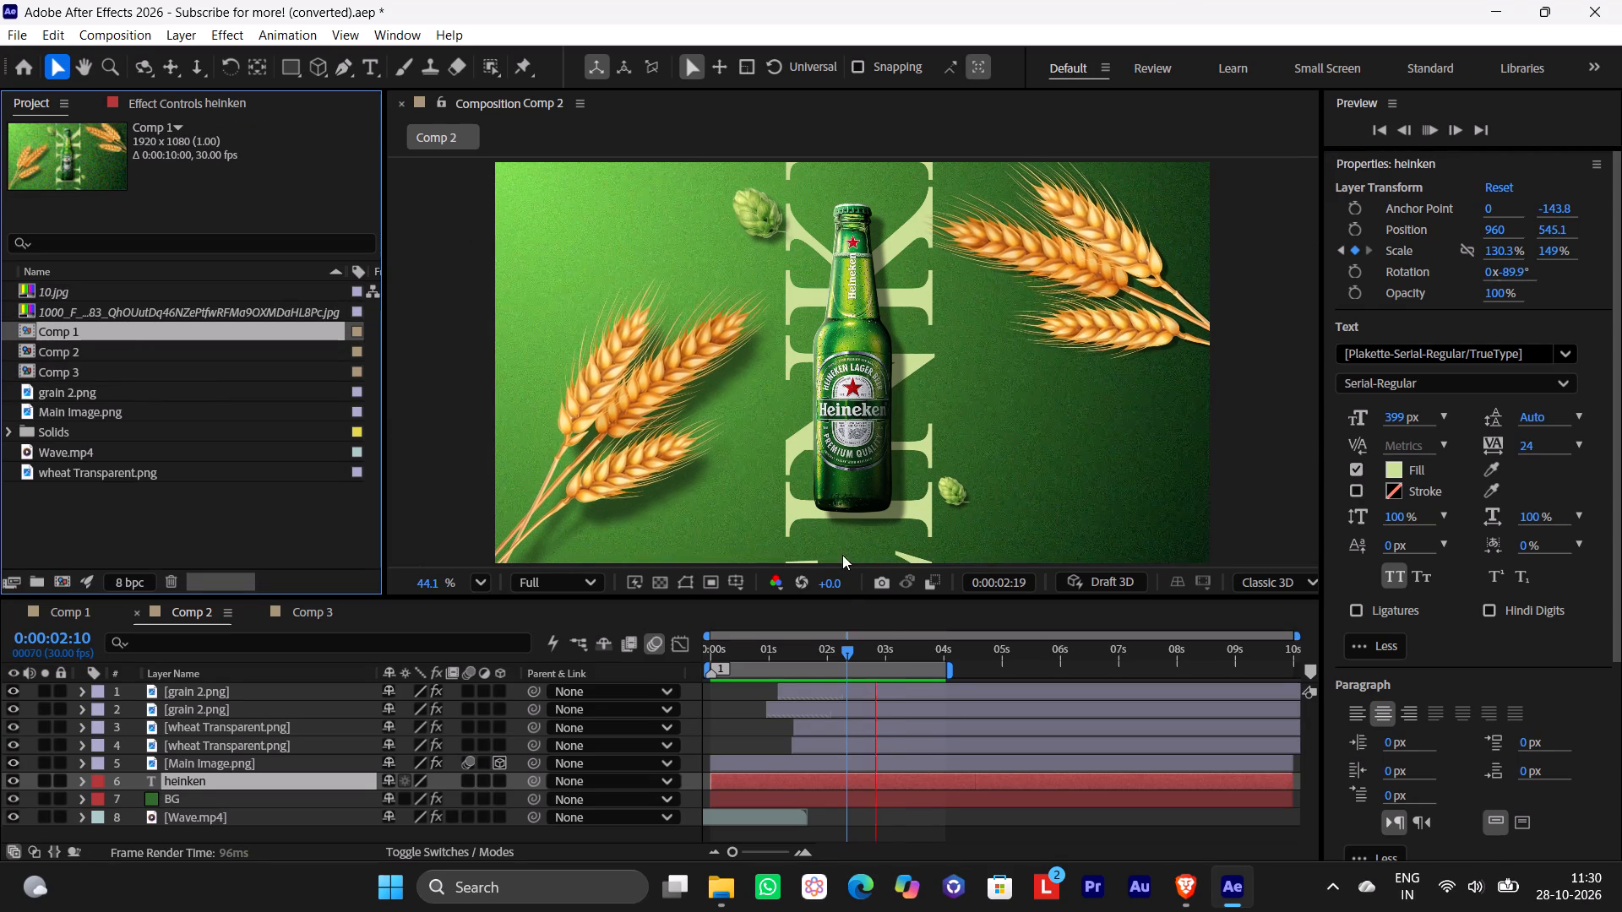
key("space")
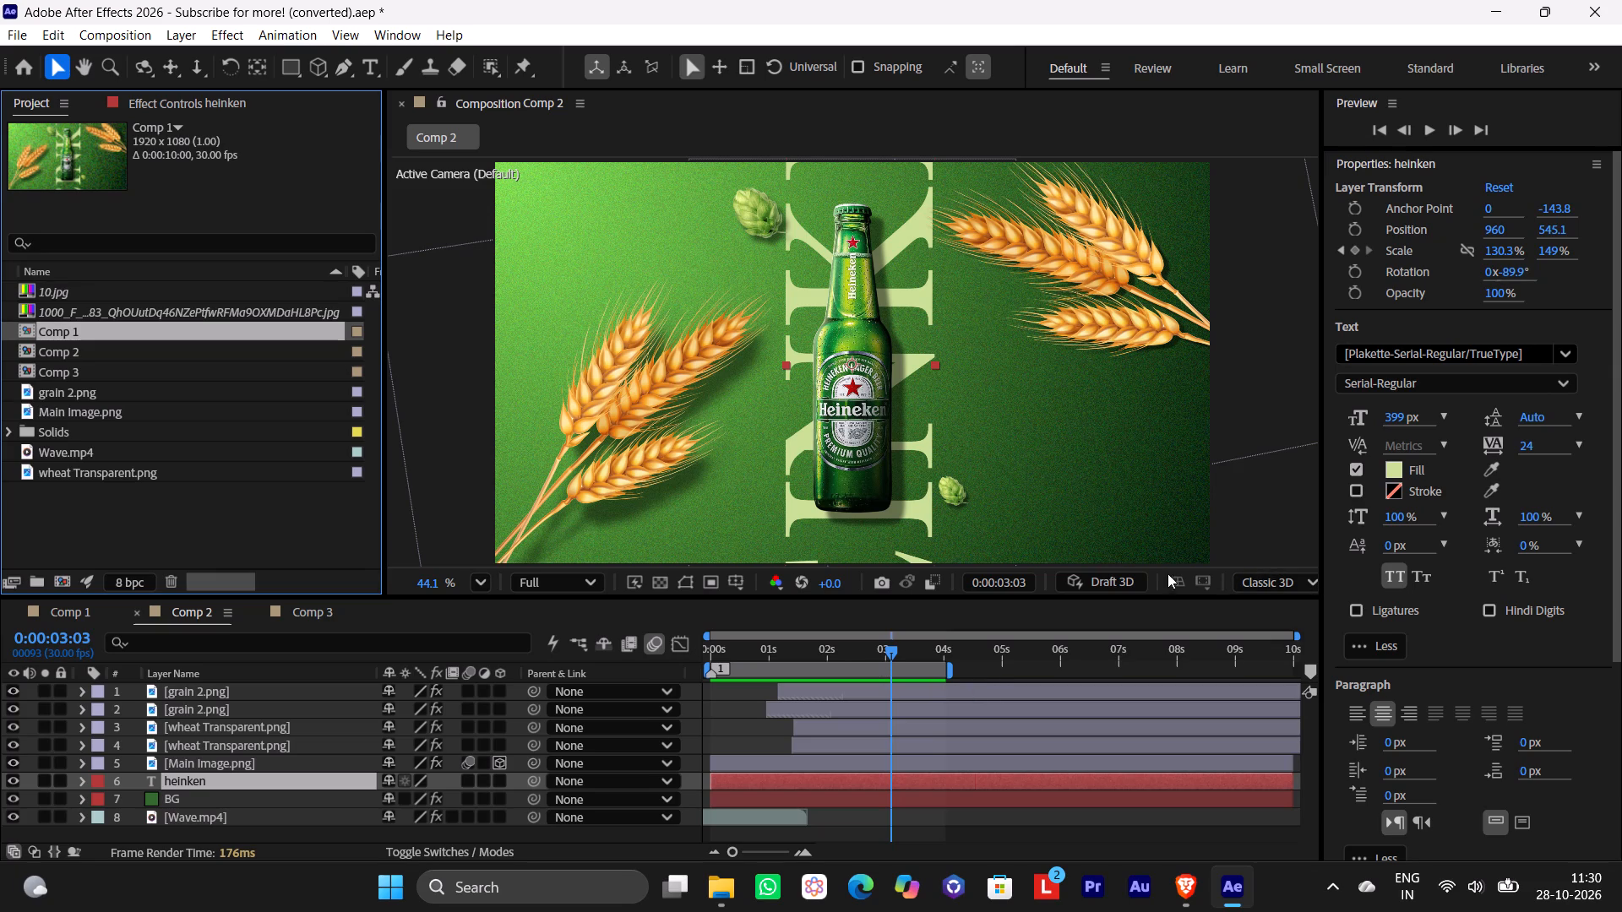
left_click_drag(889, 655, 718, 686)
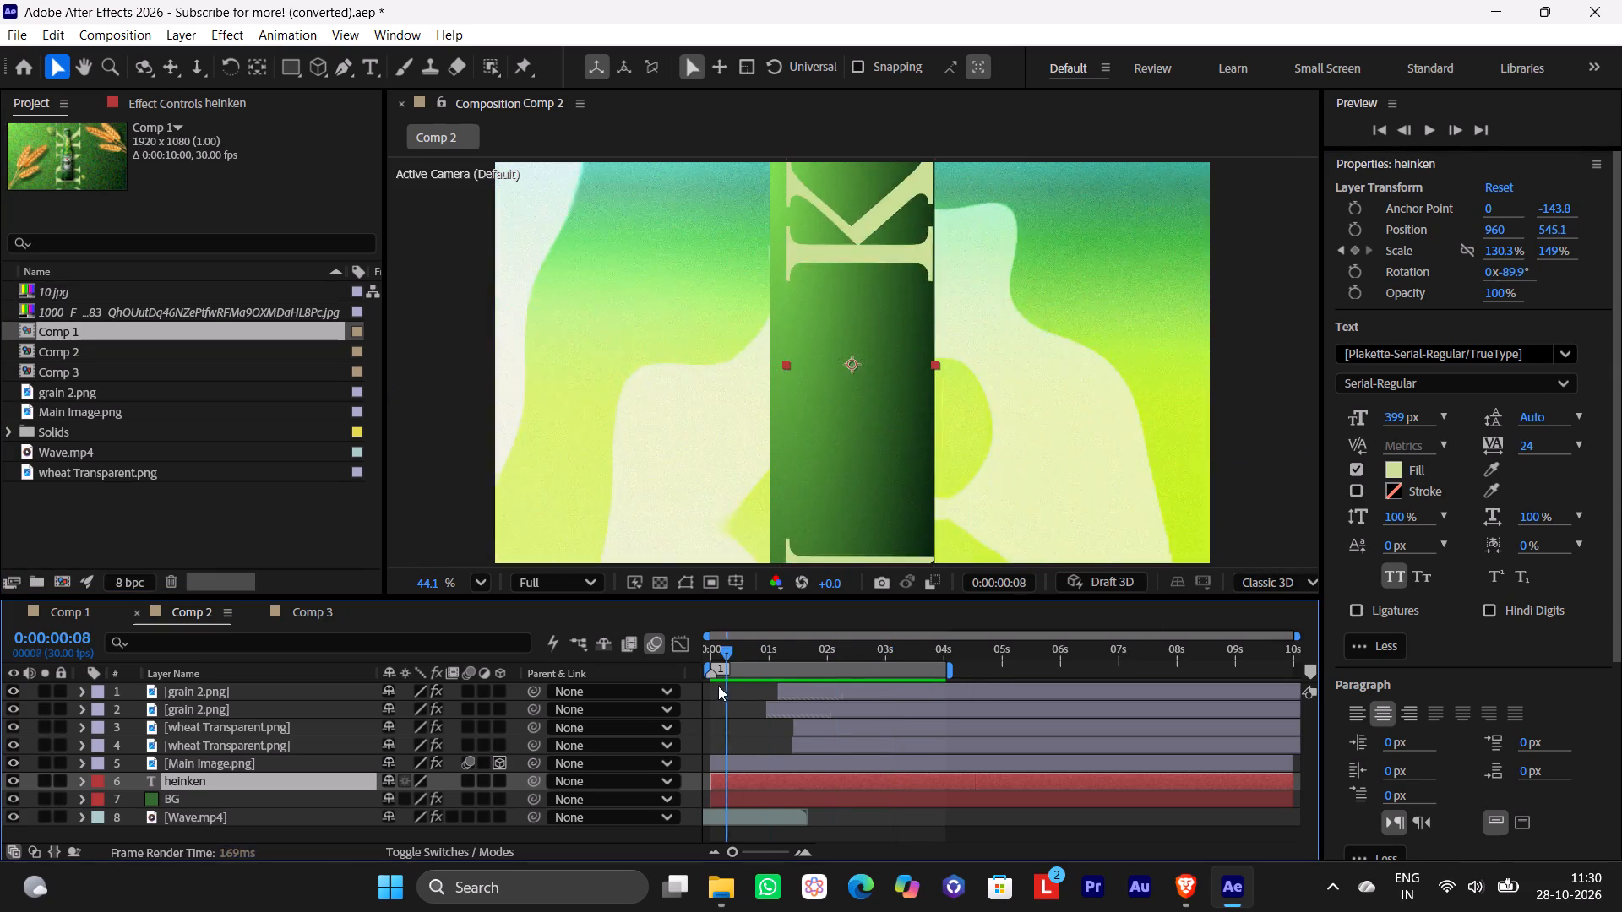
left_click_drag(718, 686, 666, 693)
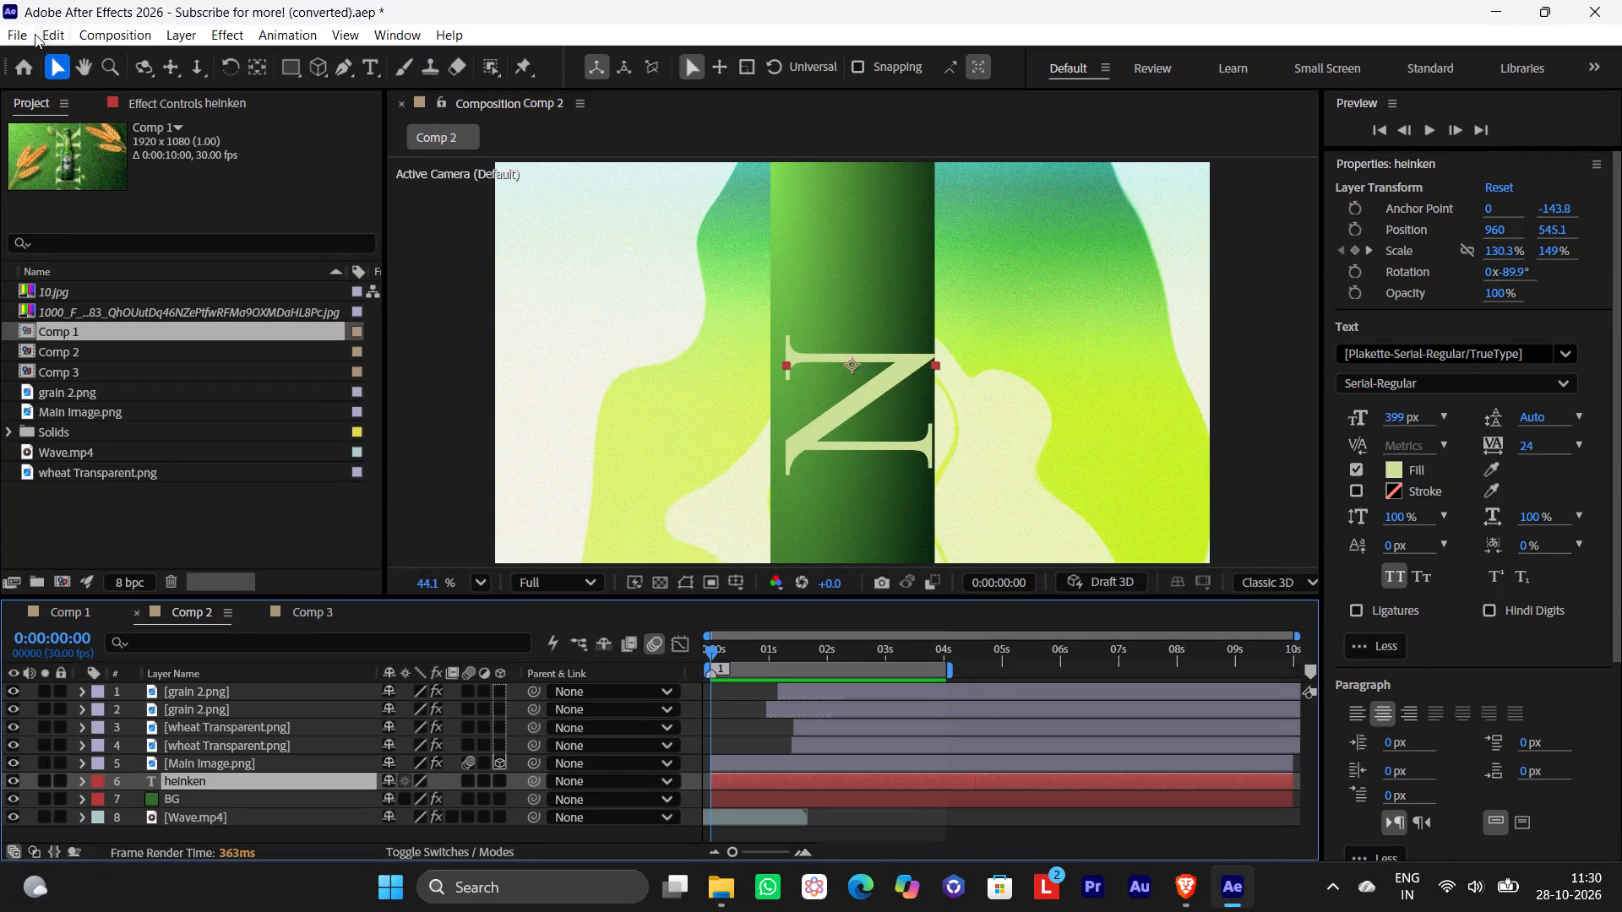
Switch to Brave and skim the Motion Rex tutorial from about 2:35 to 6:22, examining the design setup and animation sections.
left_click(1183, 893)
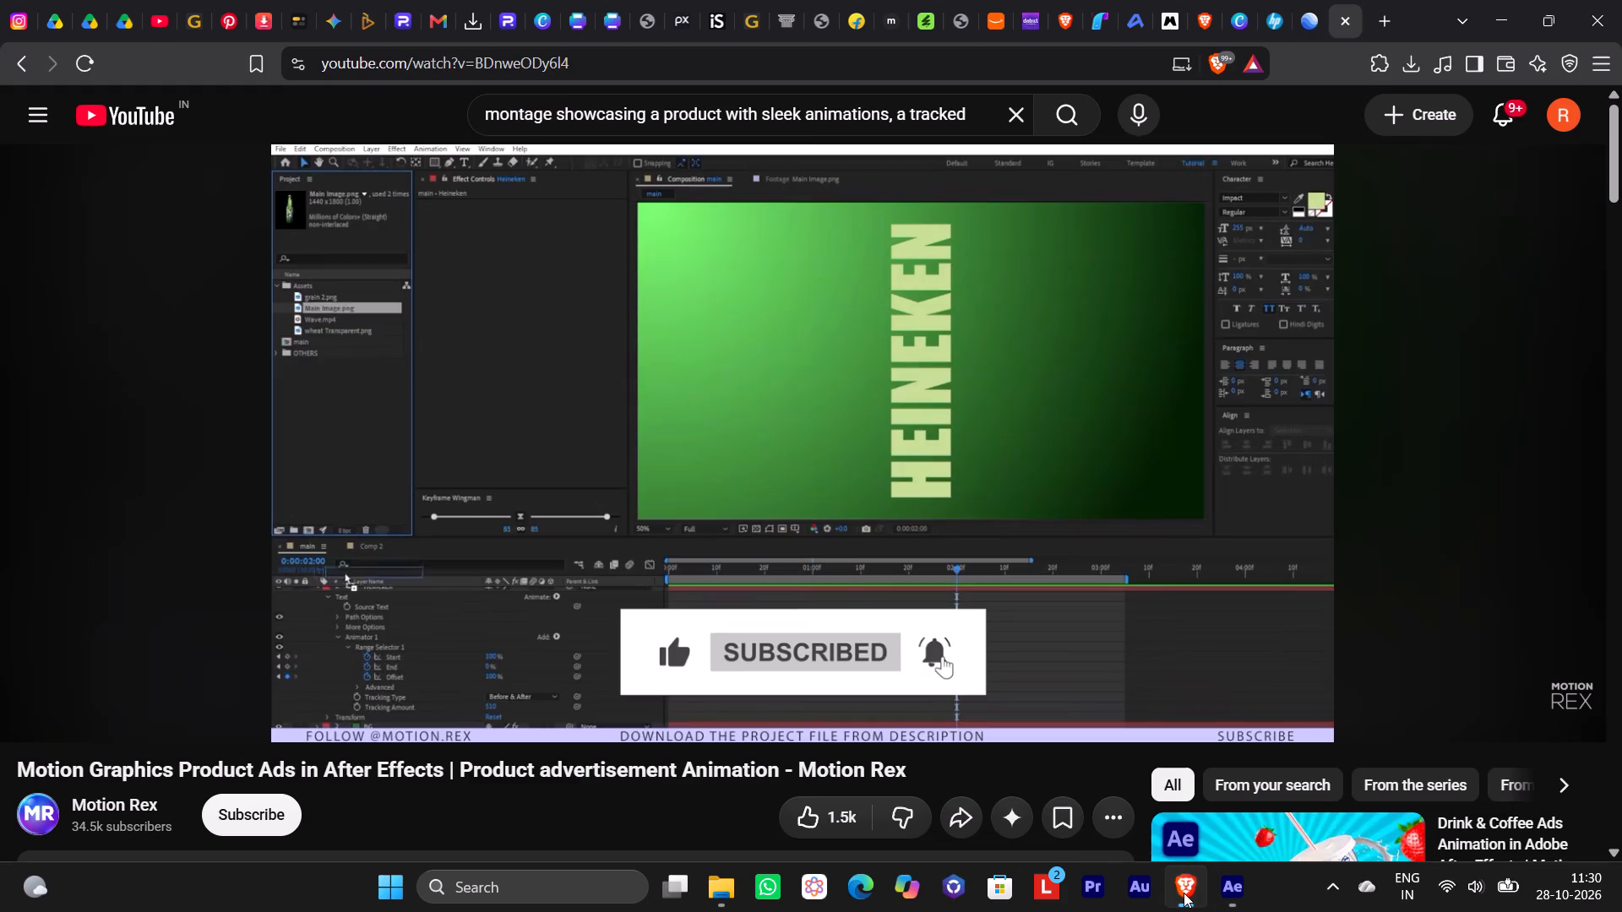
key("space")
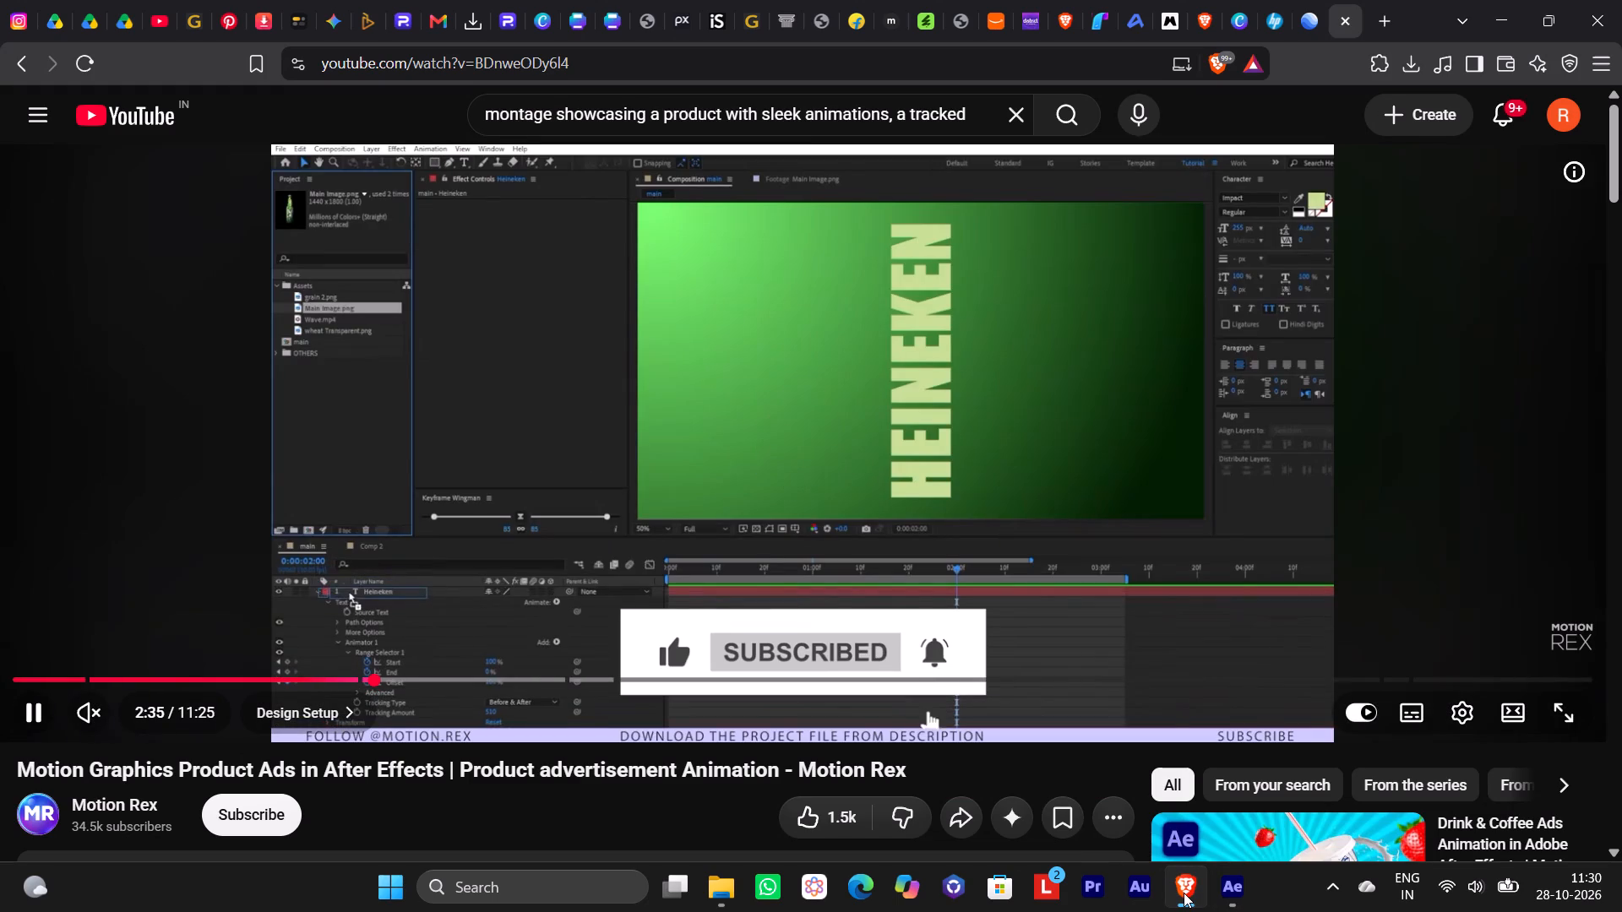
key("Right")
key("Right")
key("Right")
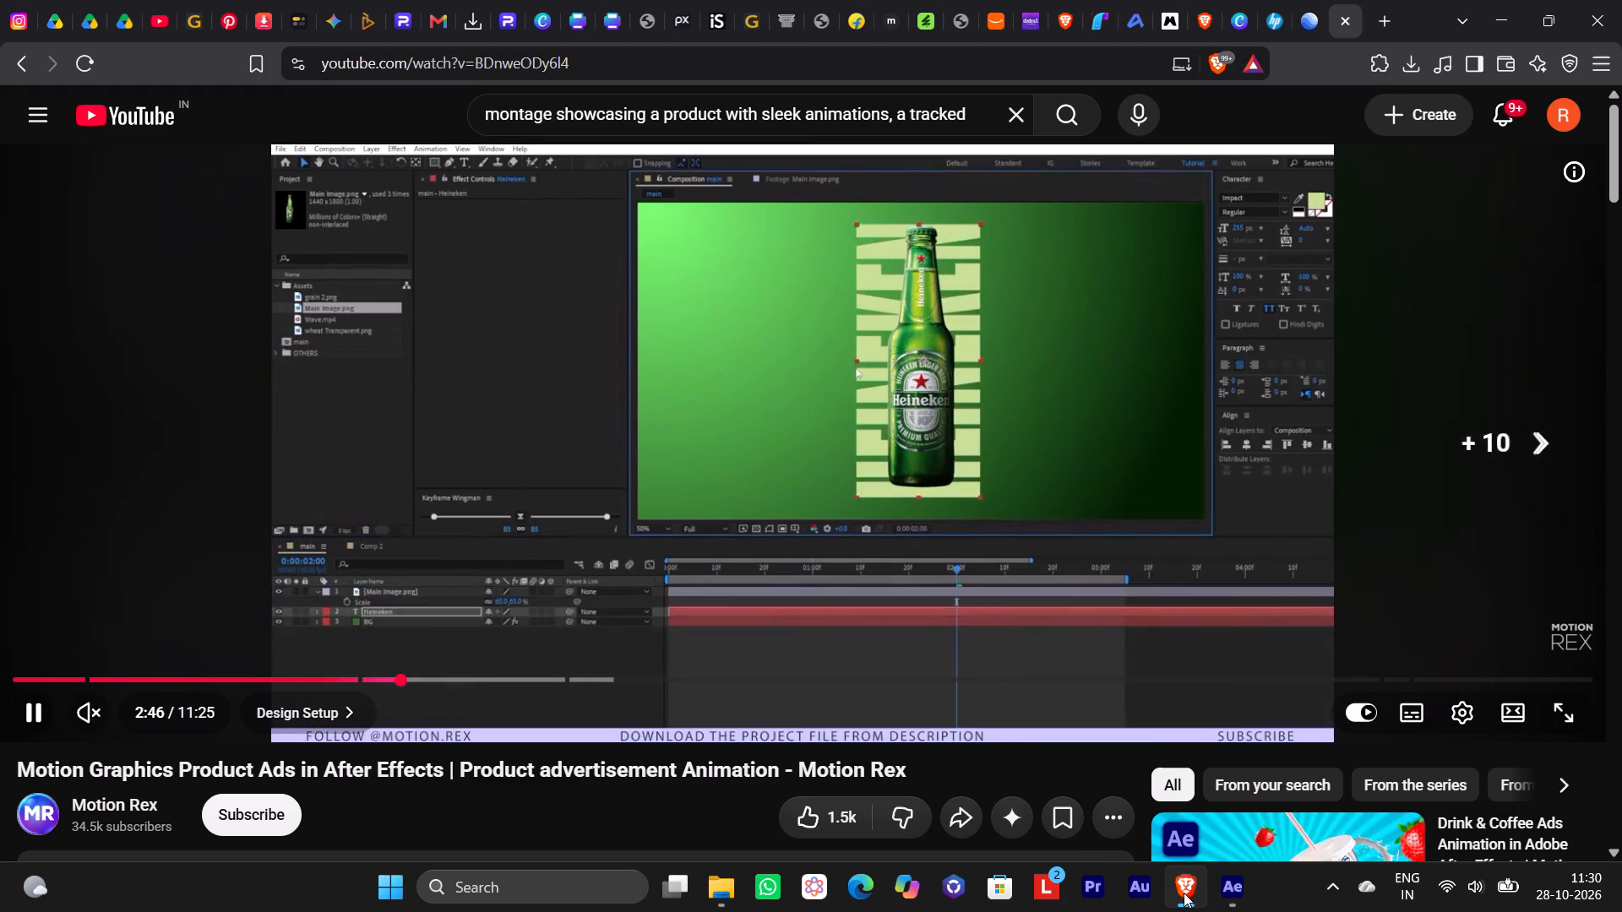
key("Right")
key("Right")
key("Right")
key("Right")
key("Right")
key("Right")
key("Right")
key("Right")
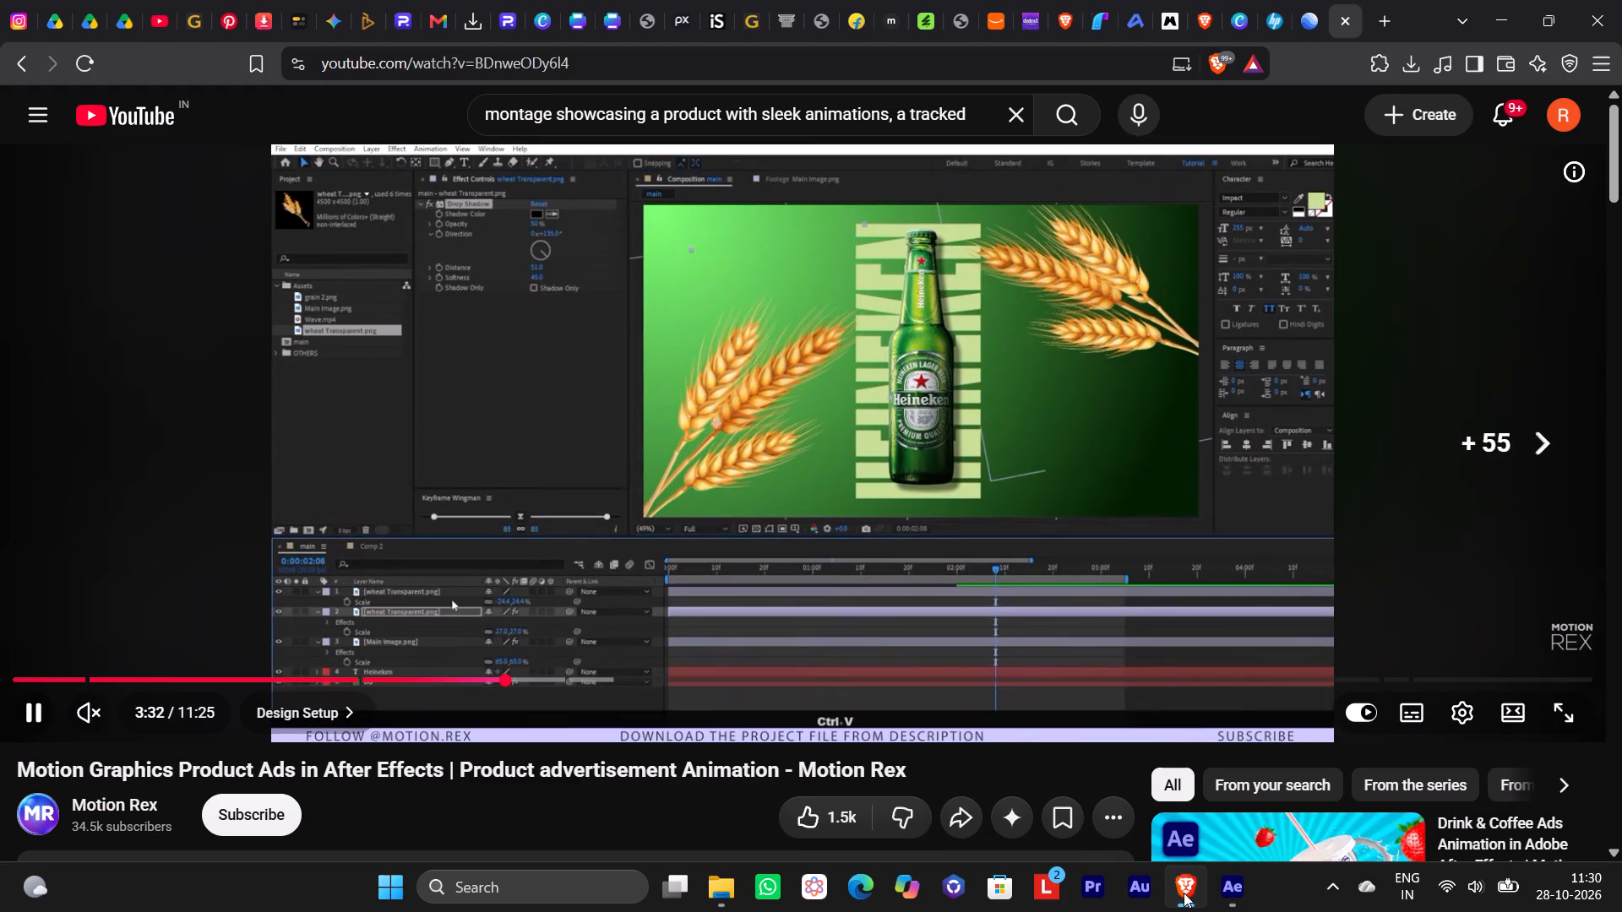
key("Right")
key("Right")
key("Right")
key("Right")
key("Right")
key("Right")
key("Right")
key("Right")
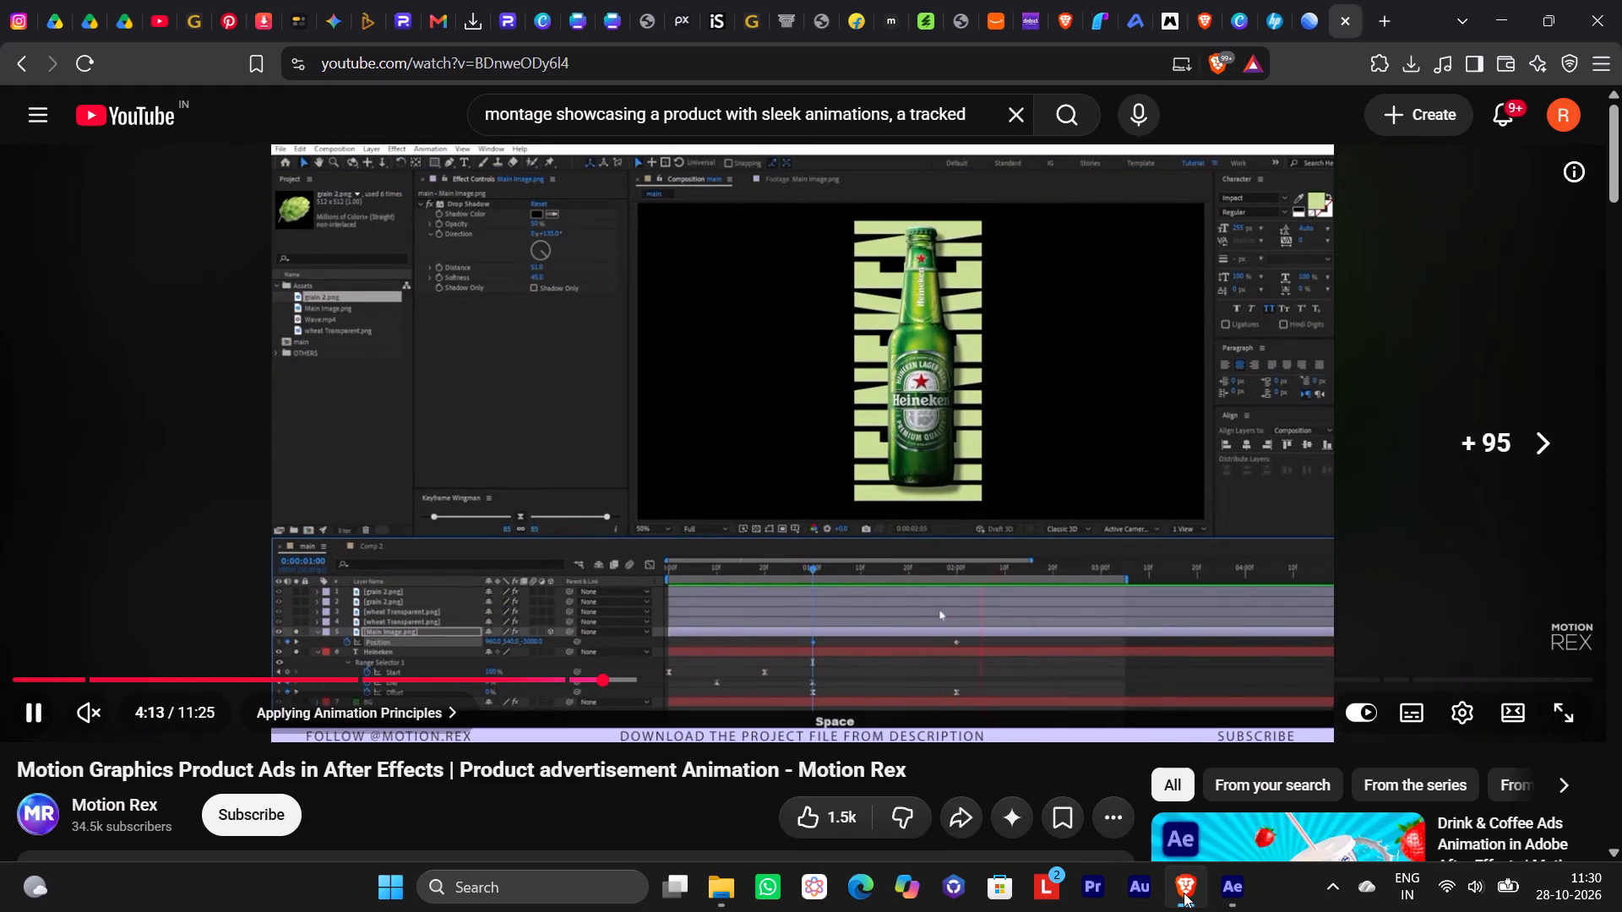
key("Right")
key("Right")
key("Right")
key("Right")
key("Right")
key("Right")
key("Right")
key("Right")
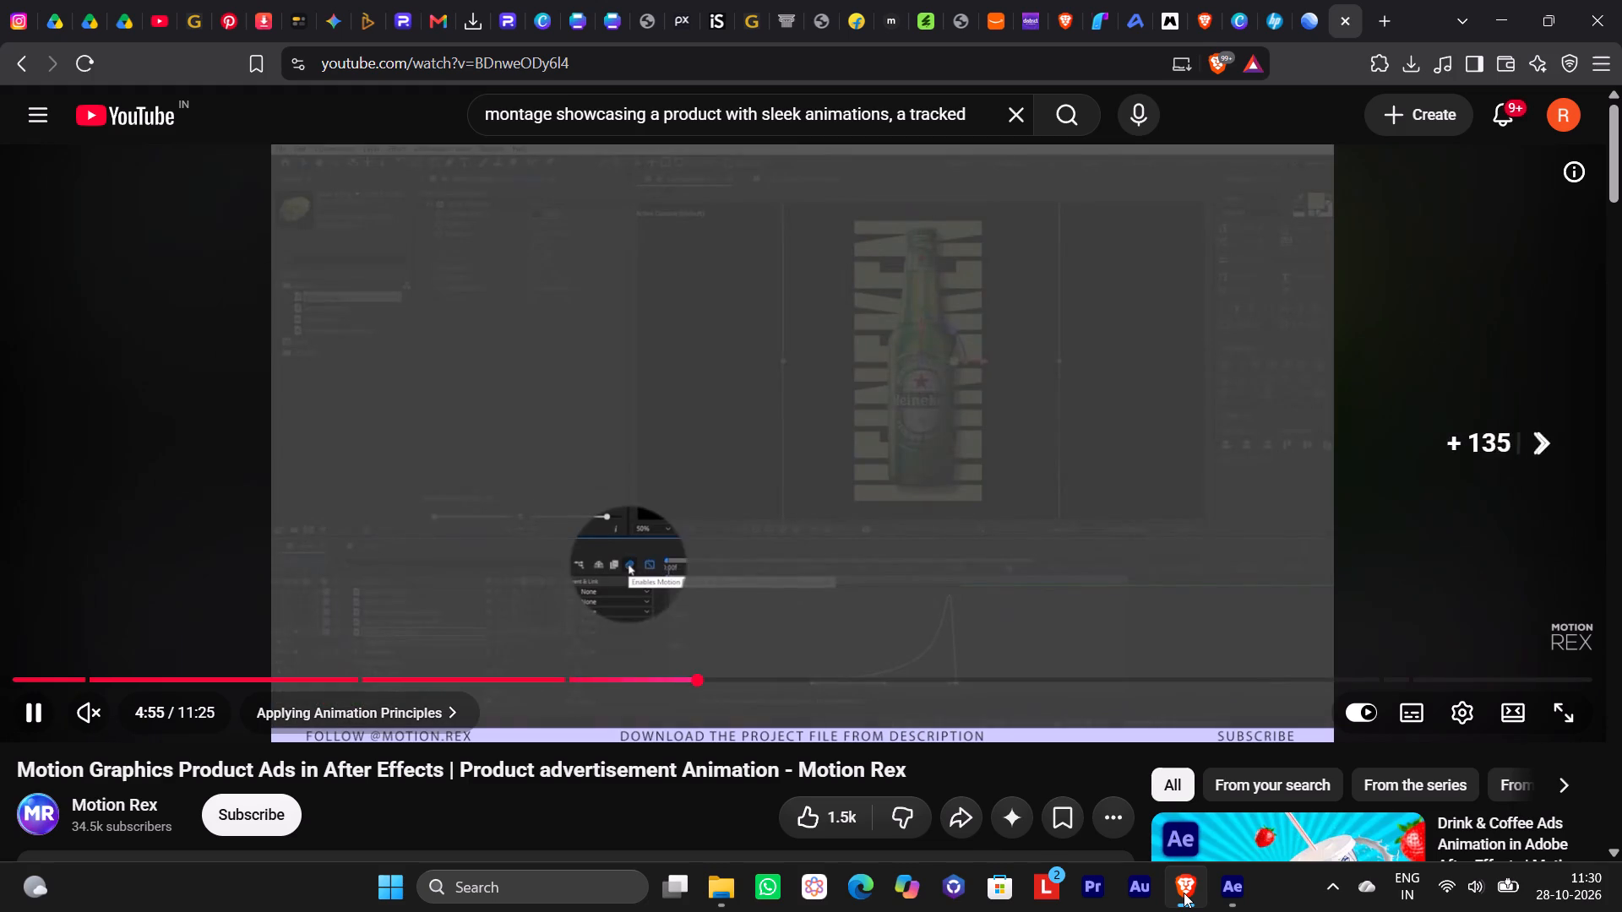
key("Right")
key("Right")
key("Right")
key("Right")
key("Right")
key("Right")
key("Right")
key("Right")
key("Right")
key("Right")
key("Right")
key("Right")
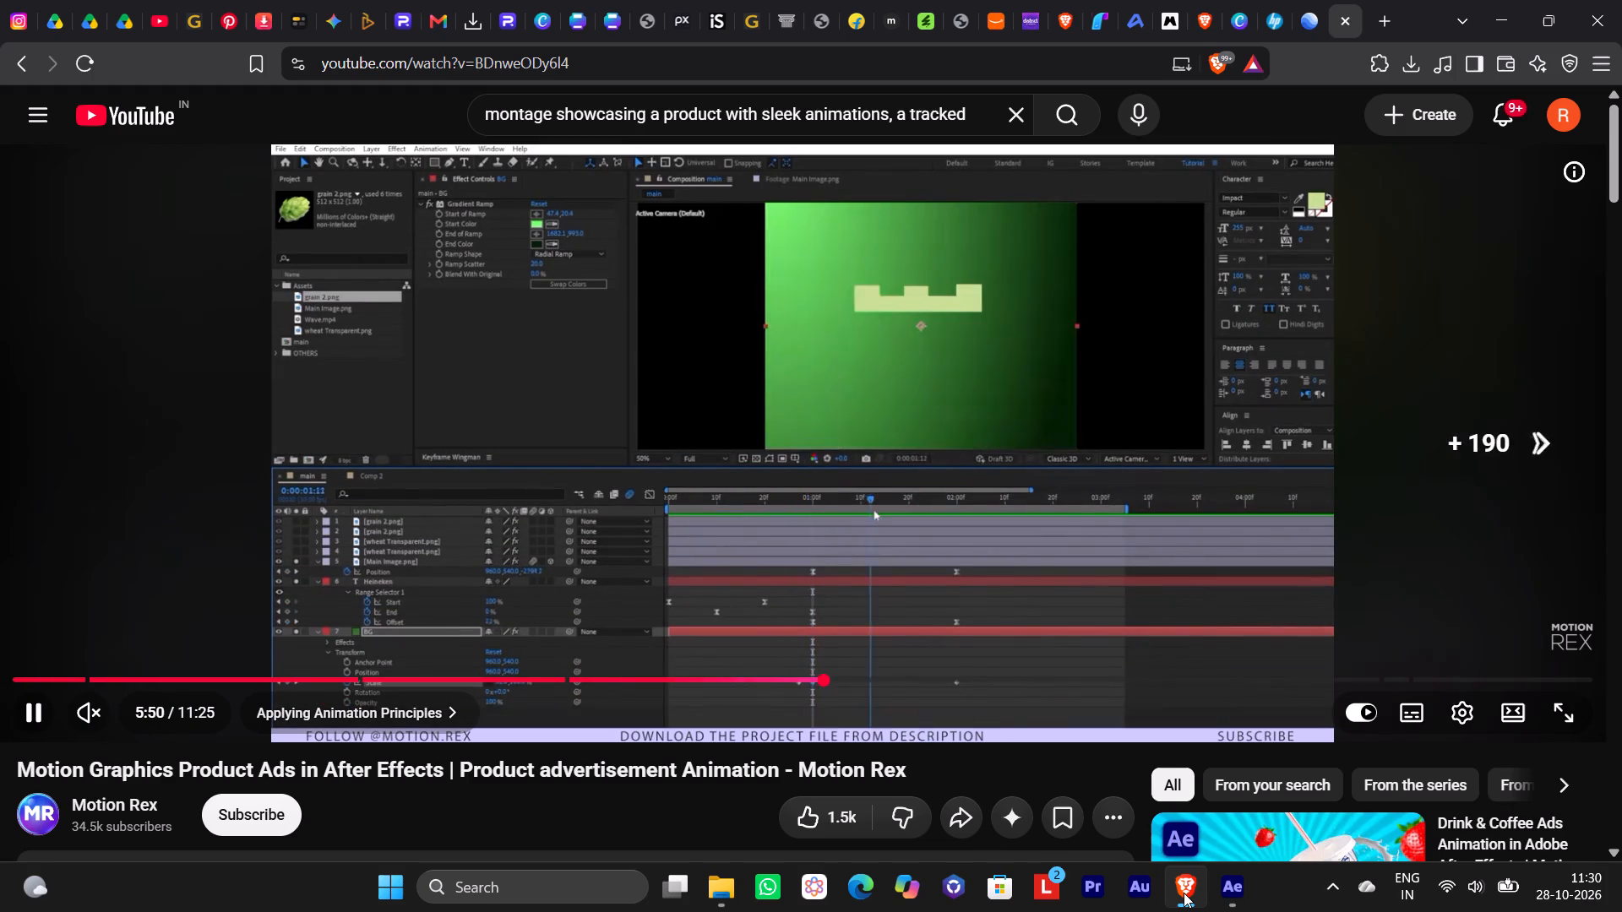
key("Right")
key("Right")
key("Right")
key("Right")
key("Right")
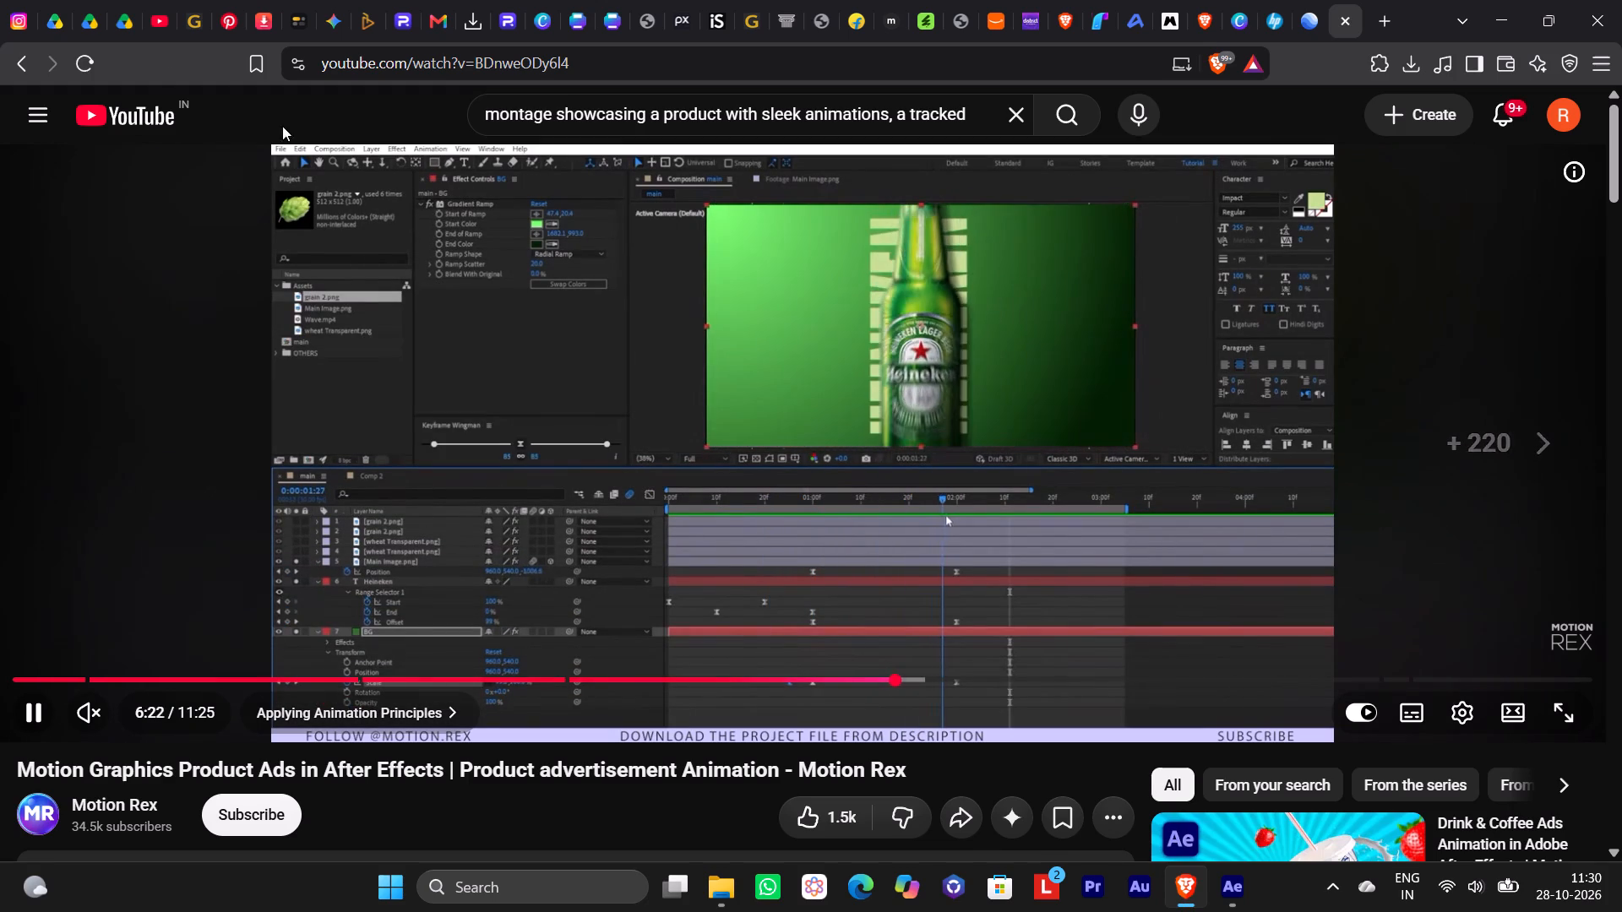
Start the DOWN TOWN AIR video in the other YouTube tab and return to the Motion Rex tutorial.
left_click(169, 20)
left_click(666, 598)
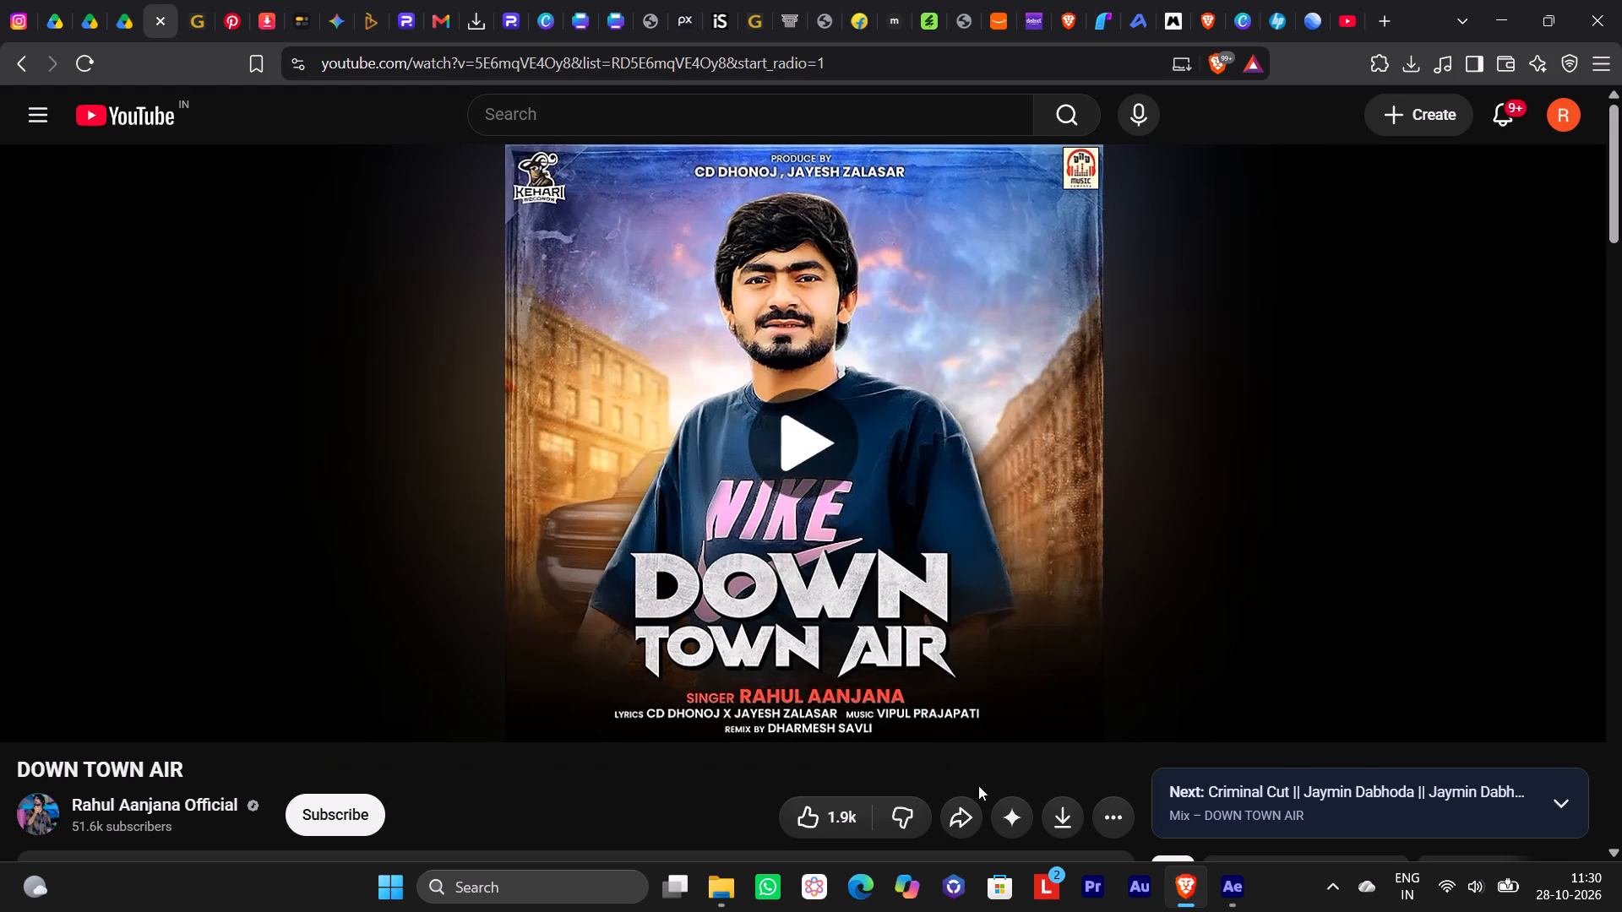
left_click(1339, 14)
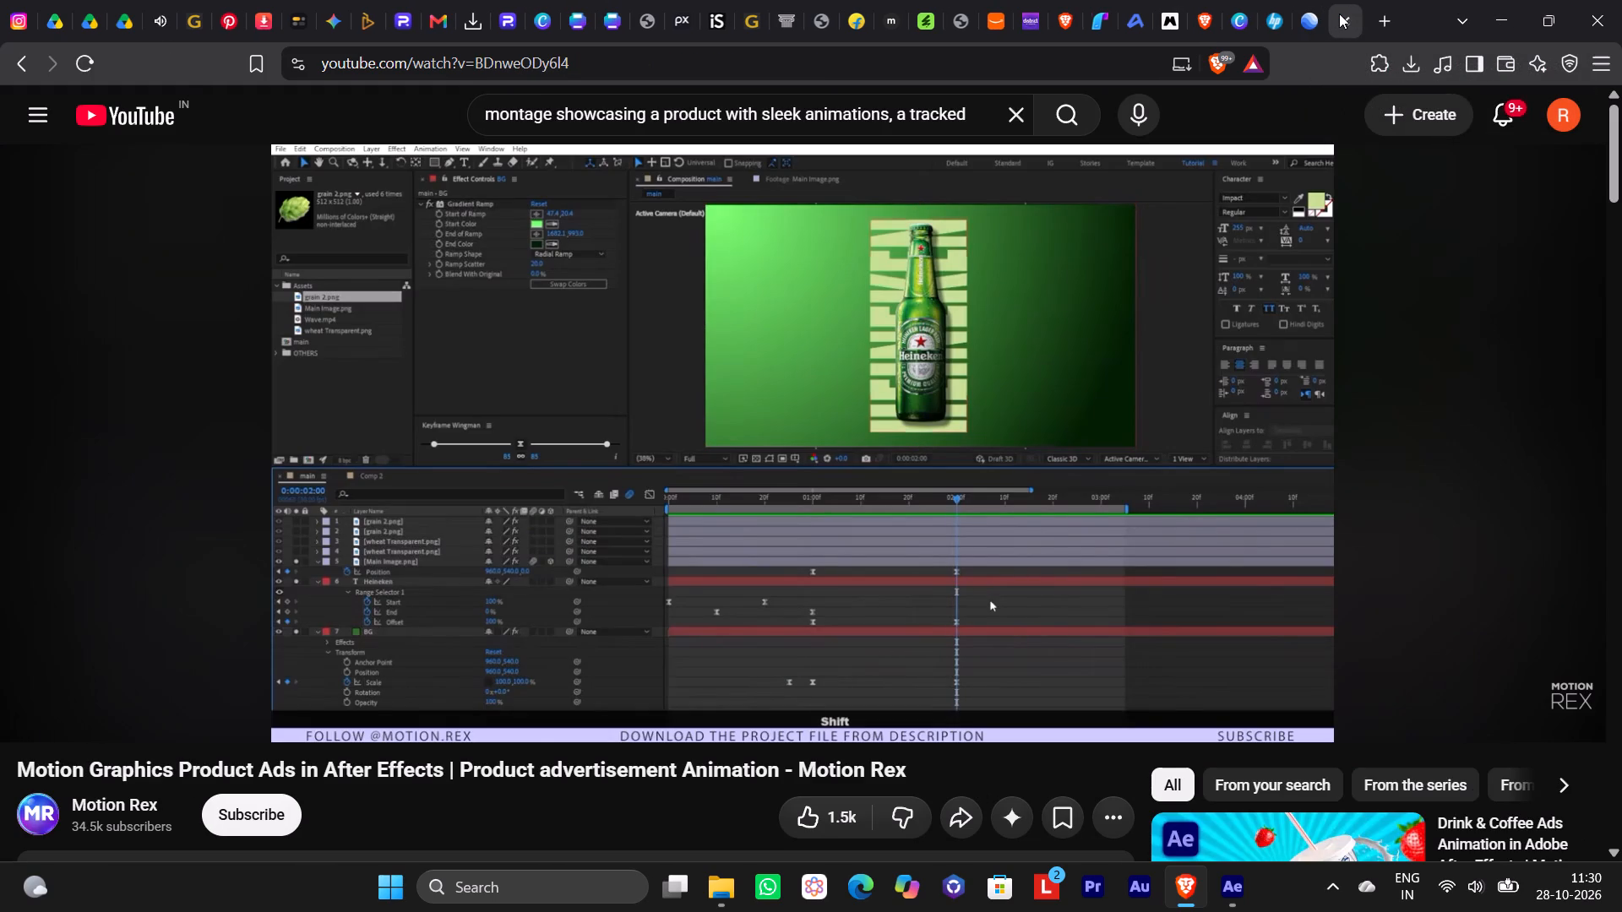
Skim the tutorial's remaining animation steps up to the Wave Animation section at about 9:57 and pause the video.
key("Right")
key("Right")
key("Right")
key("Right")
key("Right")
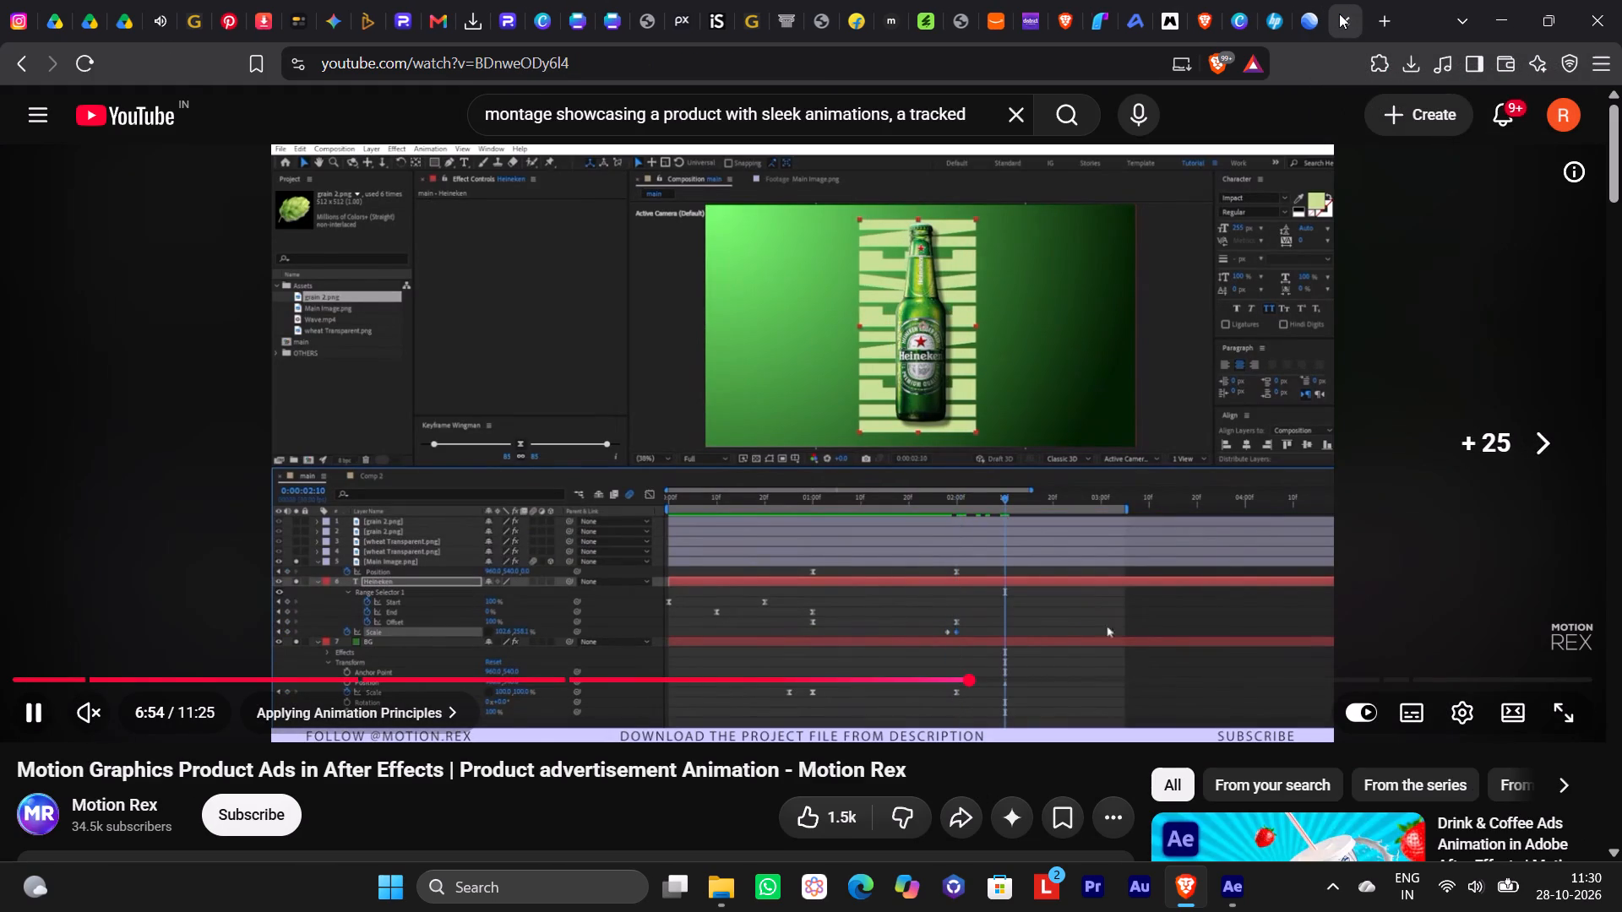
key("Right")
key("Right")
key("Right")
key("Right")
key("Right")
key("Right")
key("Right")
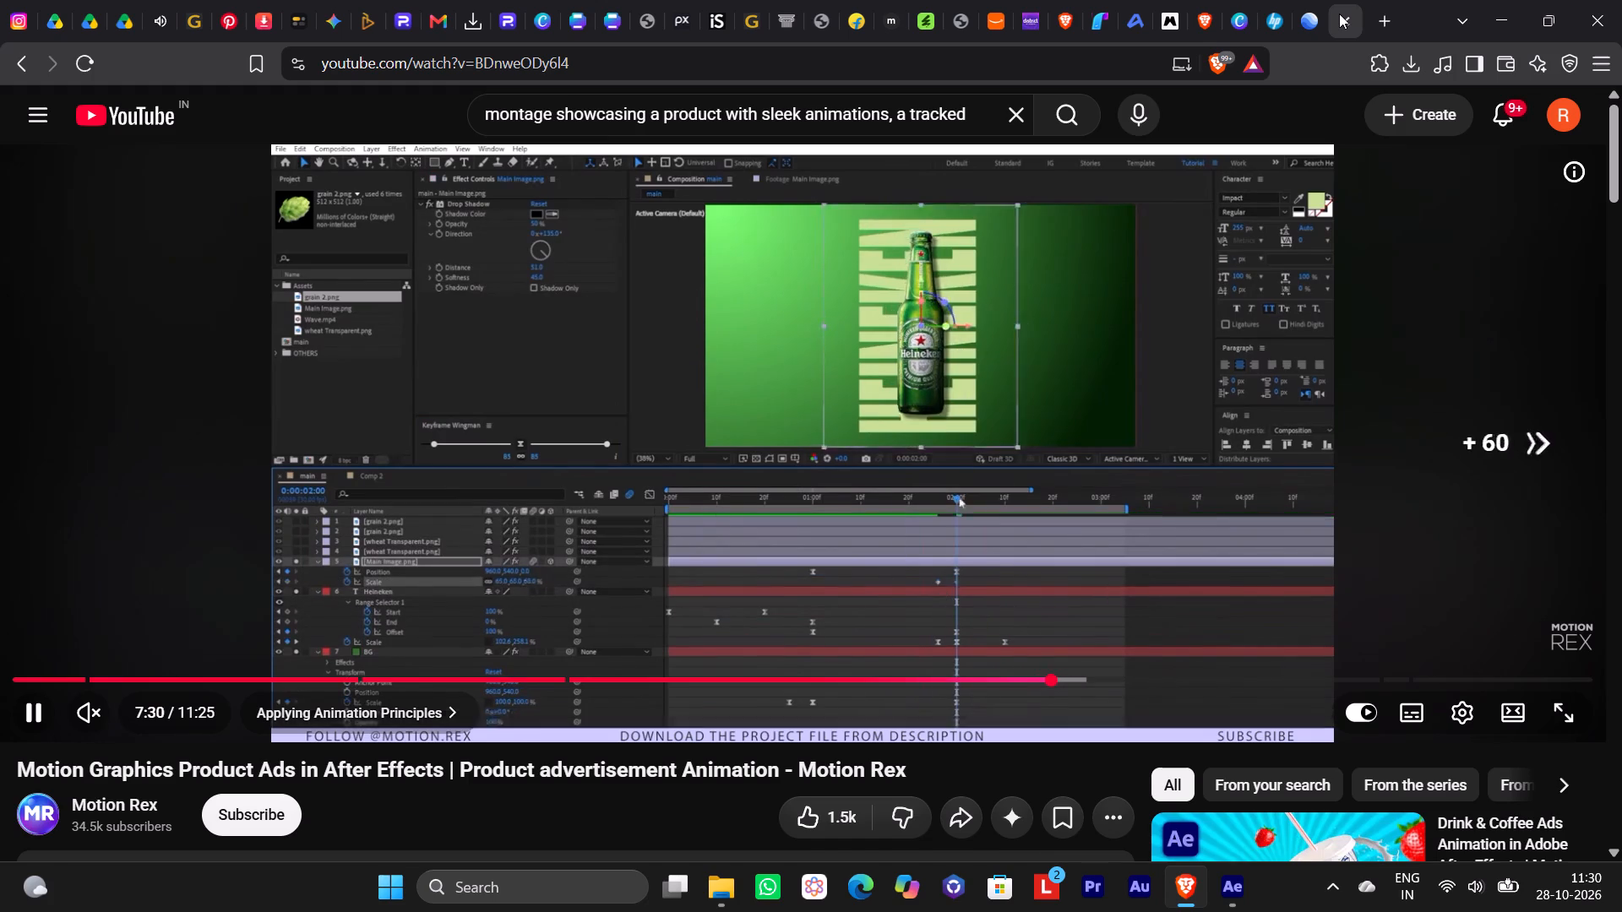
key("Right")
key("Right")
key("Right")
key("Right")
key("Right")
key("Right")
key("Right")
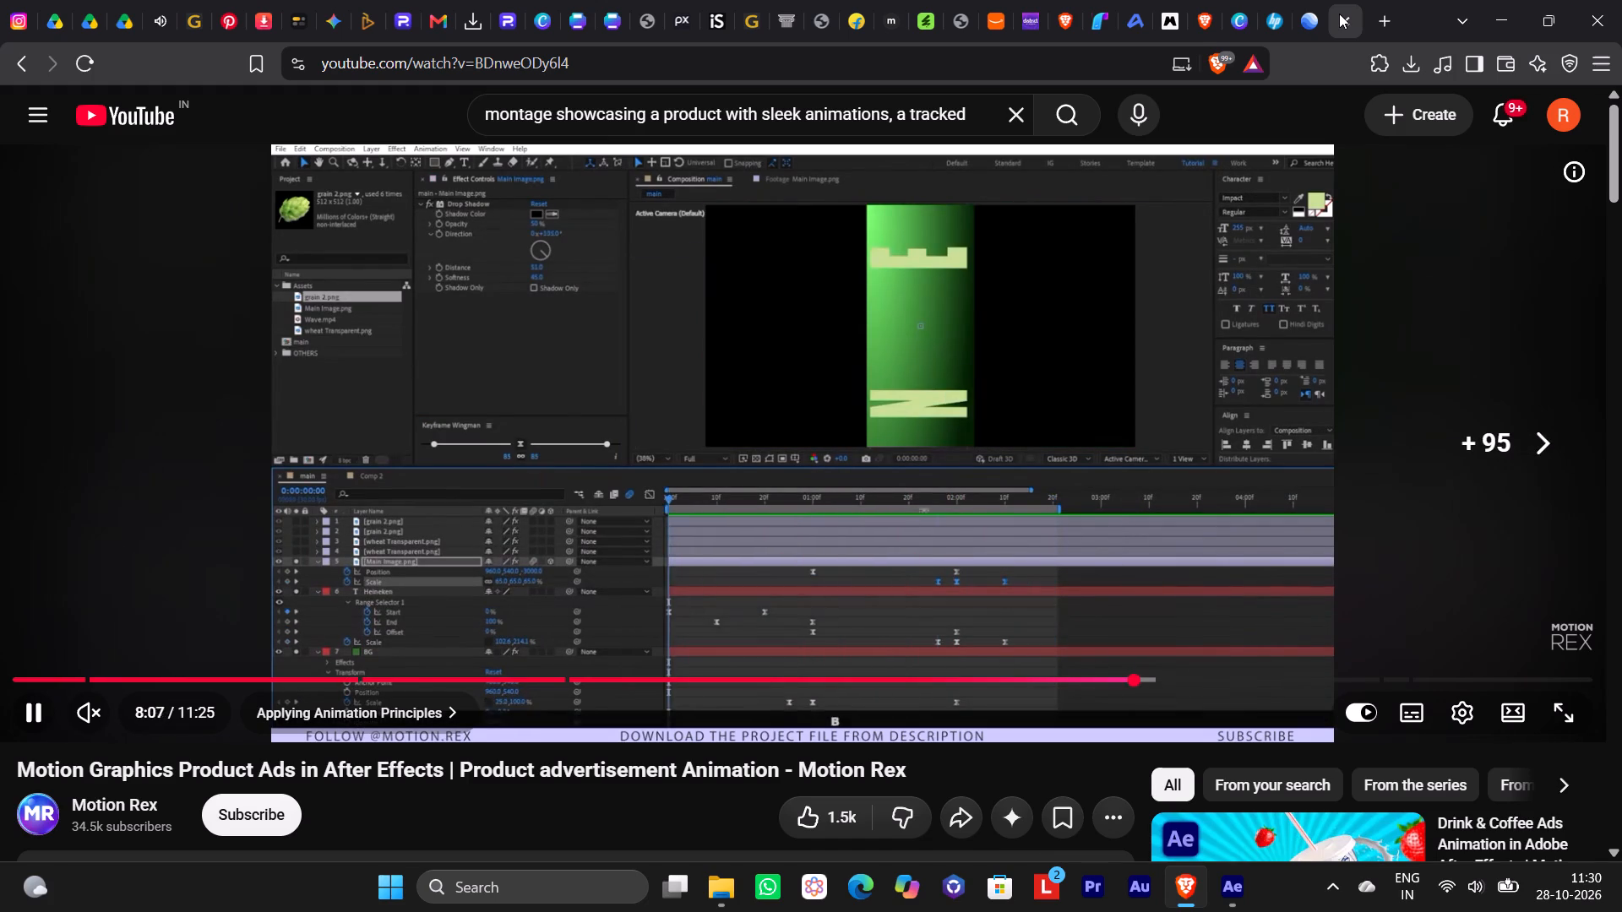
key("Right")
key("Right")
key("Right")
key("Right")
key("Right")
key("Right")
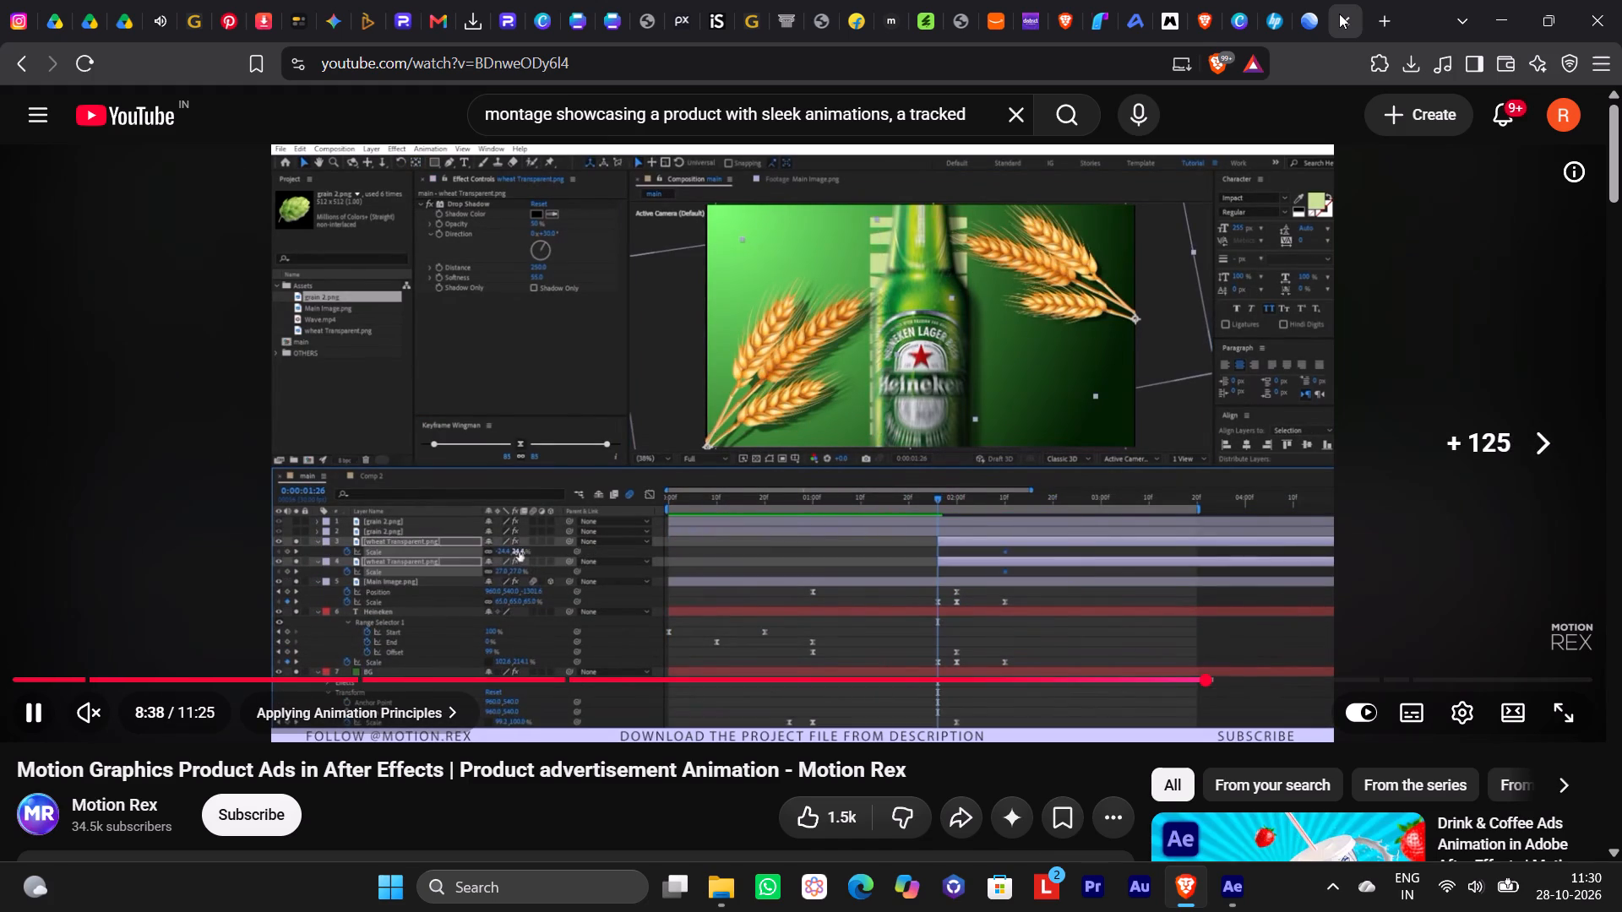
key("Right")
key("Right")
key("Right")
key("Right")
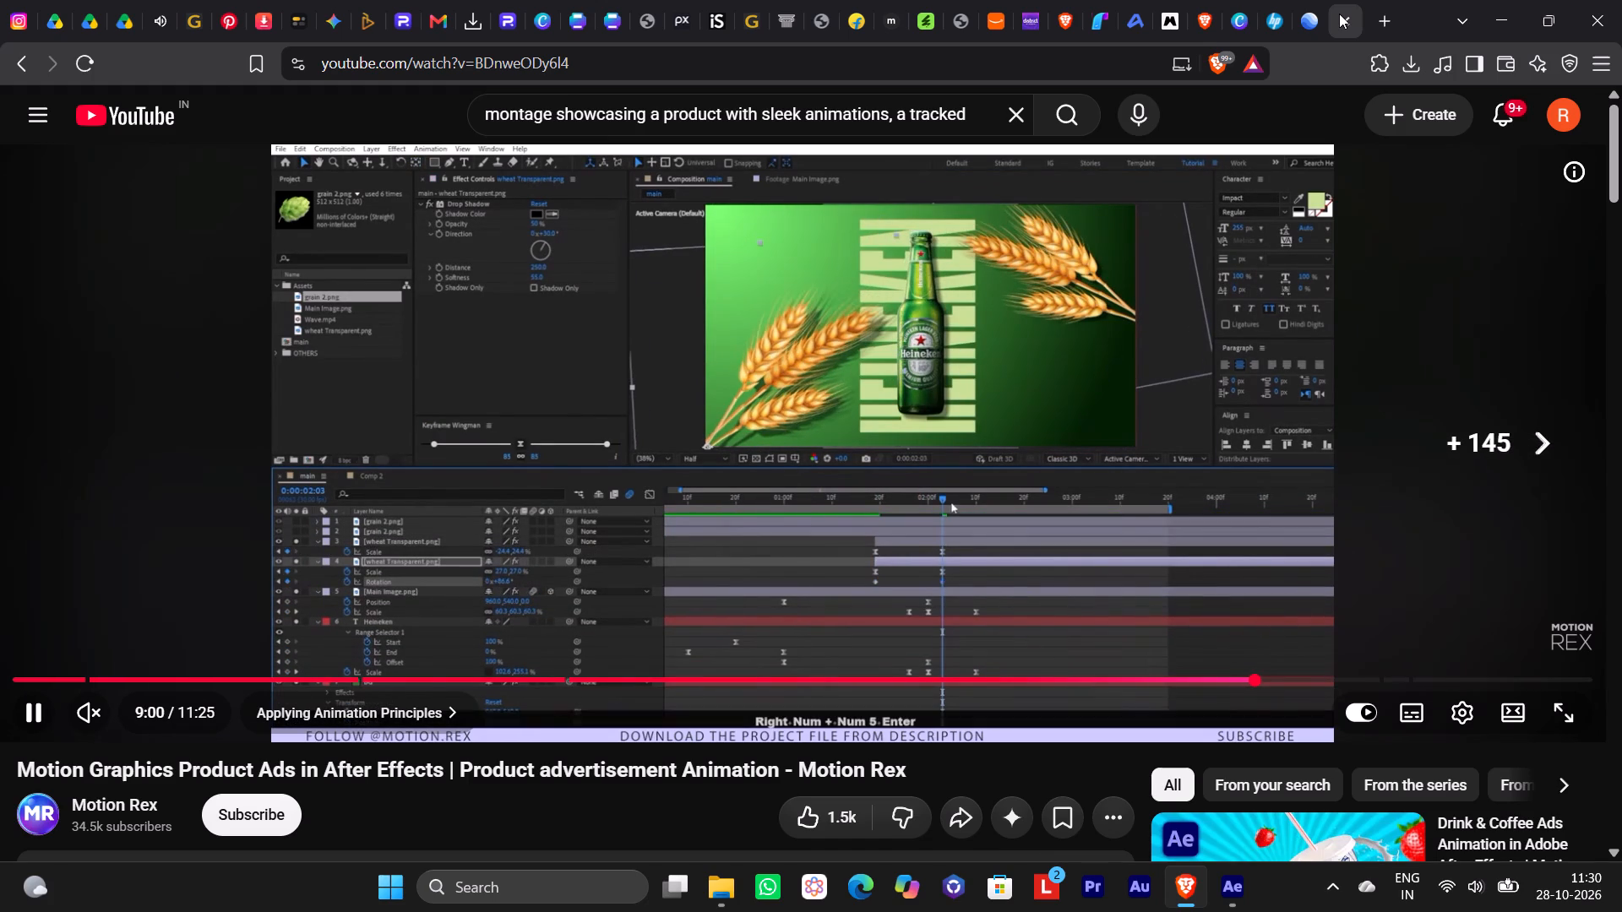
key("Right")
key("Right")
key("Right")
key("Right")
key("Right")
key("Right")
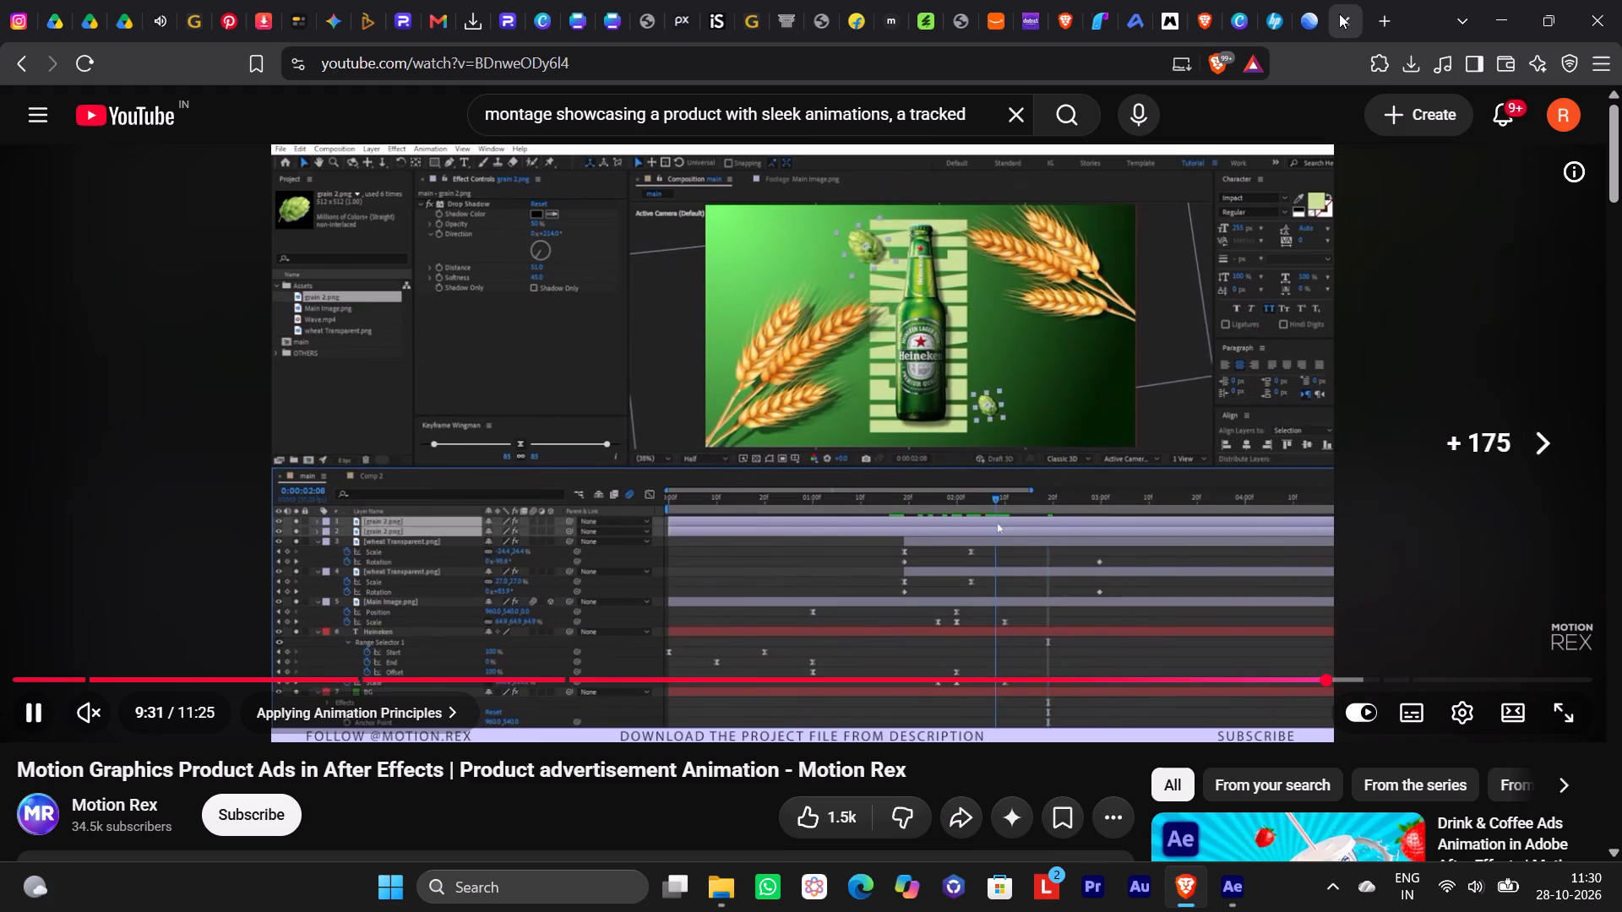
key("Right")
key("Right")
key("Right")
key("Right")
key("Right")
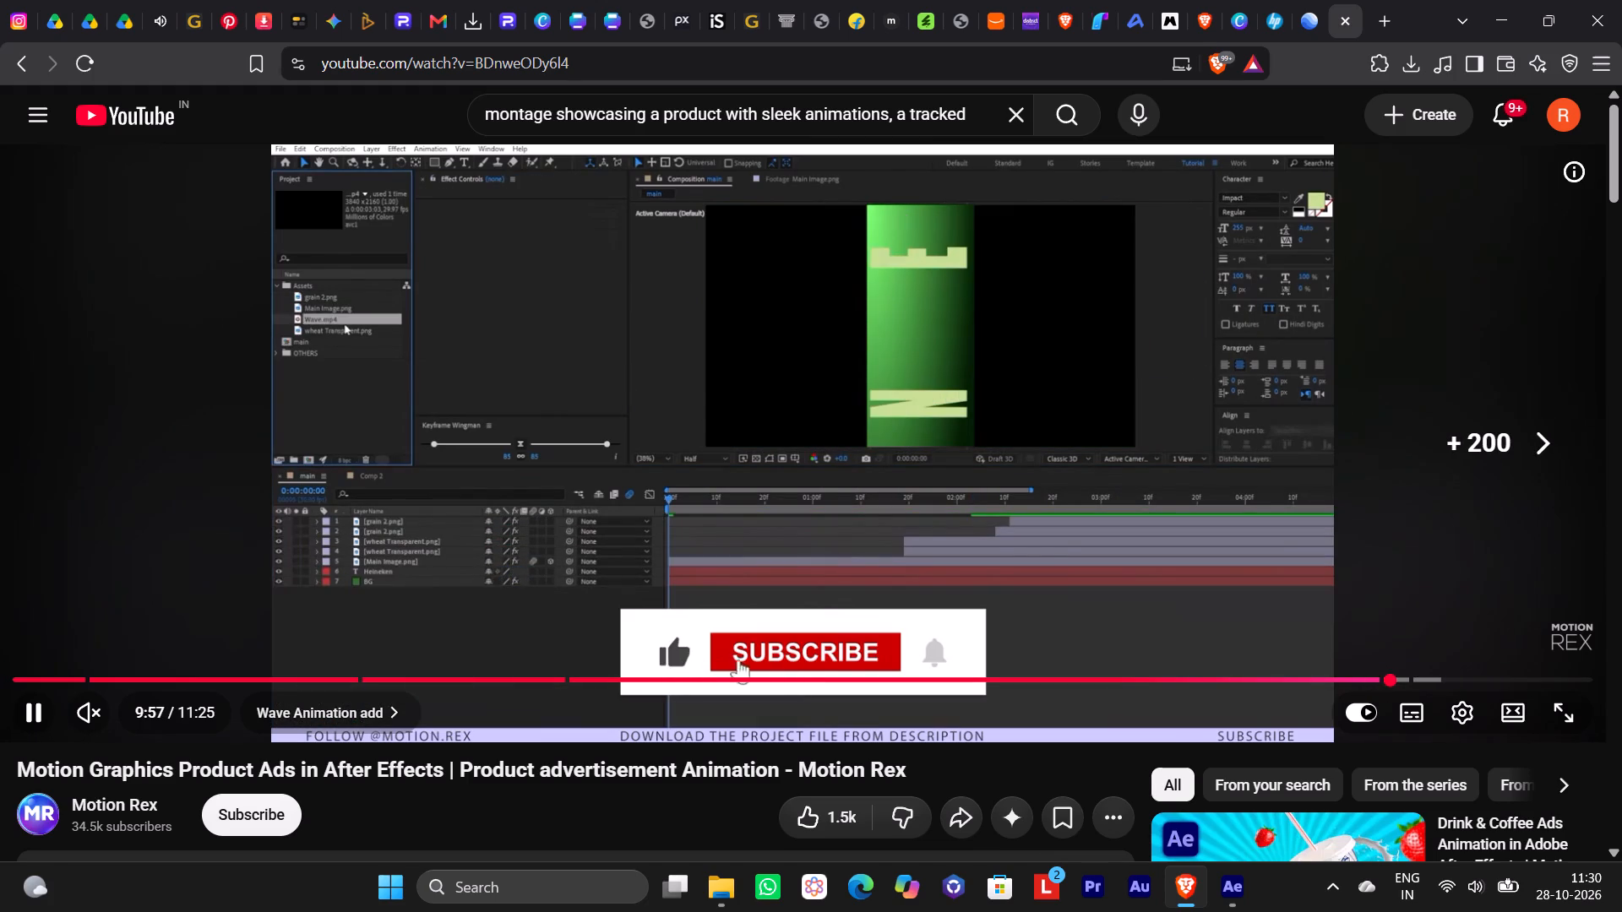
left_click(1135, 309)
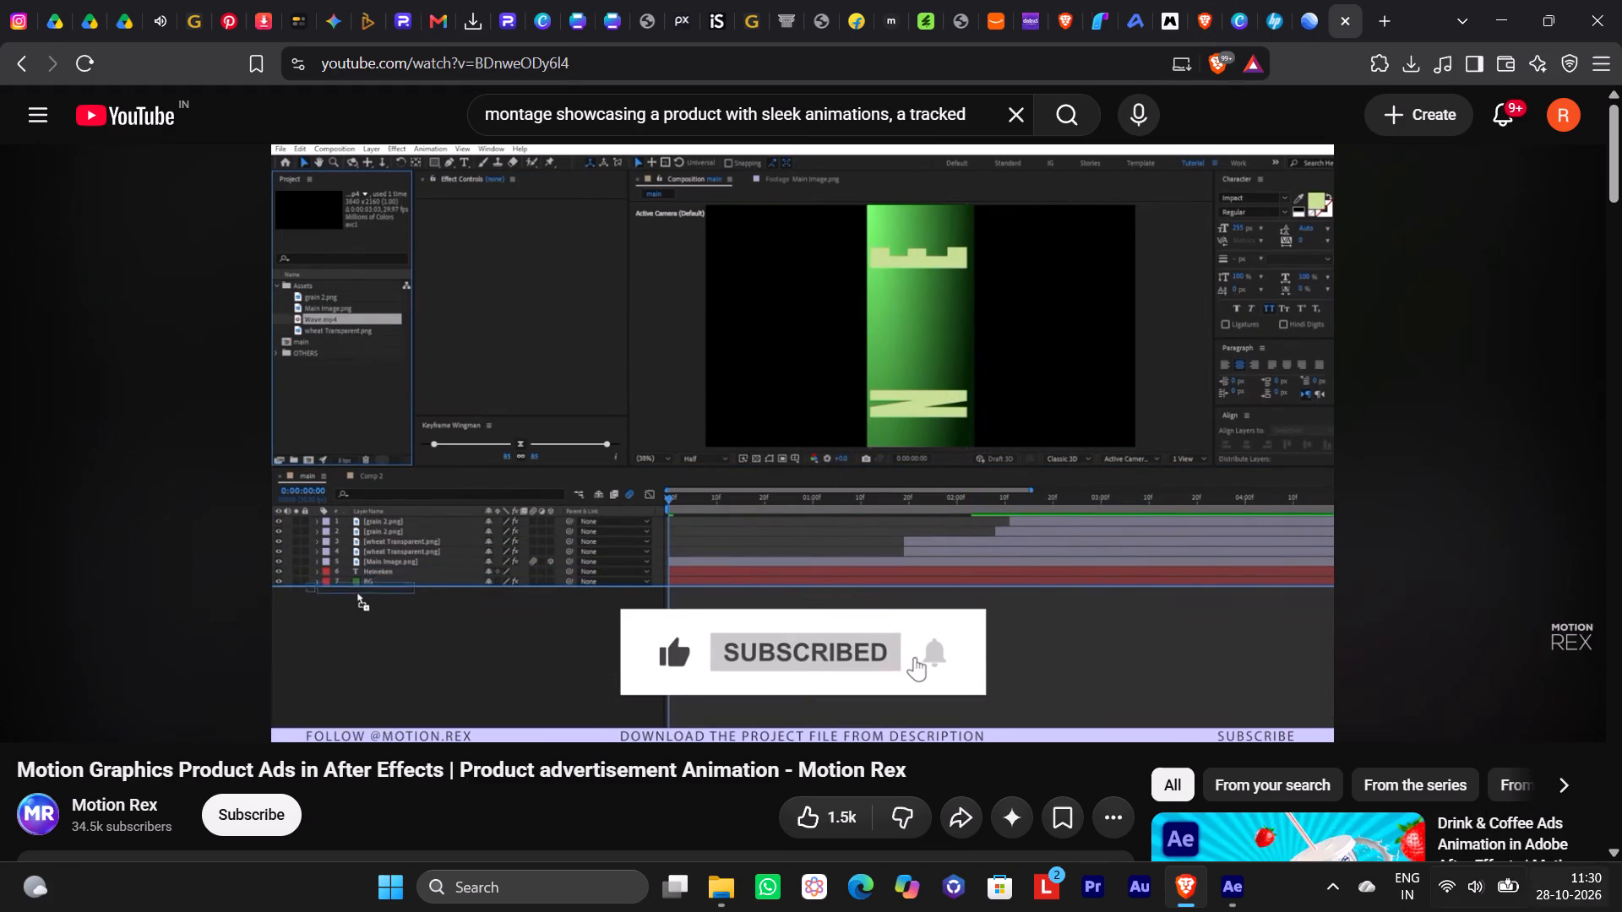
Switch to After Effects and try to reveal the heinken layer's keyframes in Comp 2 at the first frame.
left_click(1249, 894)
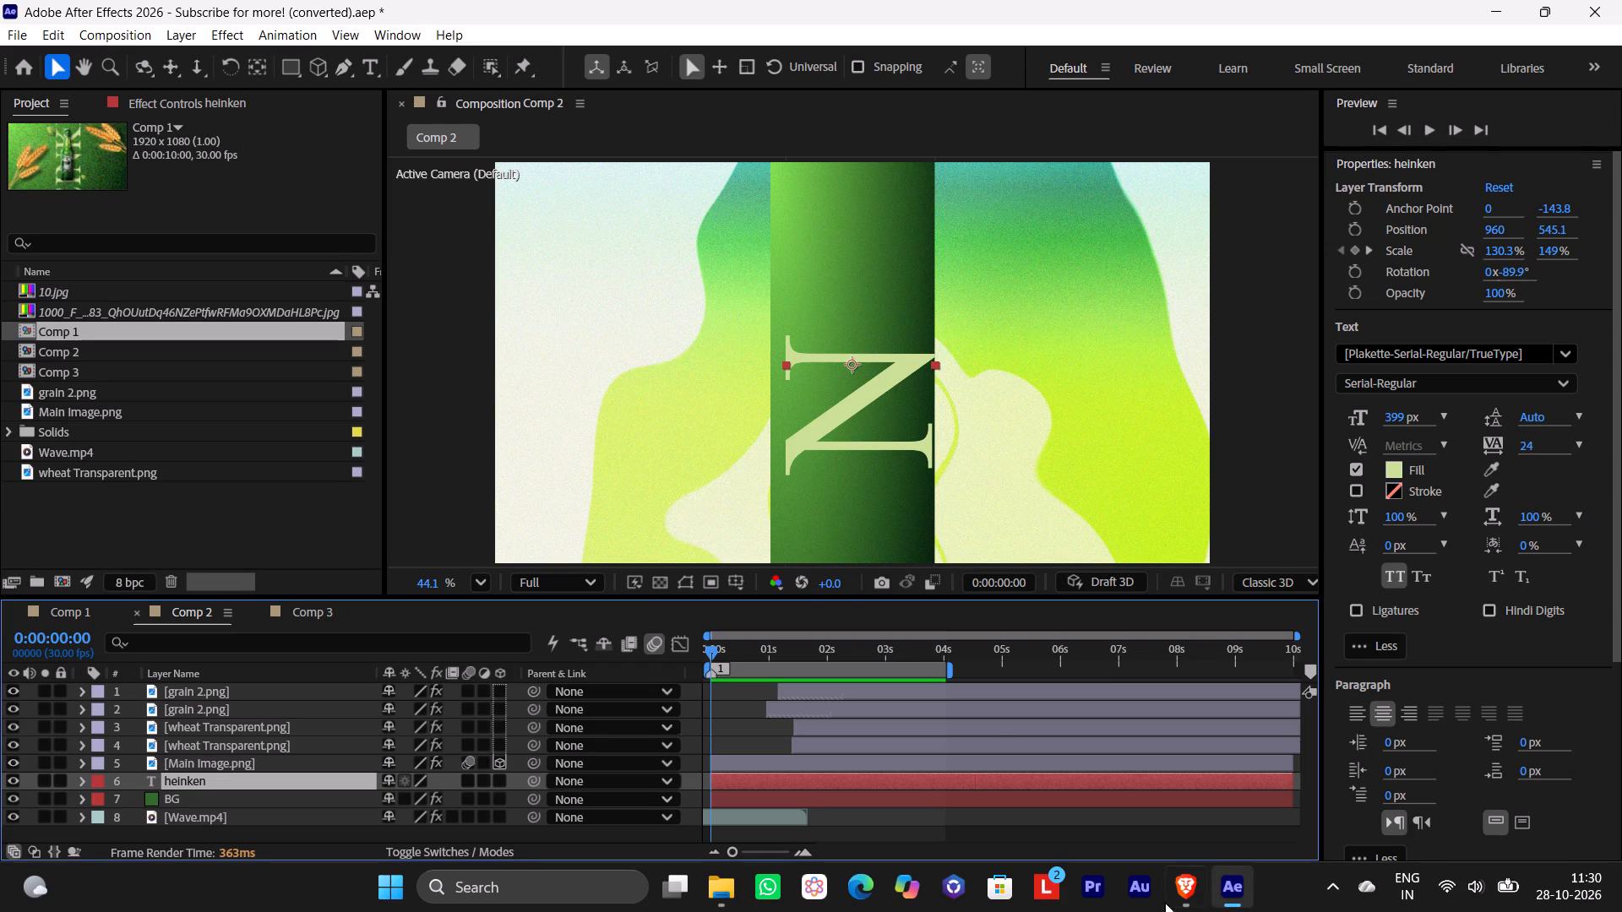
key("u")
key("u")
left_click_drag(709, 643, 690, 643)
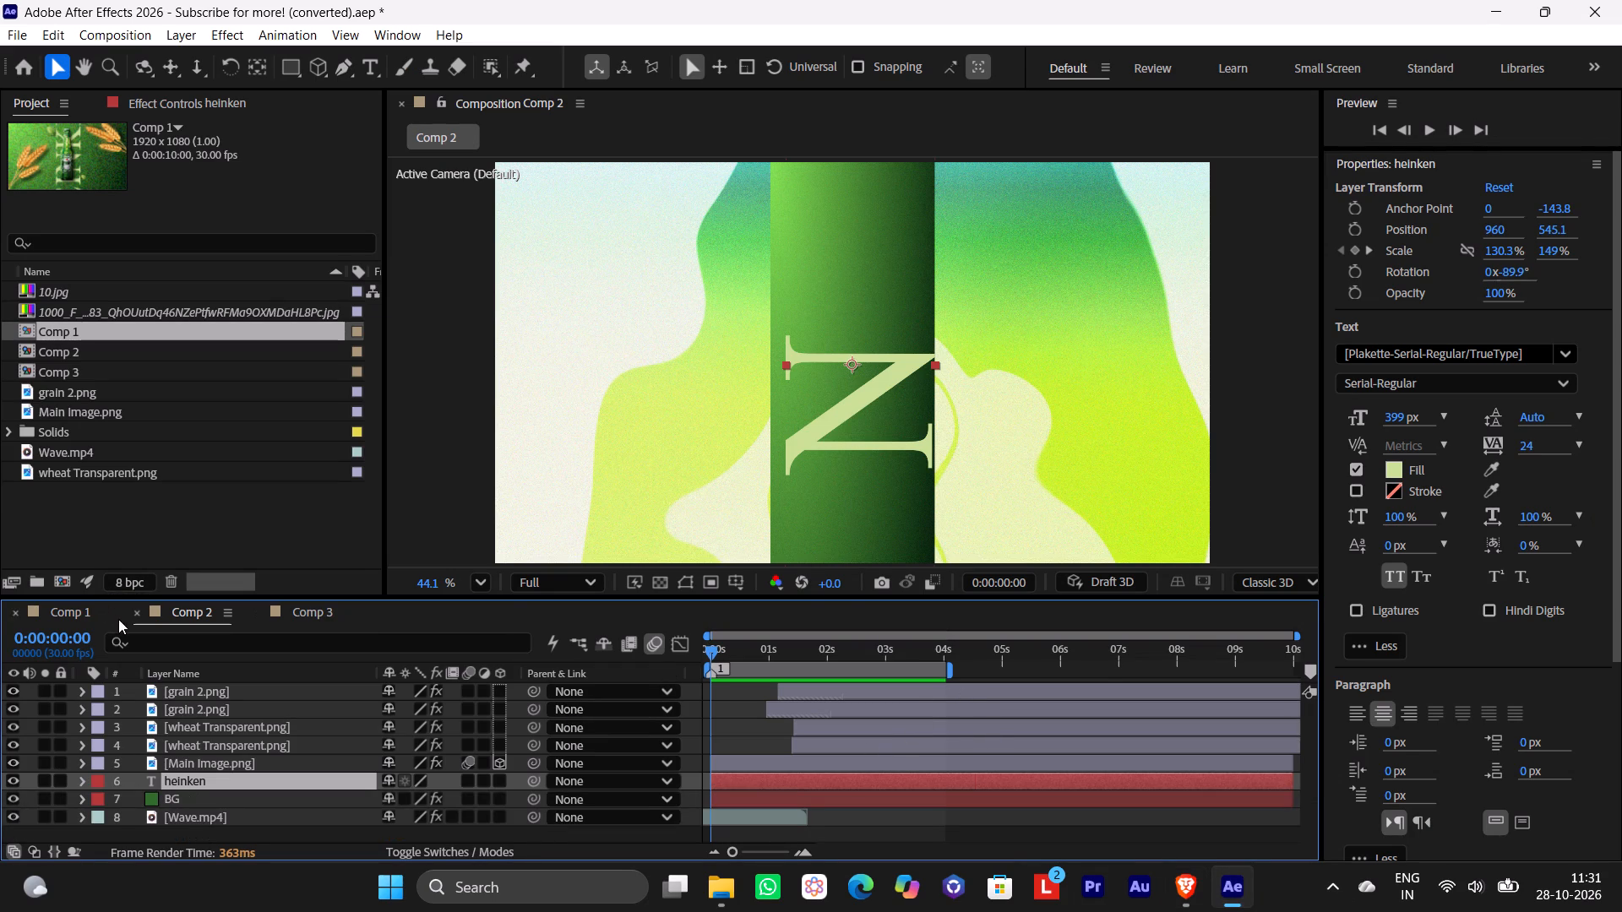
Close Comp 2's timeline and add Comp 2 to Comp 3 as a layer between the heinken text and the green solid.
left_click(139, 614)
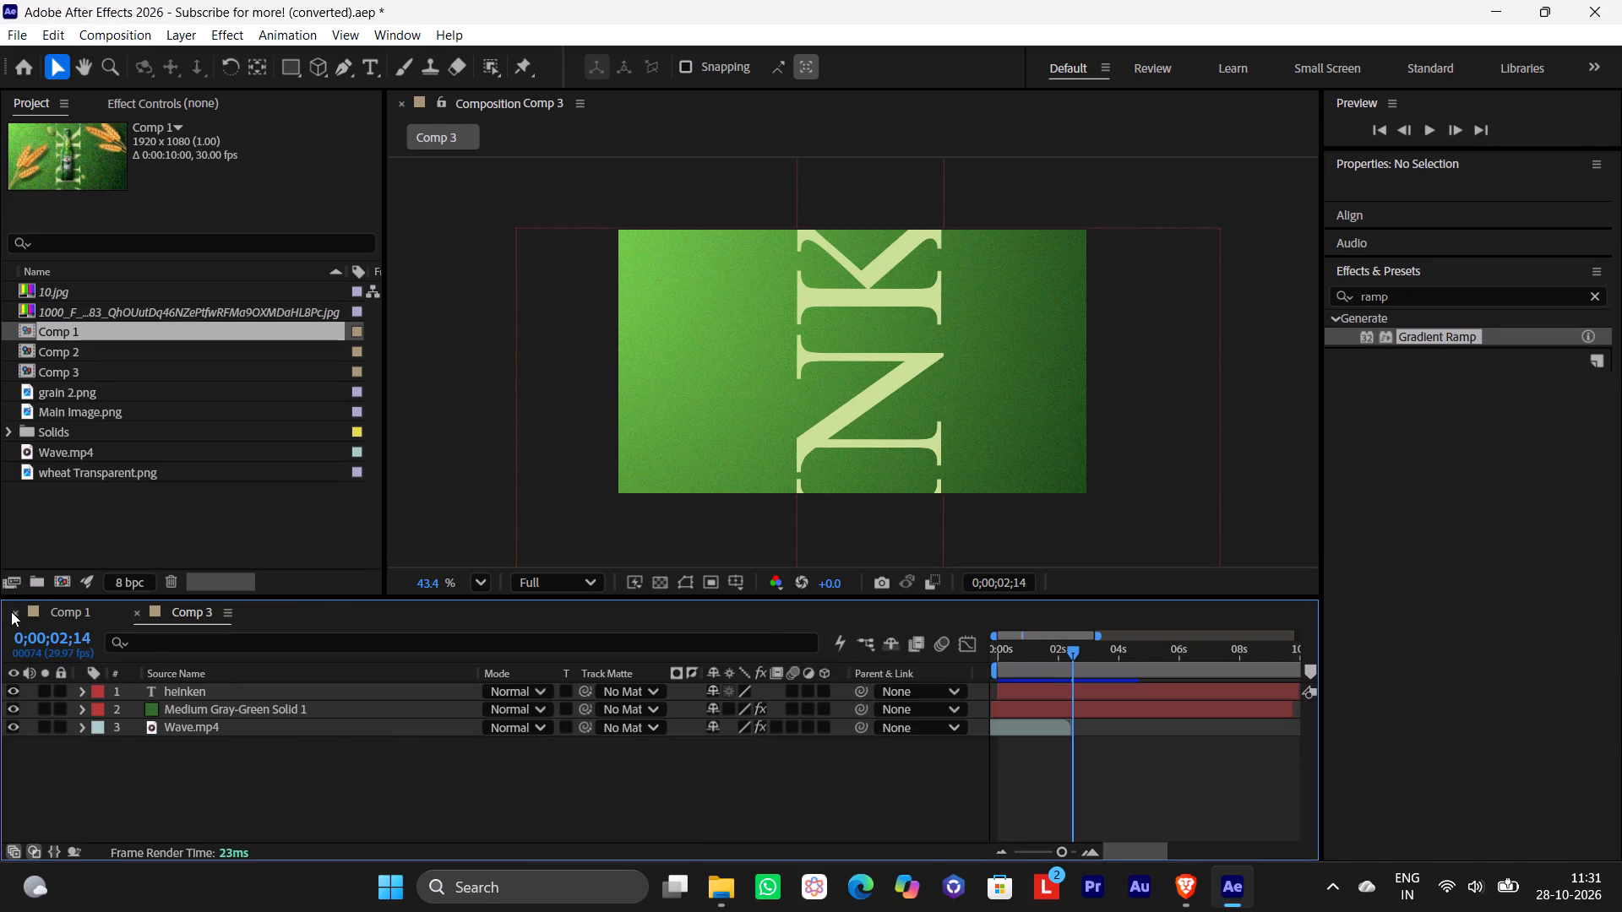
left_click_drag(41, 347, 41, 359)
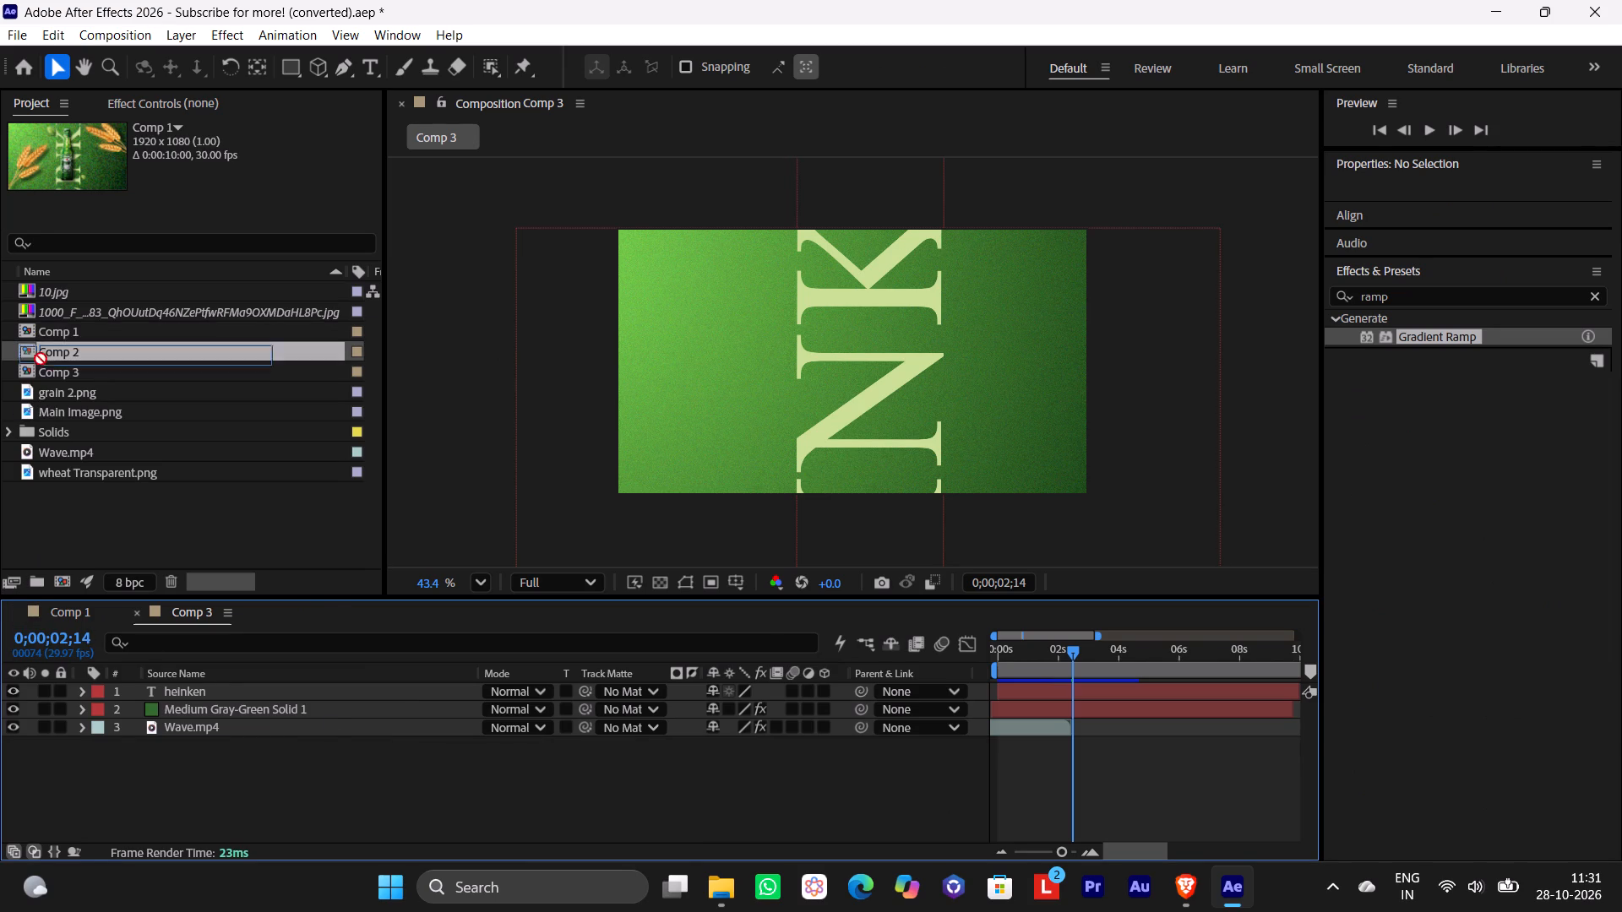
left_click_drag(41, 359, 99, 694)
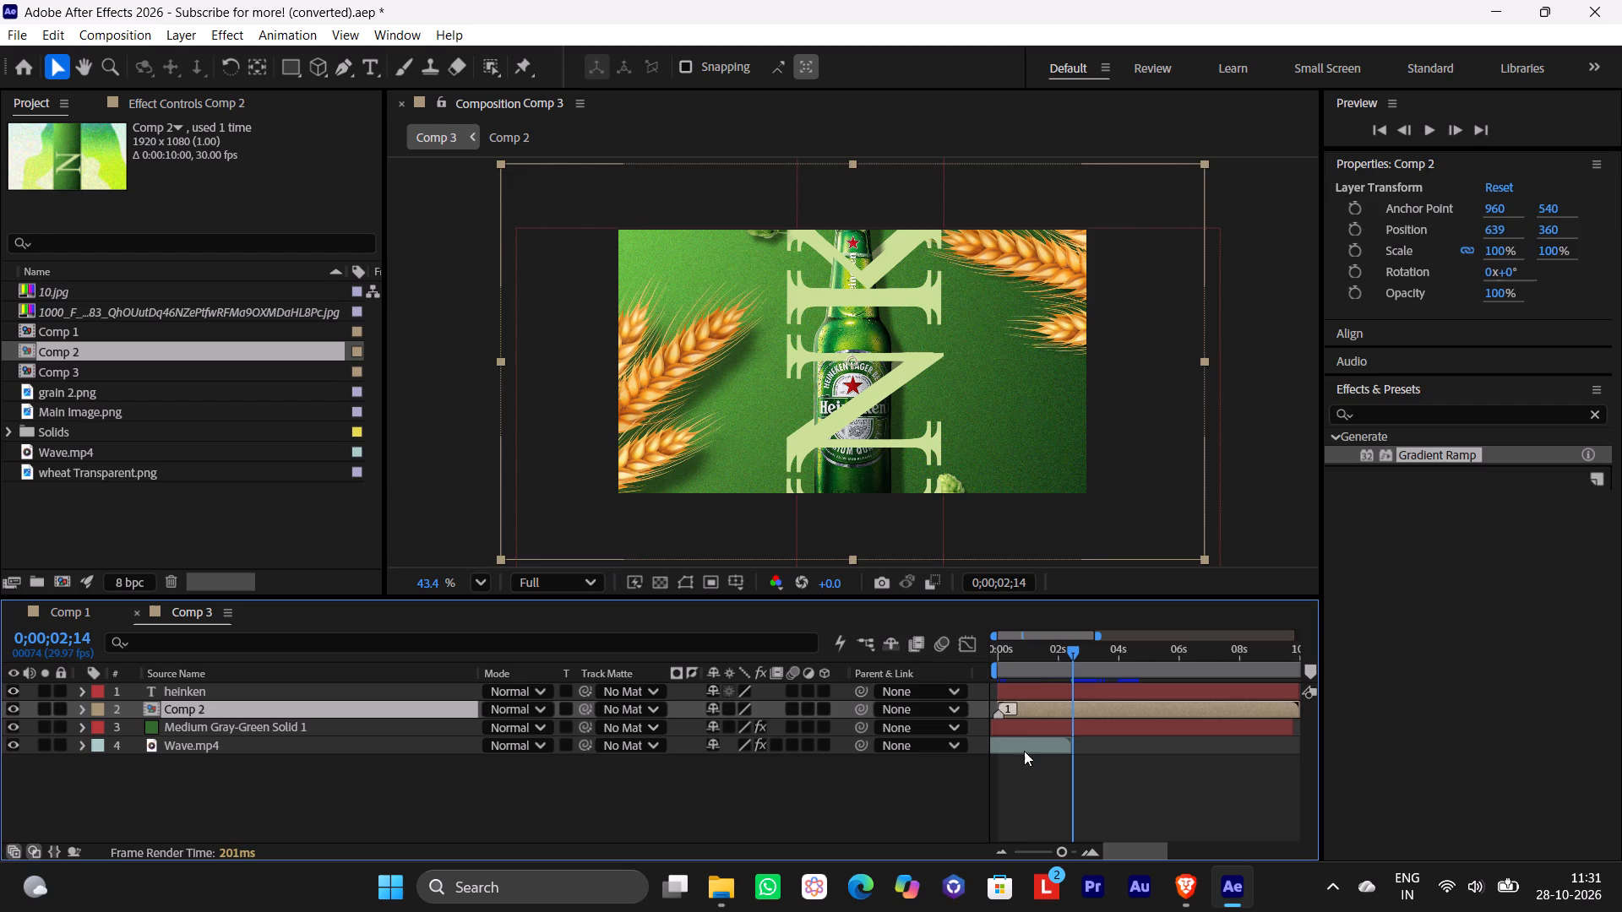
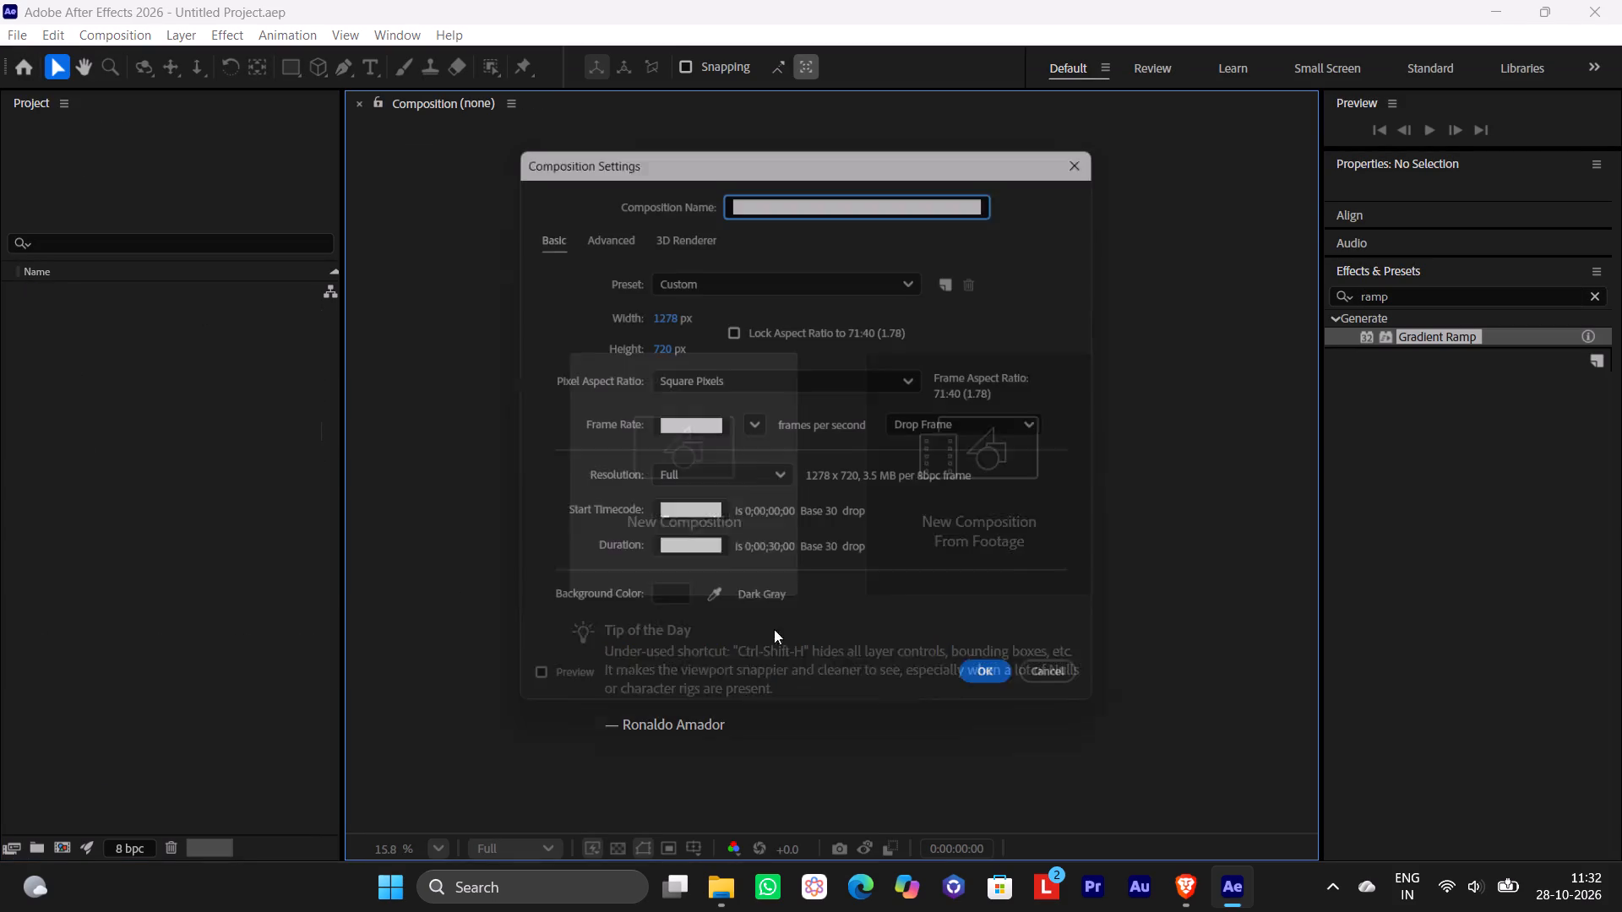
left_click(1080, 691)
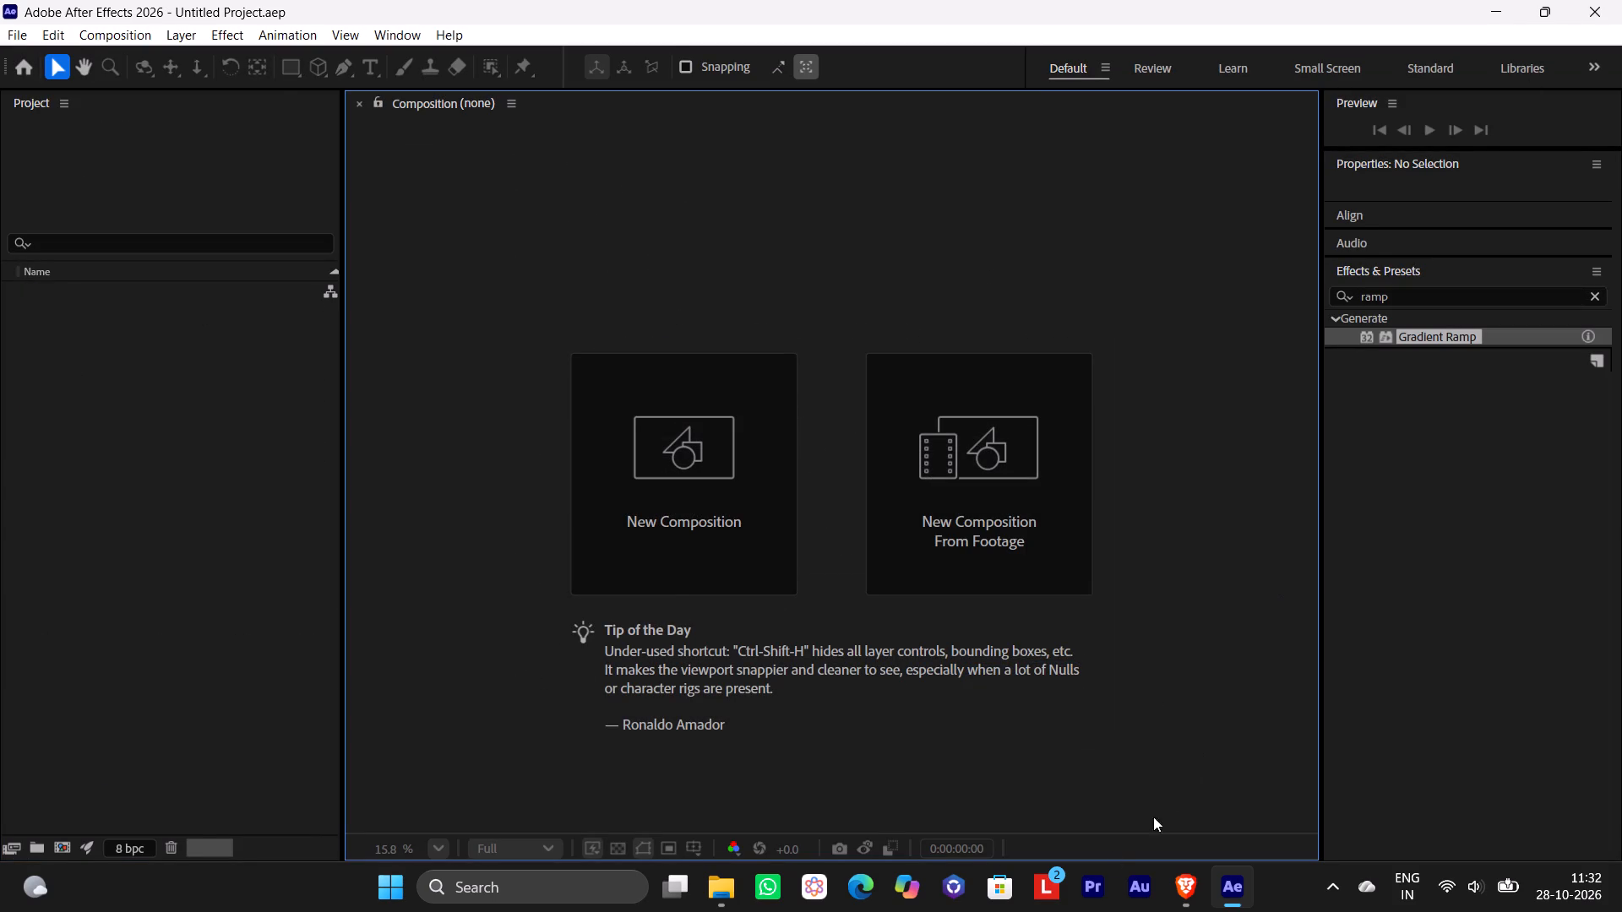
Switch to File Explorer, reopen the original "Subscribe for more!" project in After Effects, and accept its version conversion.
left_click(728, 886)
double_click(453, 209)
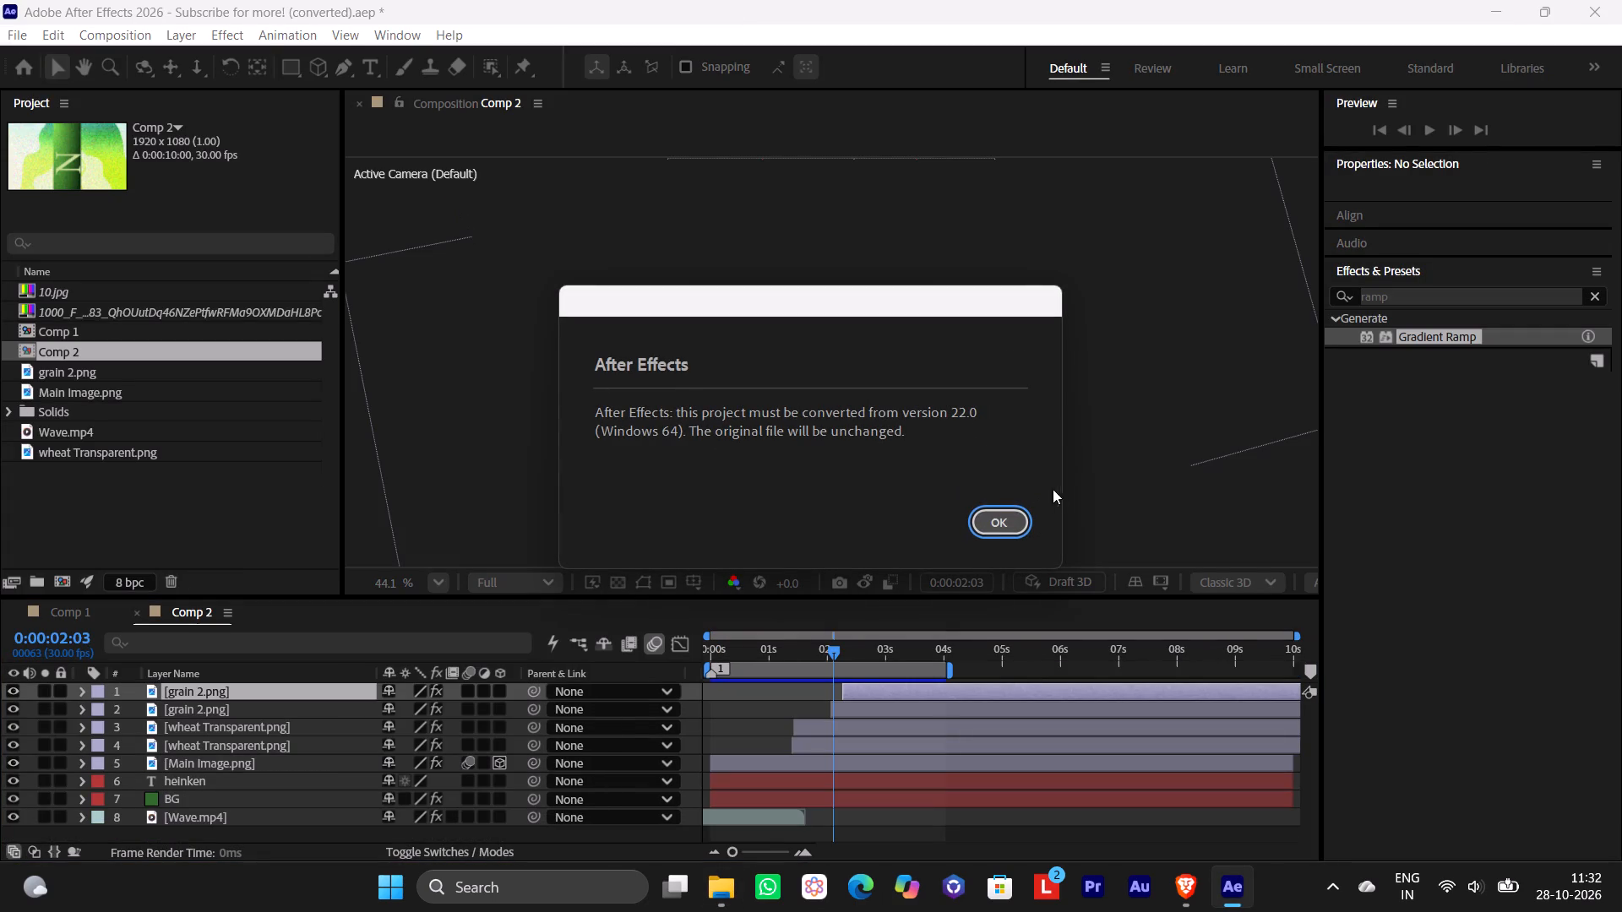
left_click(998, 513)
left_click(1010, 519)
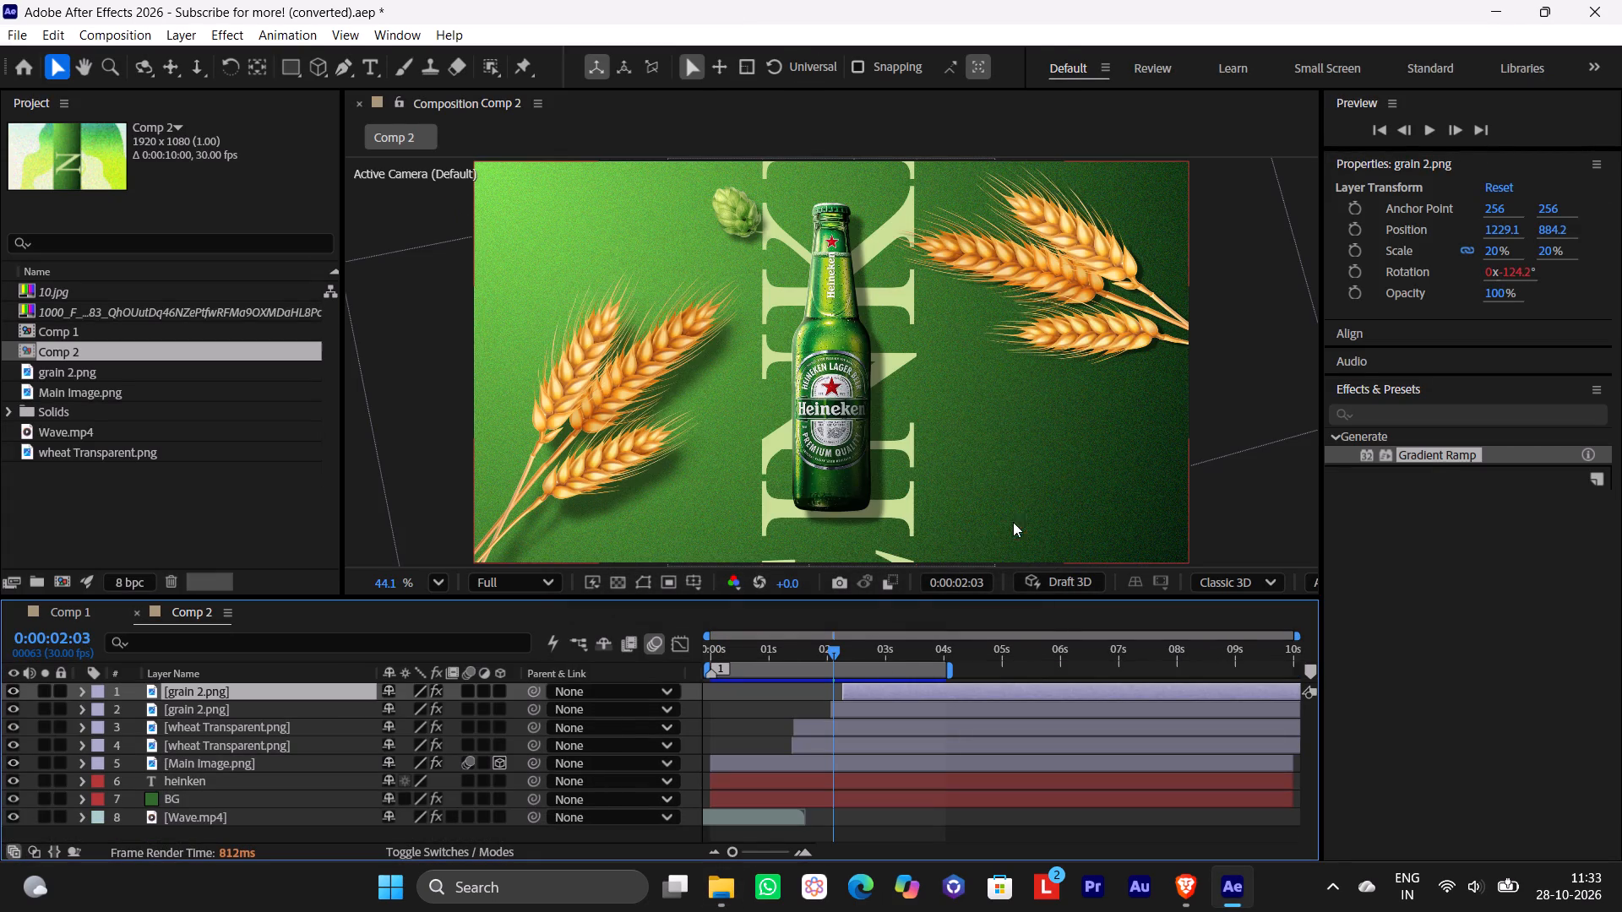
Preview Comp 2 from the first frame and stop playback at 0:00:02:11.
left_click_drag(831, 646, 699, 667)
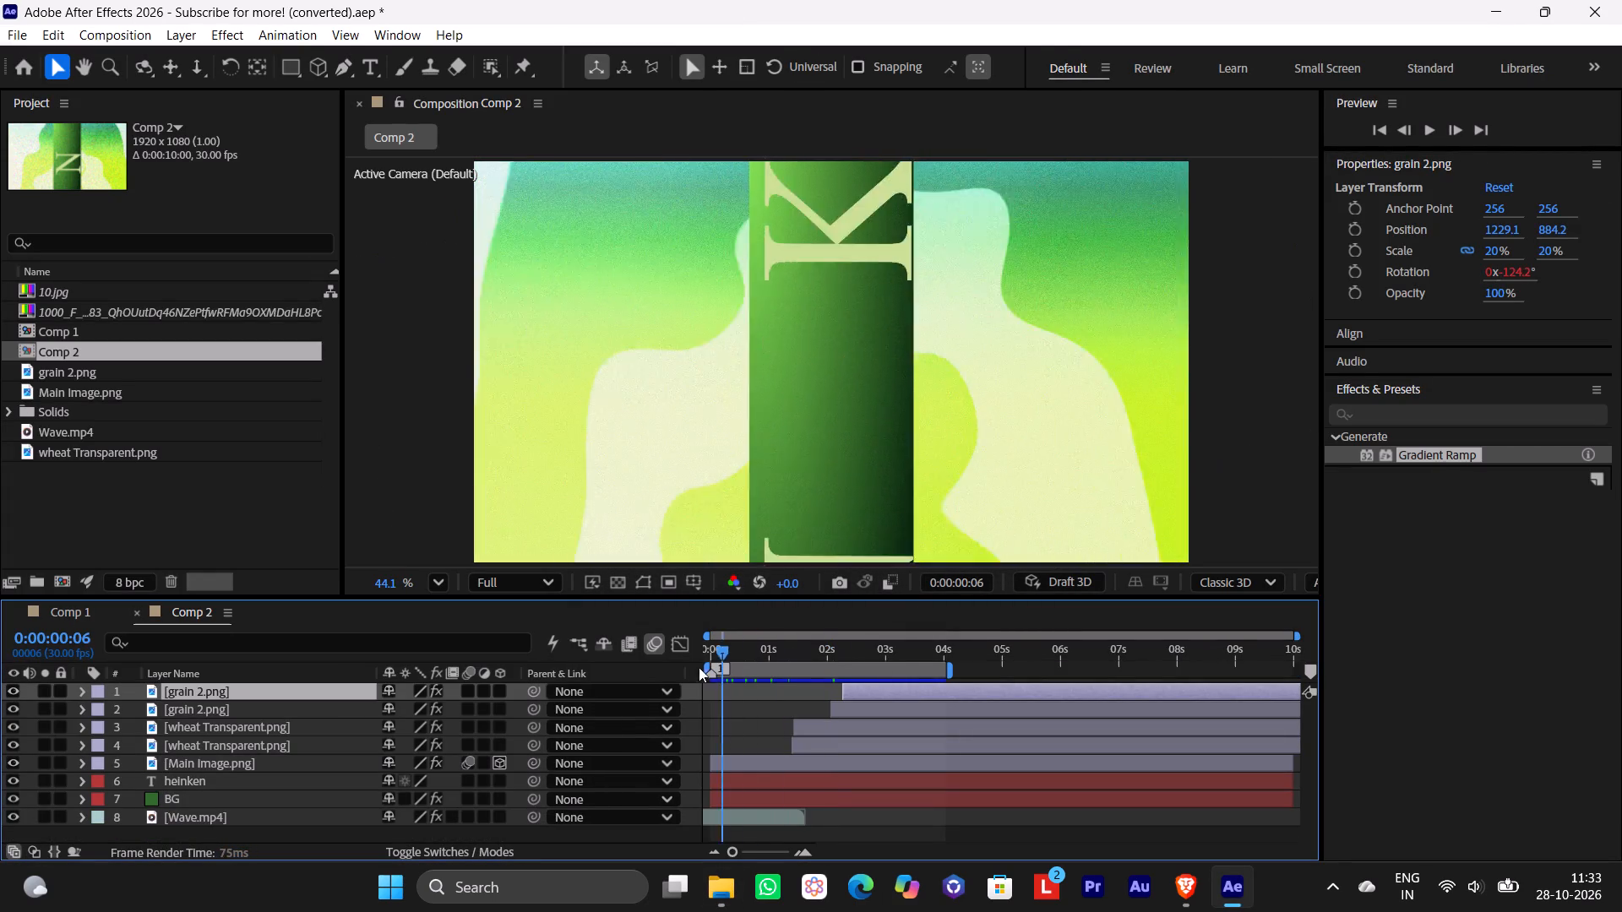
left_click_drag(699, 667, 666, 670)
key("space")
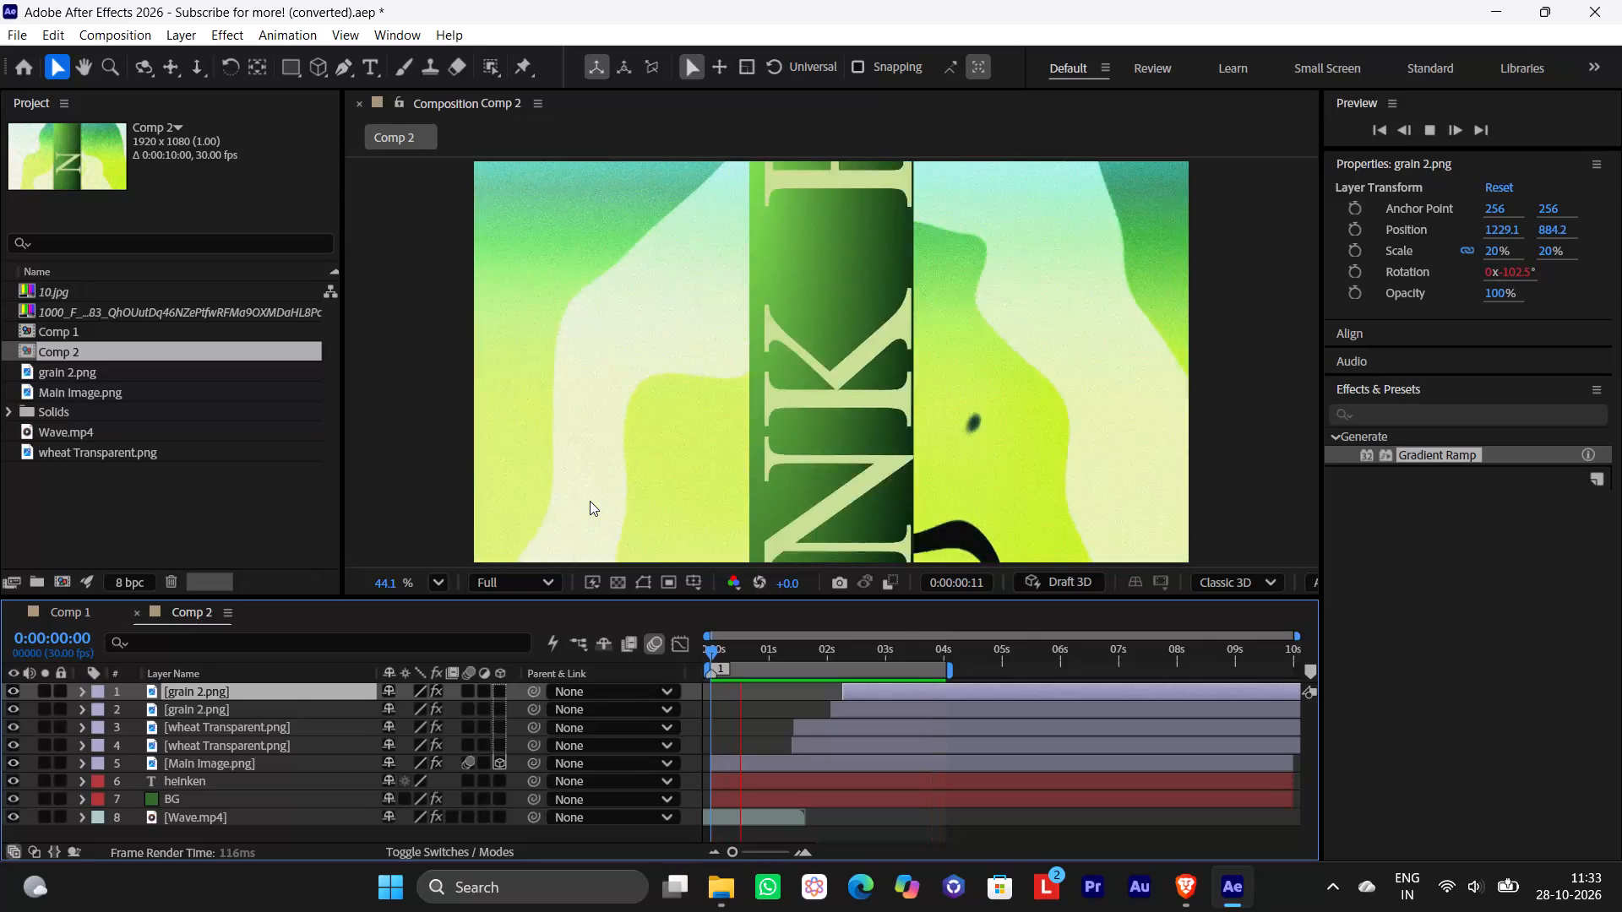
key("space")
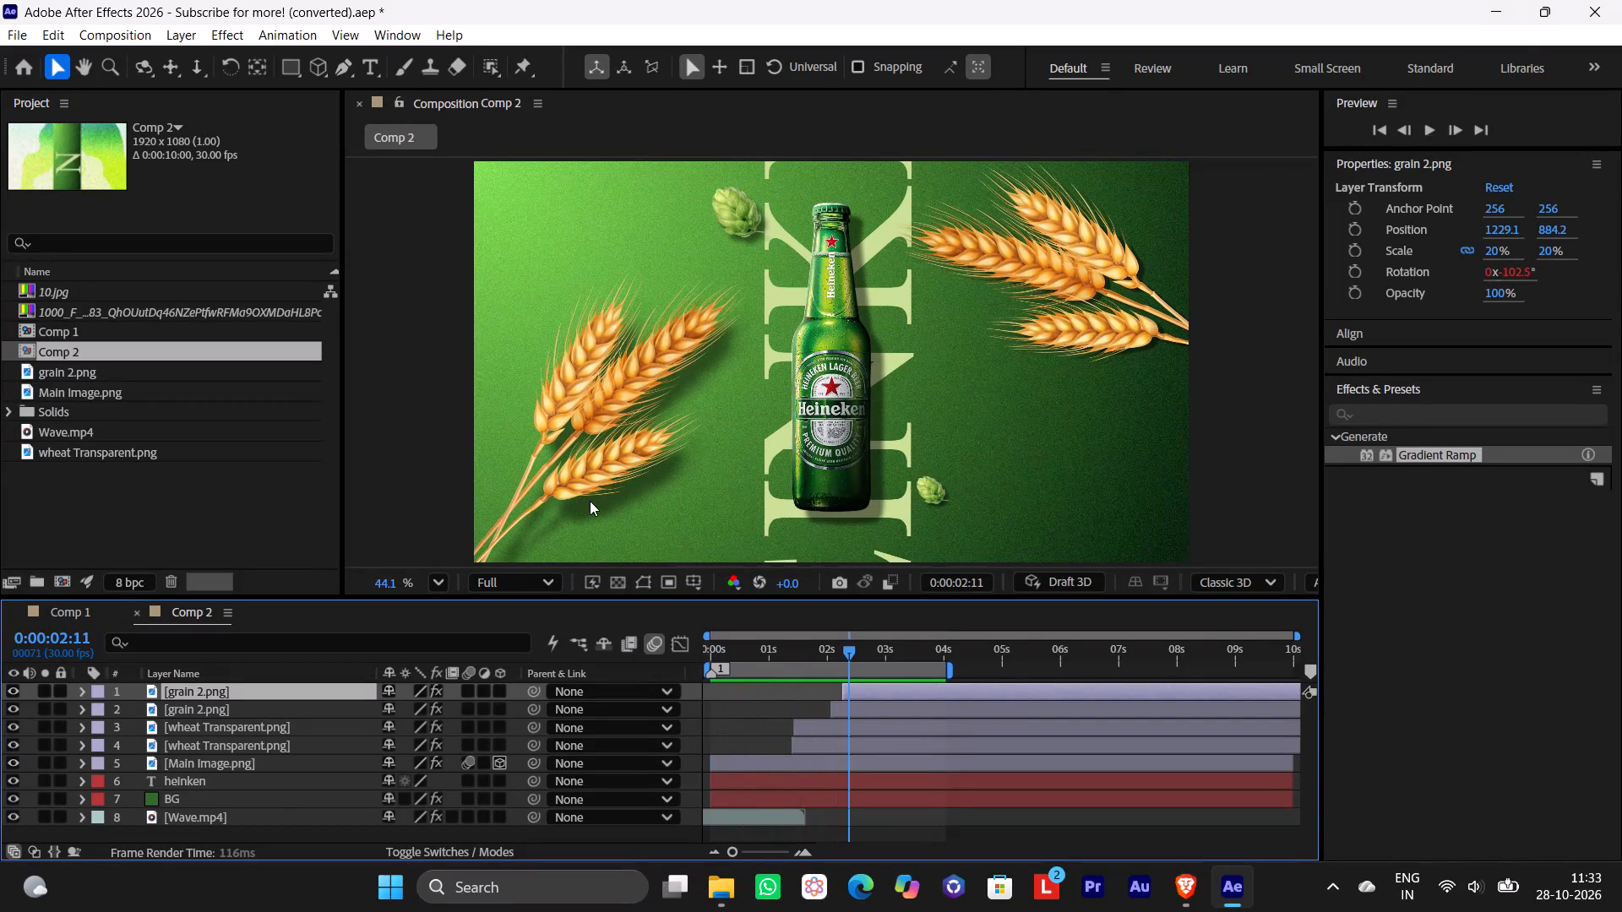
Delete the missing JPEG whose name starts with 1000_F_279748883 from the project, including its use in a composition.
left_click(108, 298)
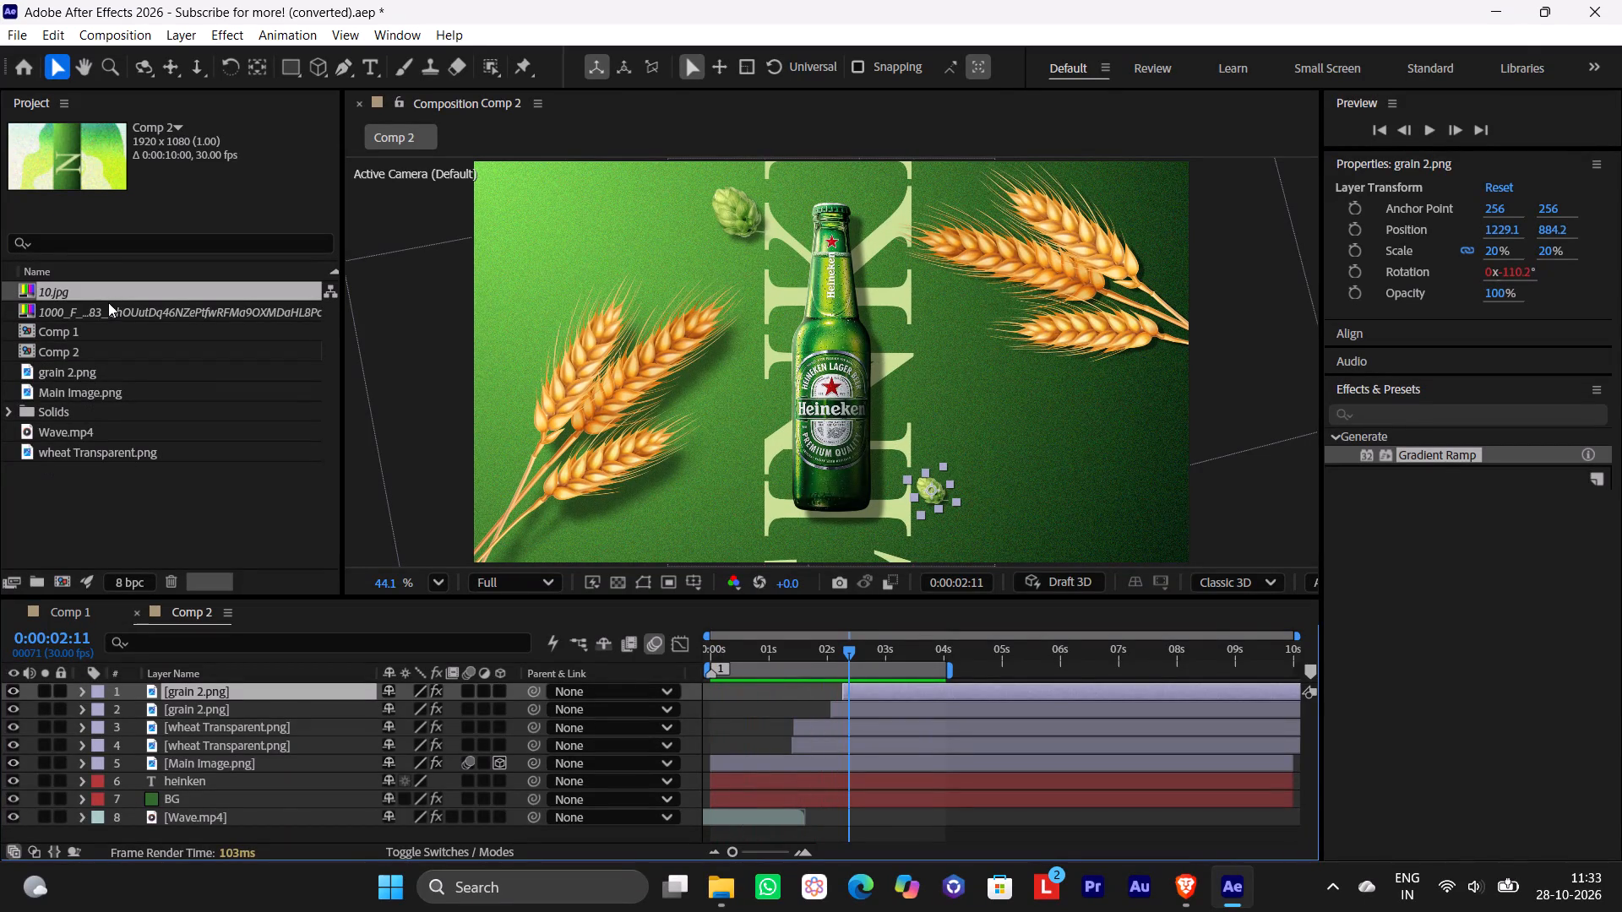
left_click(108, 309)
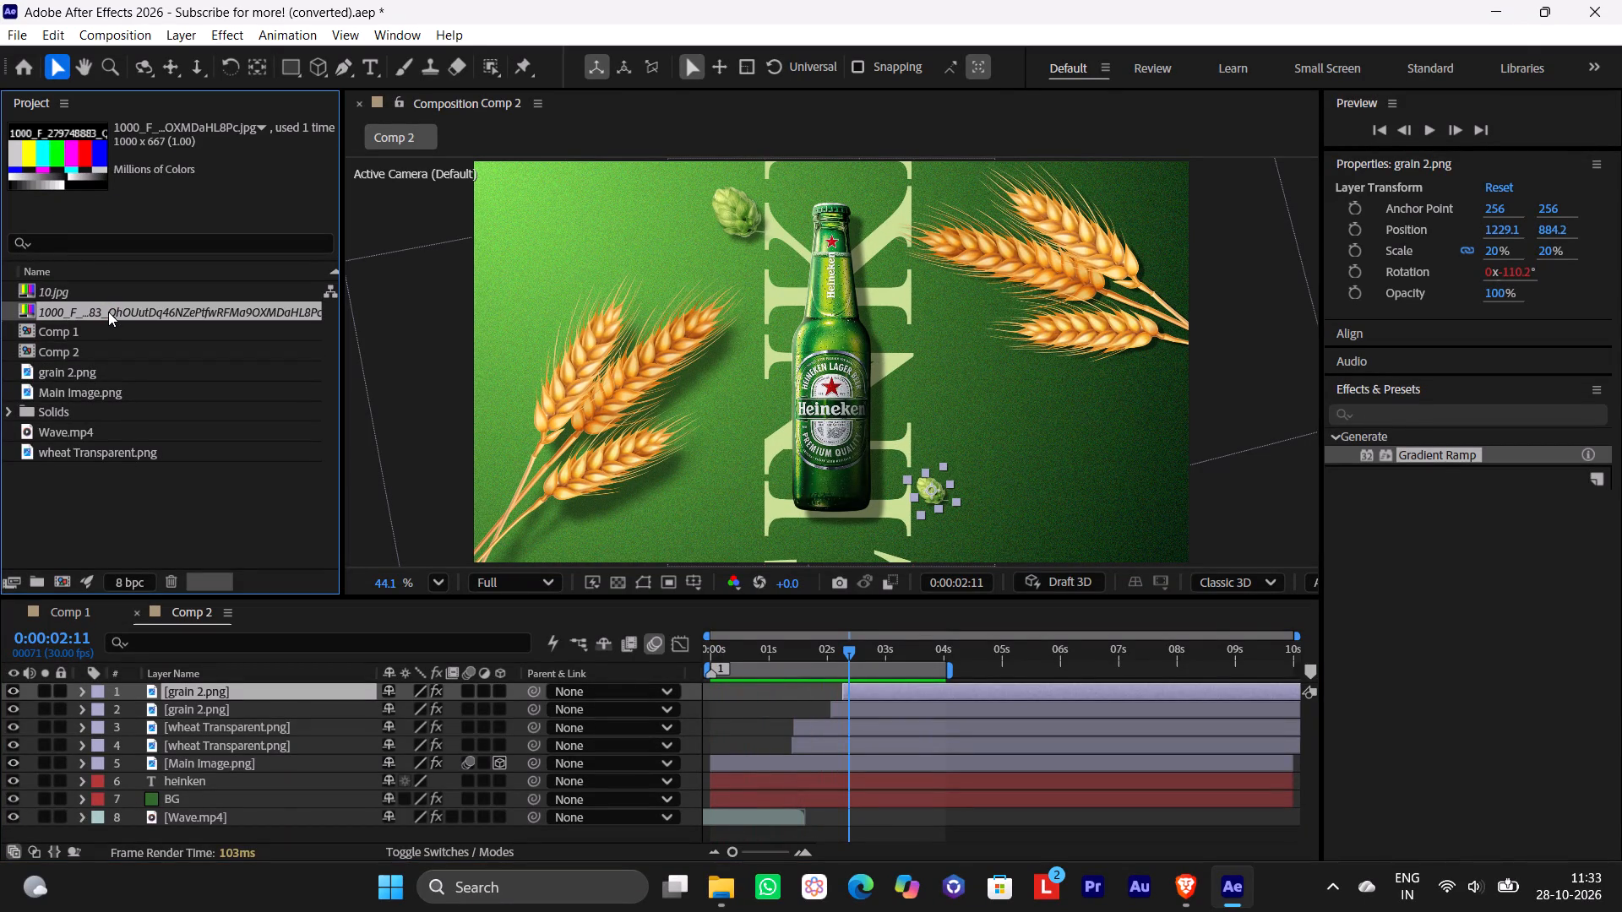
key("BackSpace")
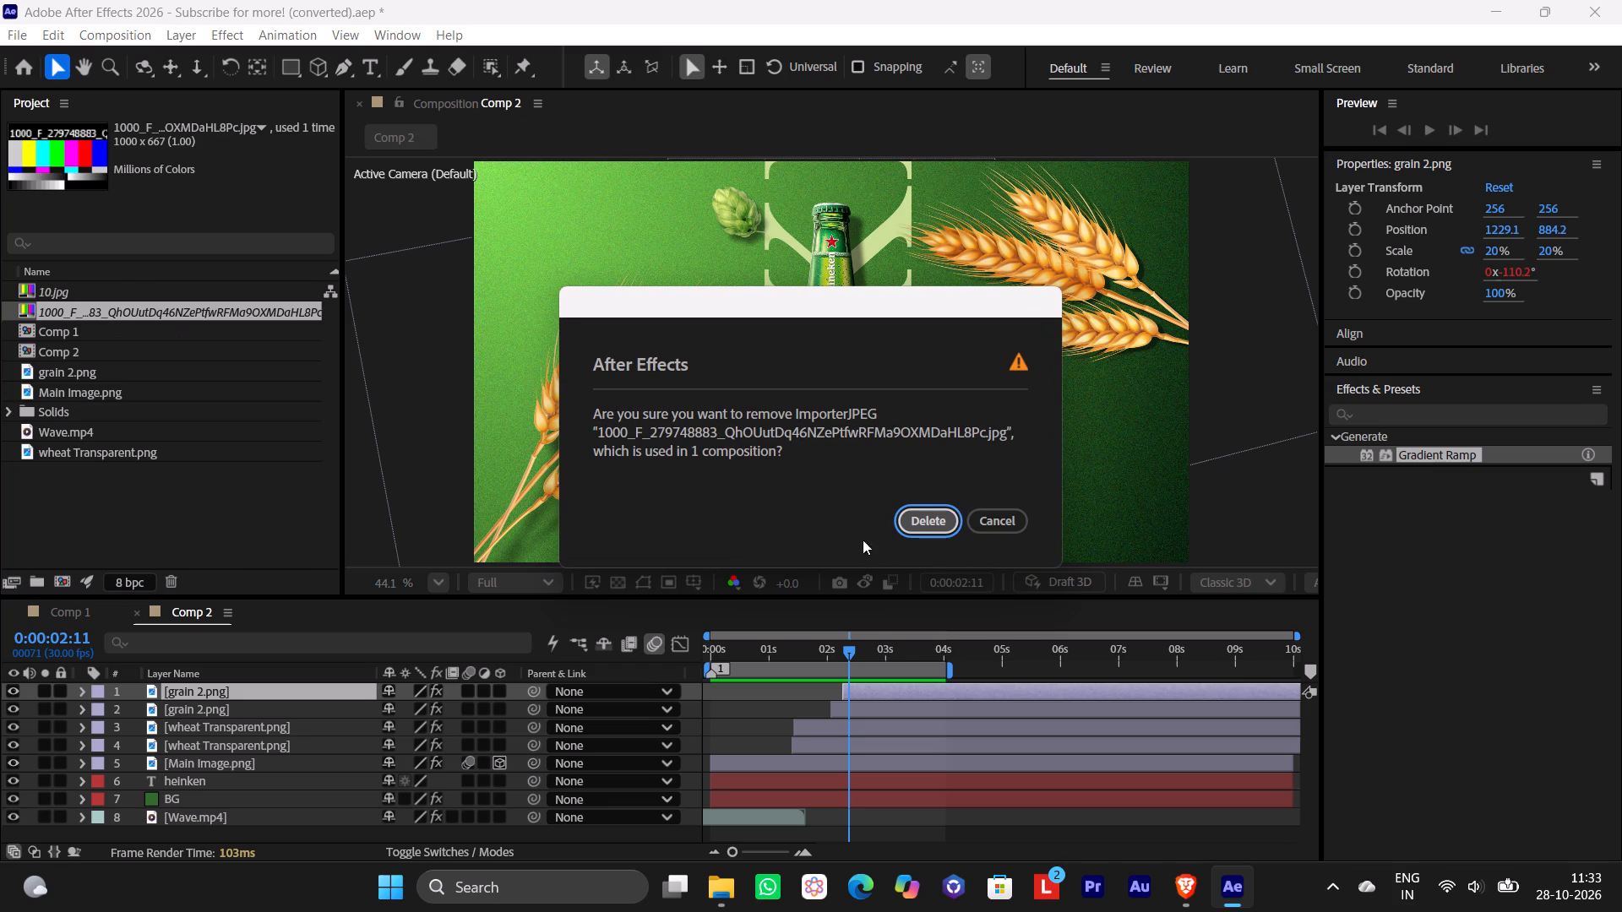
left_click(945, 524)
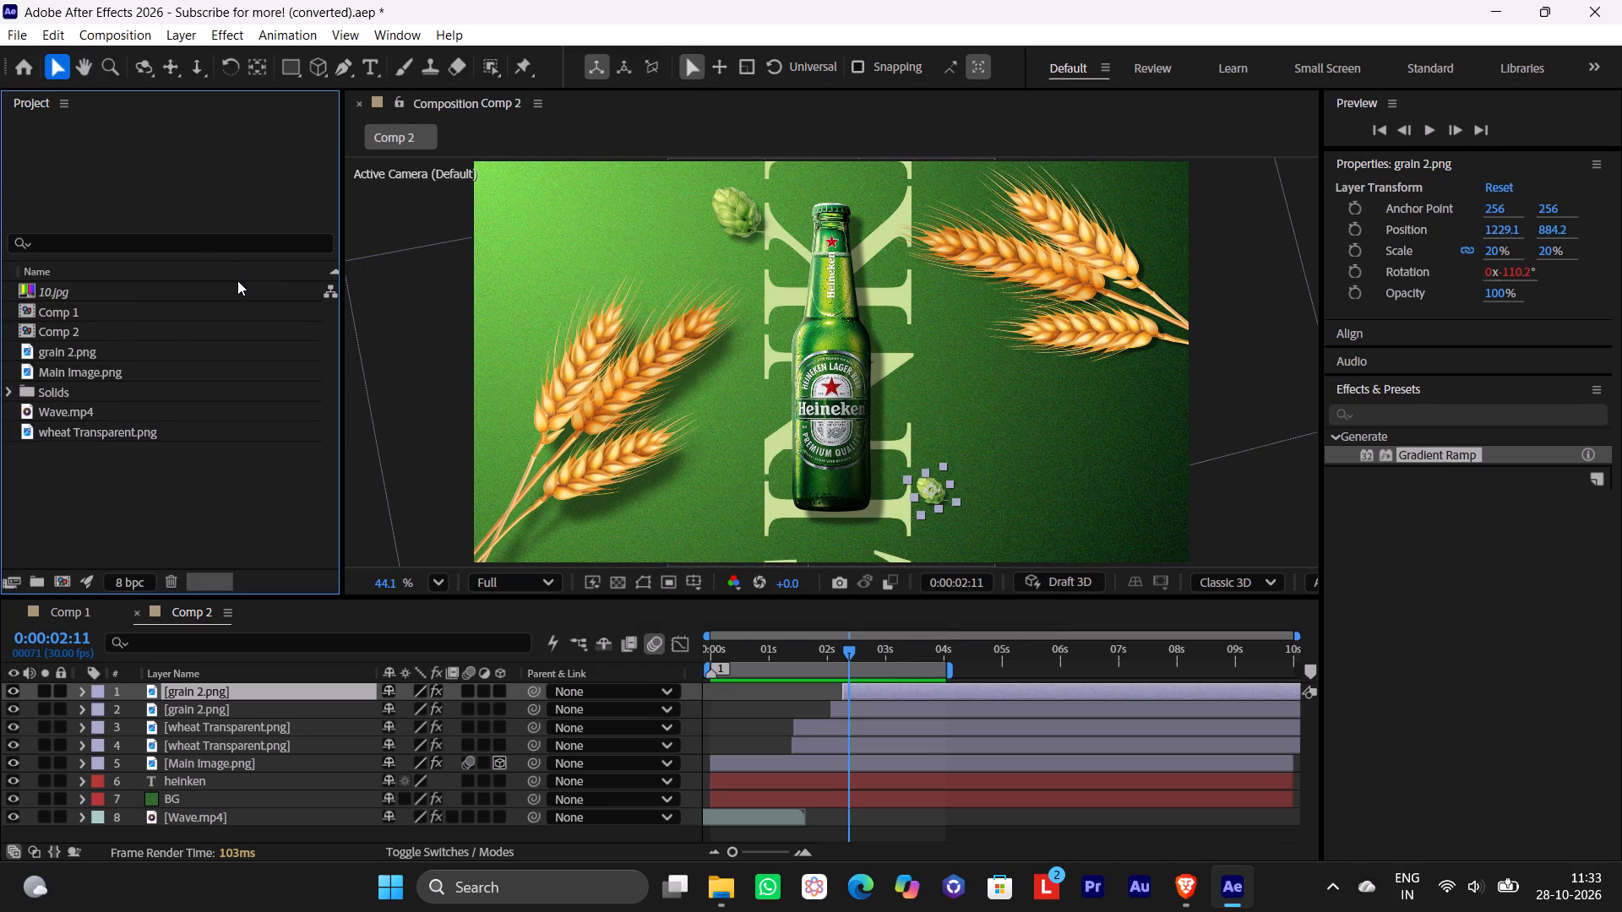
Delete the missing 10.jpg footage from the project, including its use in a composition.
left_click(237, 280)
left_click(237, 289)
left_click(197, 475)
left_click(196, 431)
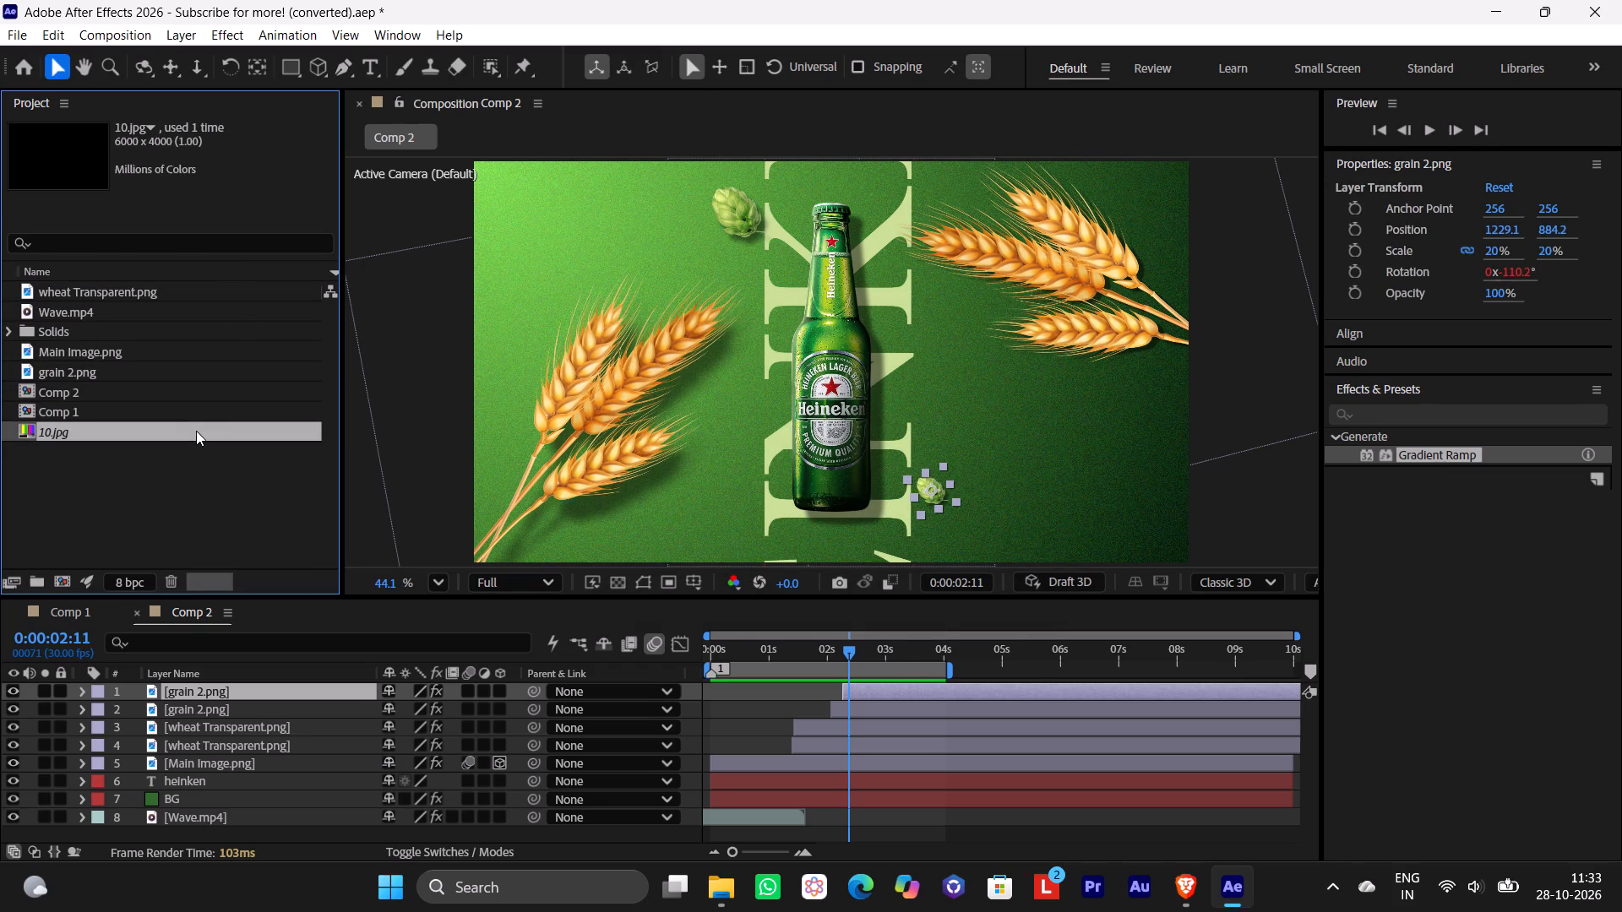
key("BackSpace")
left_click(940, 520)
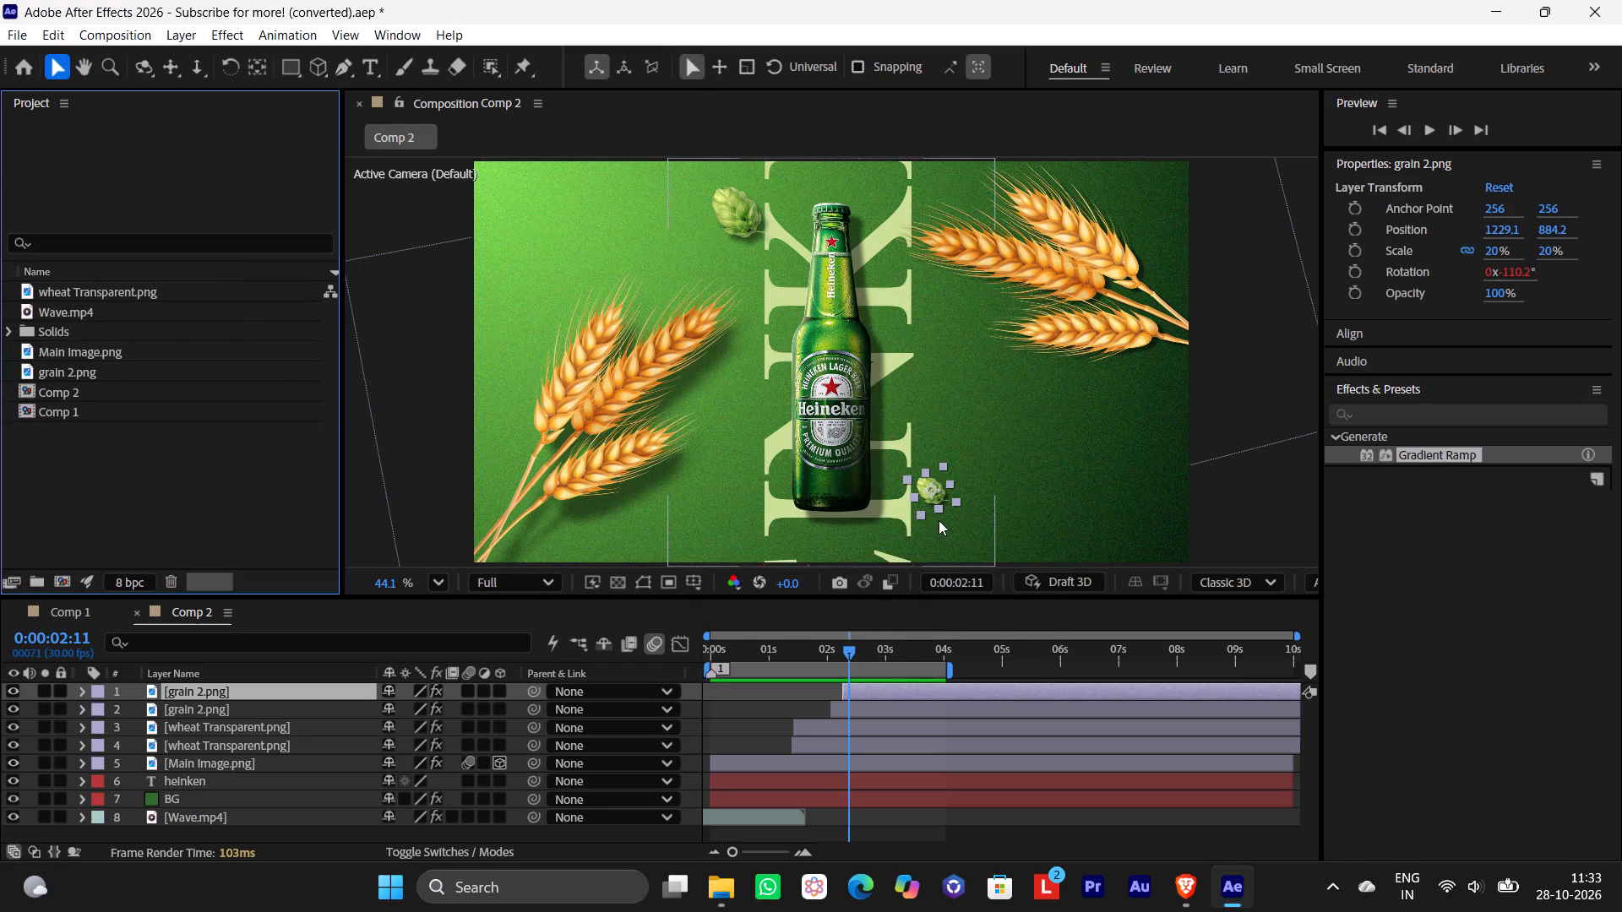
Replay Comp 2 from the first frame, checking the bottle, wheat and grain animation, and stop playback at 0:00:03:07.
left_click_drag(857, 645, 682, 655)
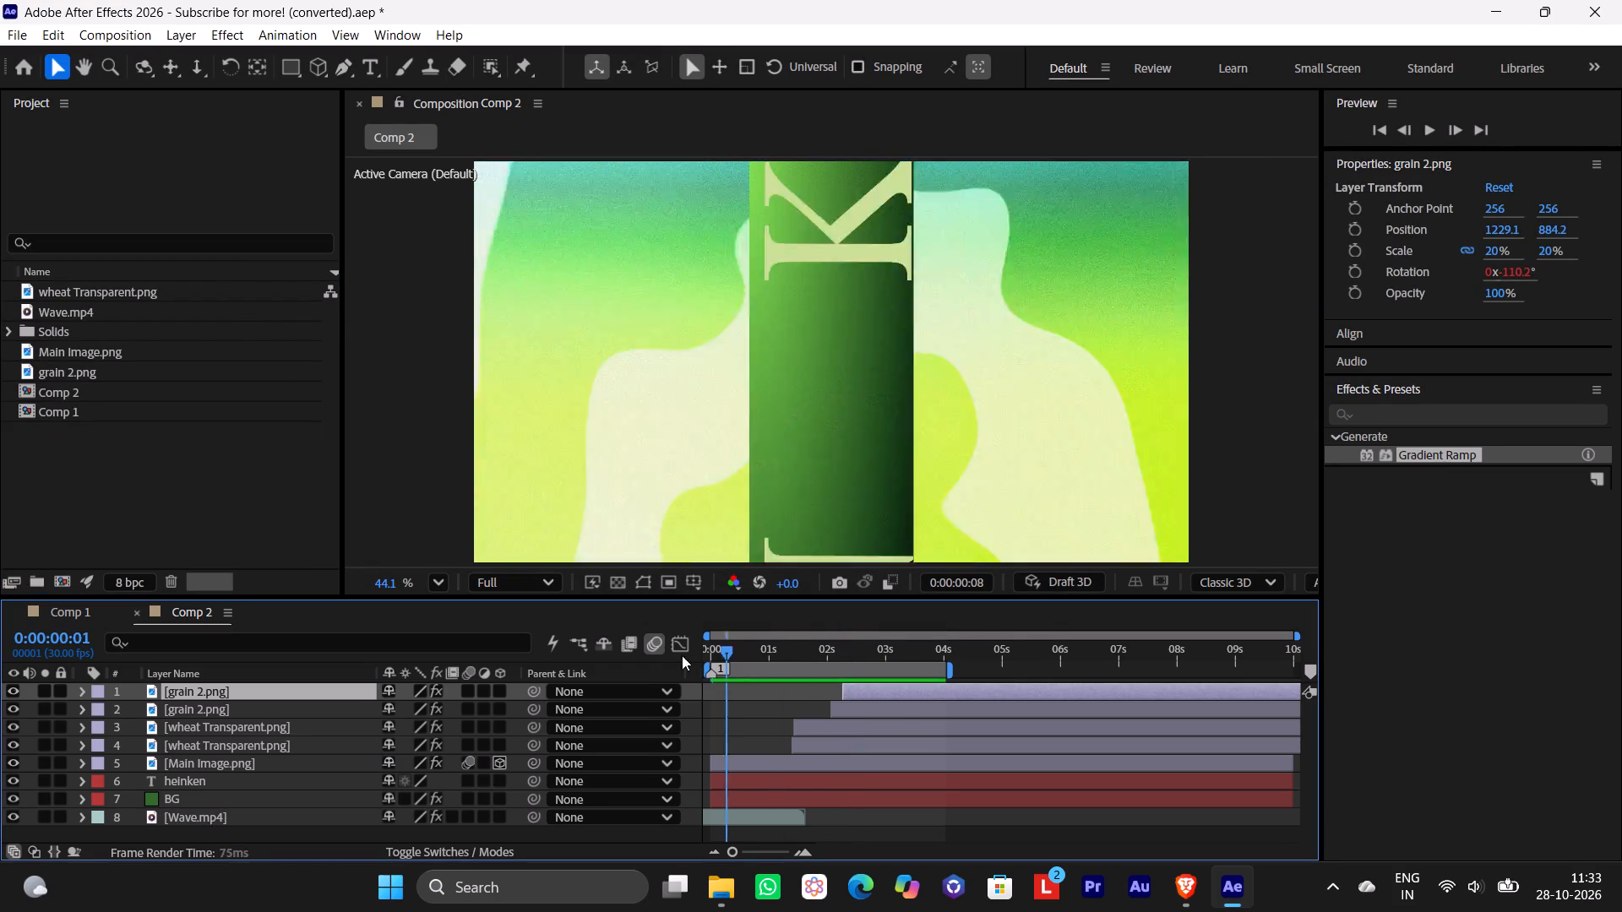
left_click_drag(682, 655, 656, 646)
key("space")
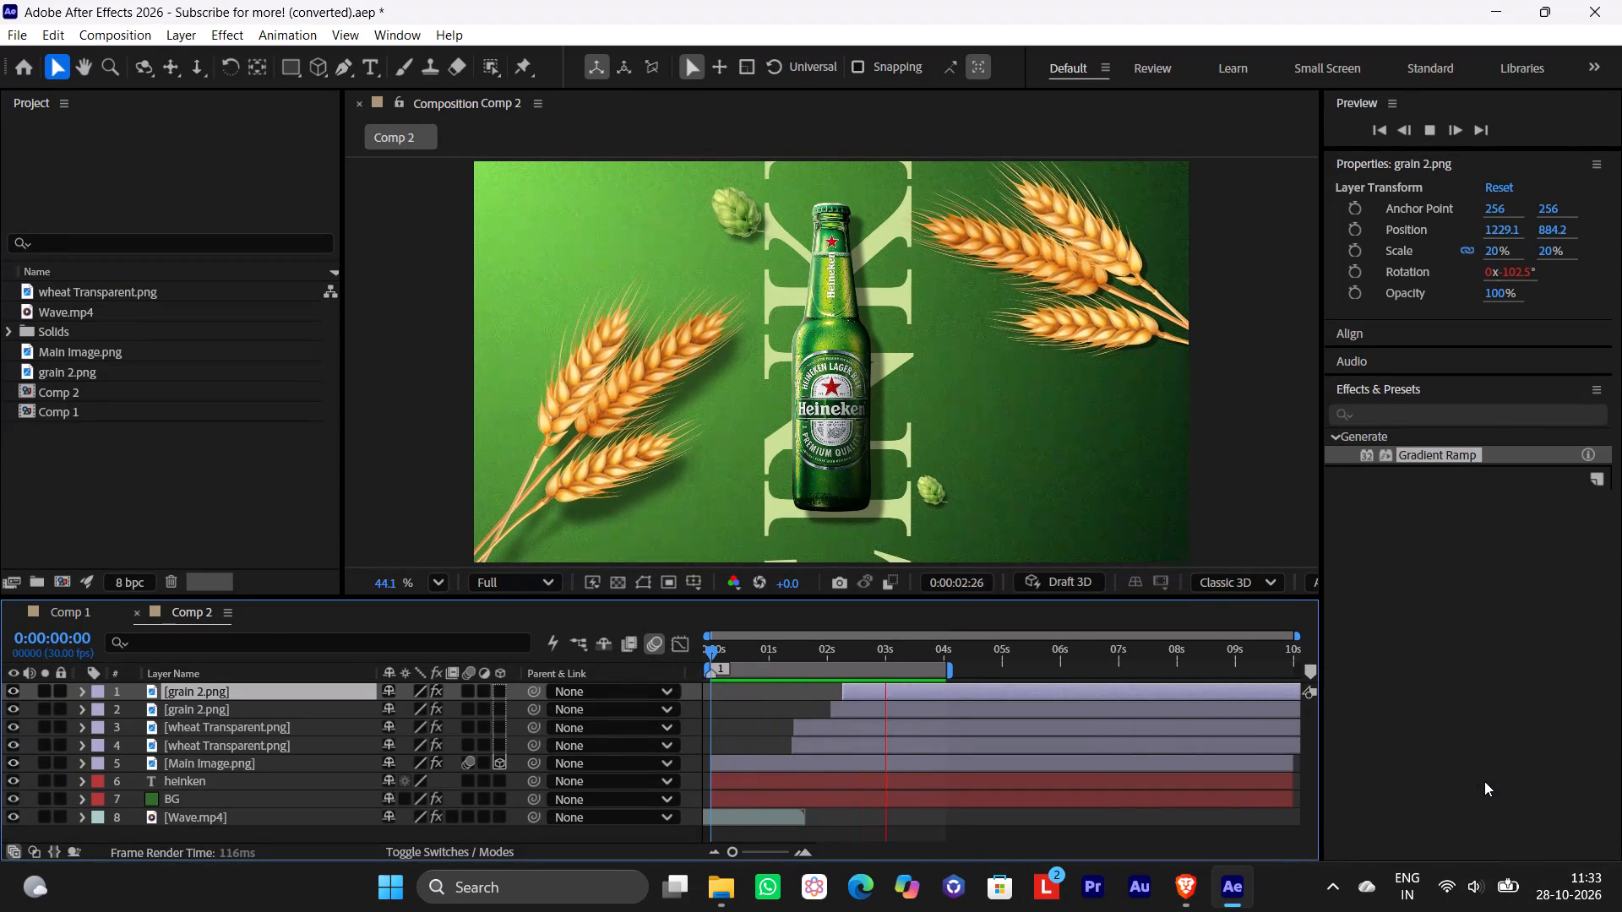
key("space")
scroll(977, 292, "down", 2)
scroll(983, 295, "up", 2)
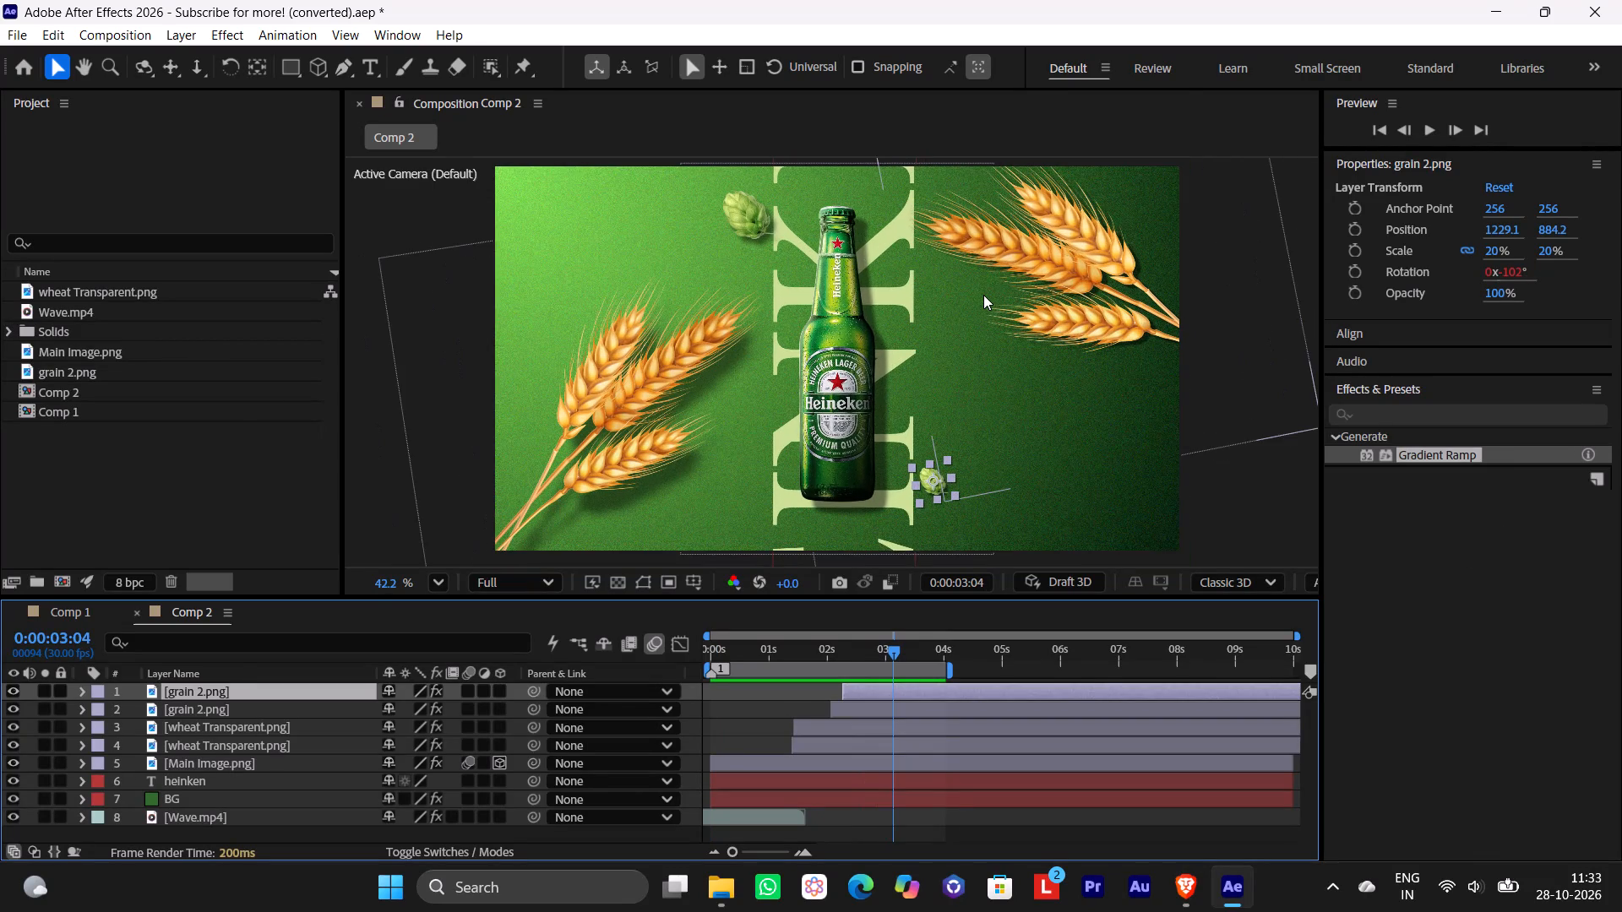
key("space")
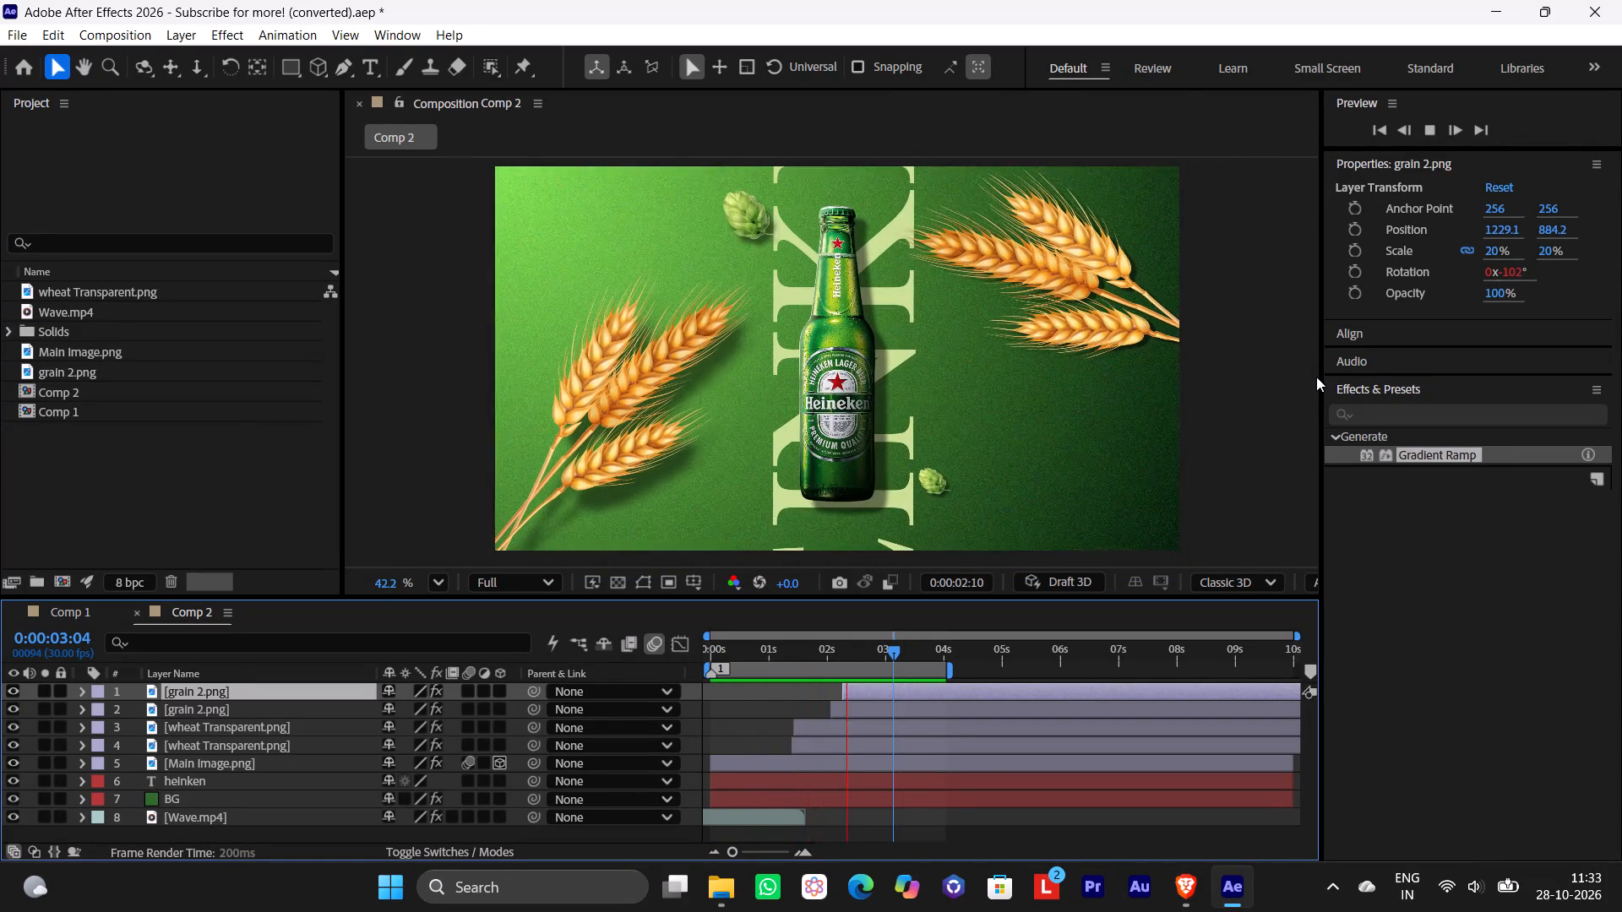
key("space")
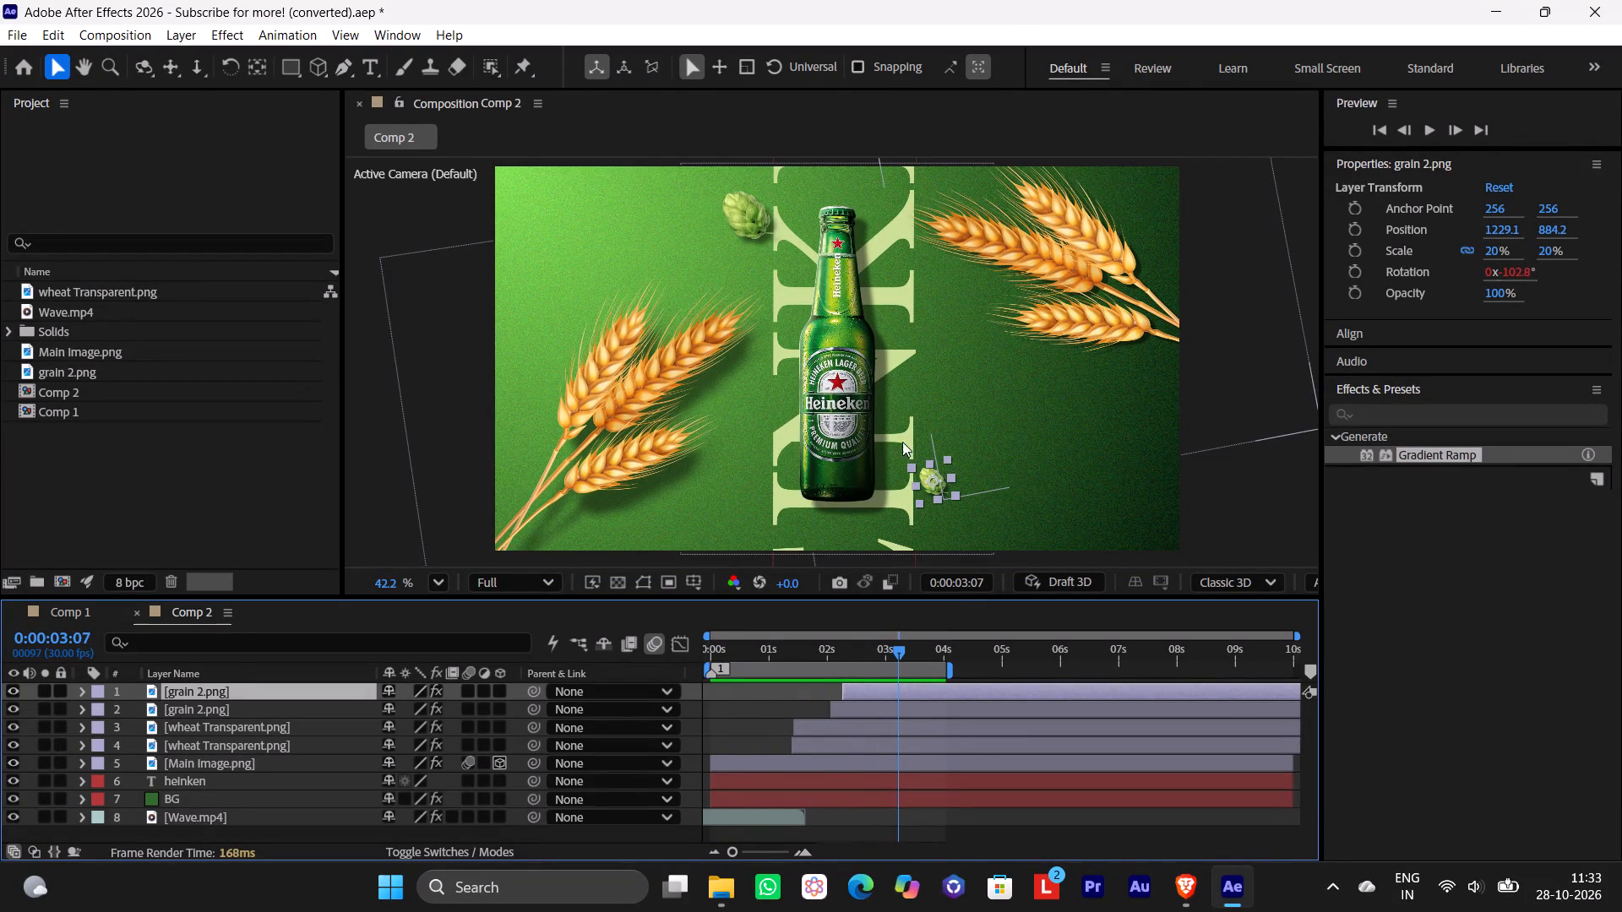
left_click(460, 470)
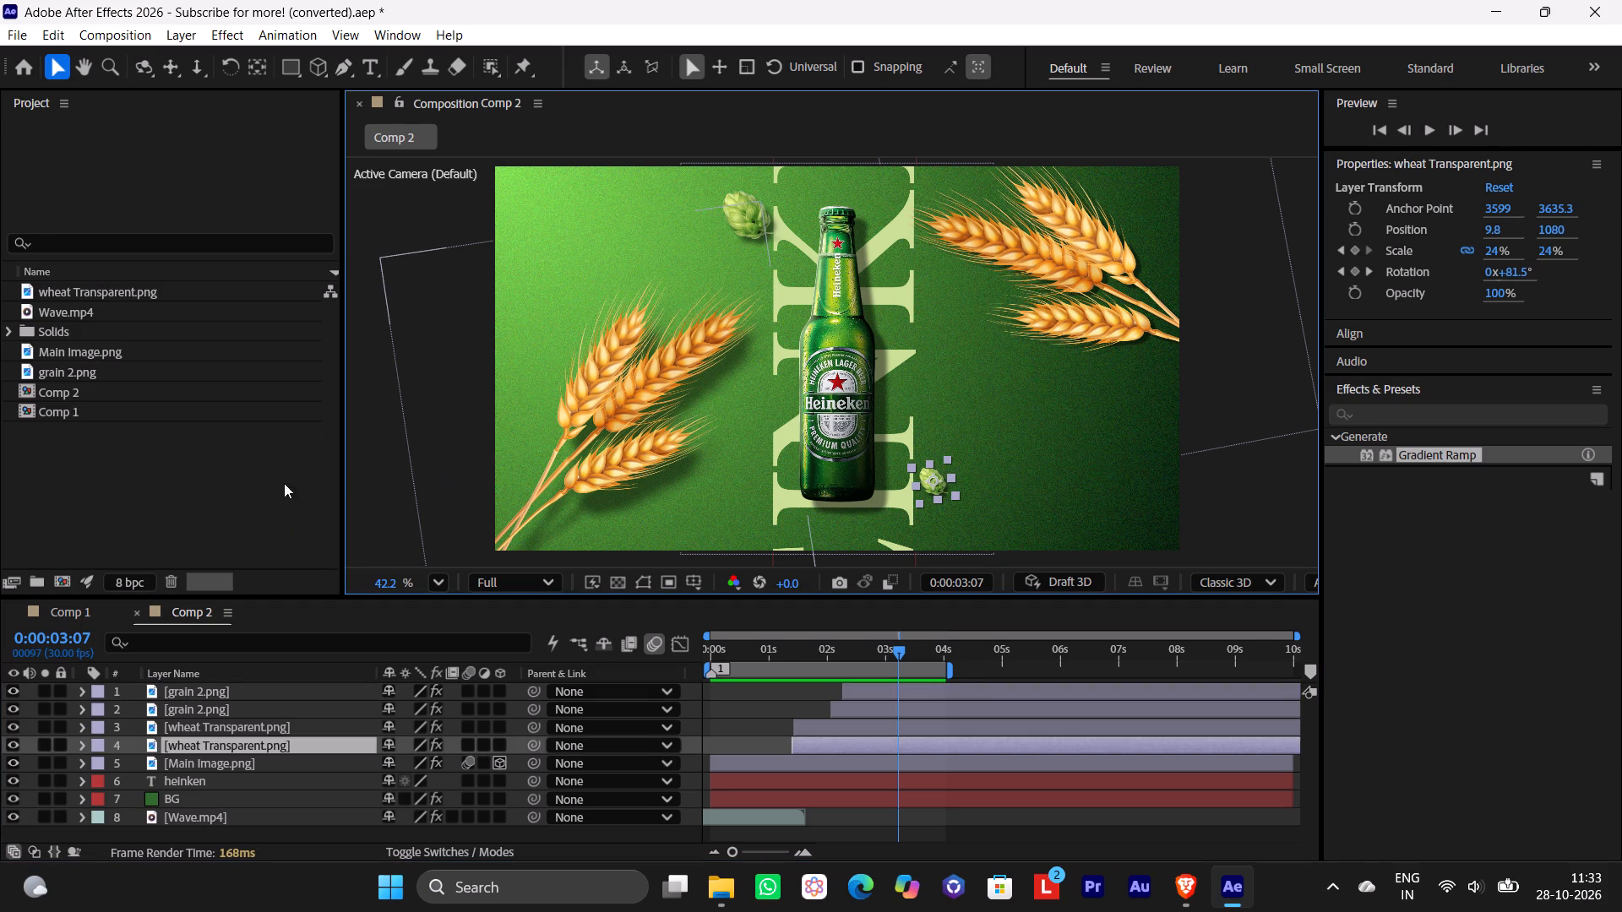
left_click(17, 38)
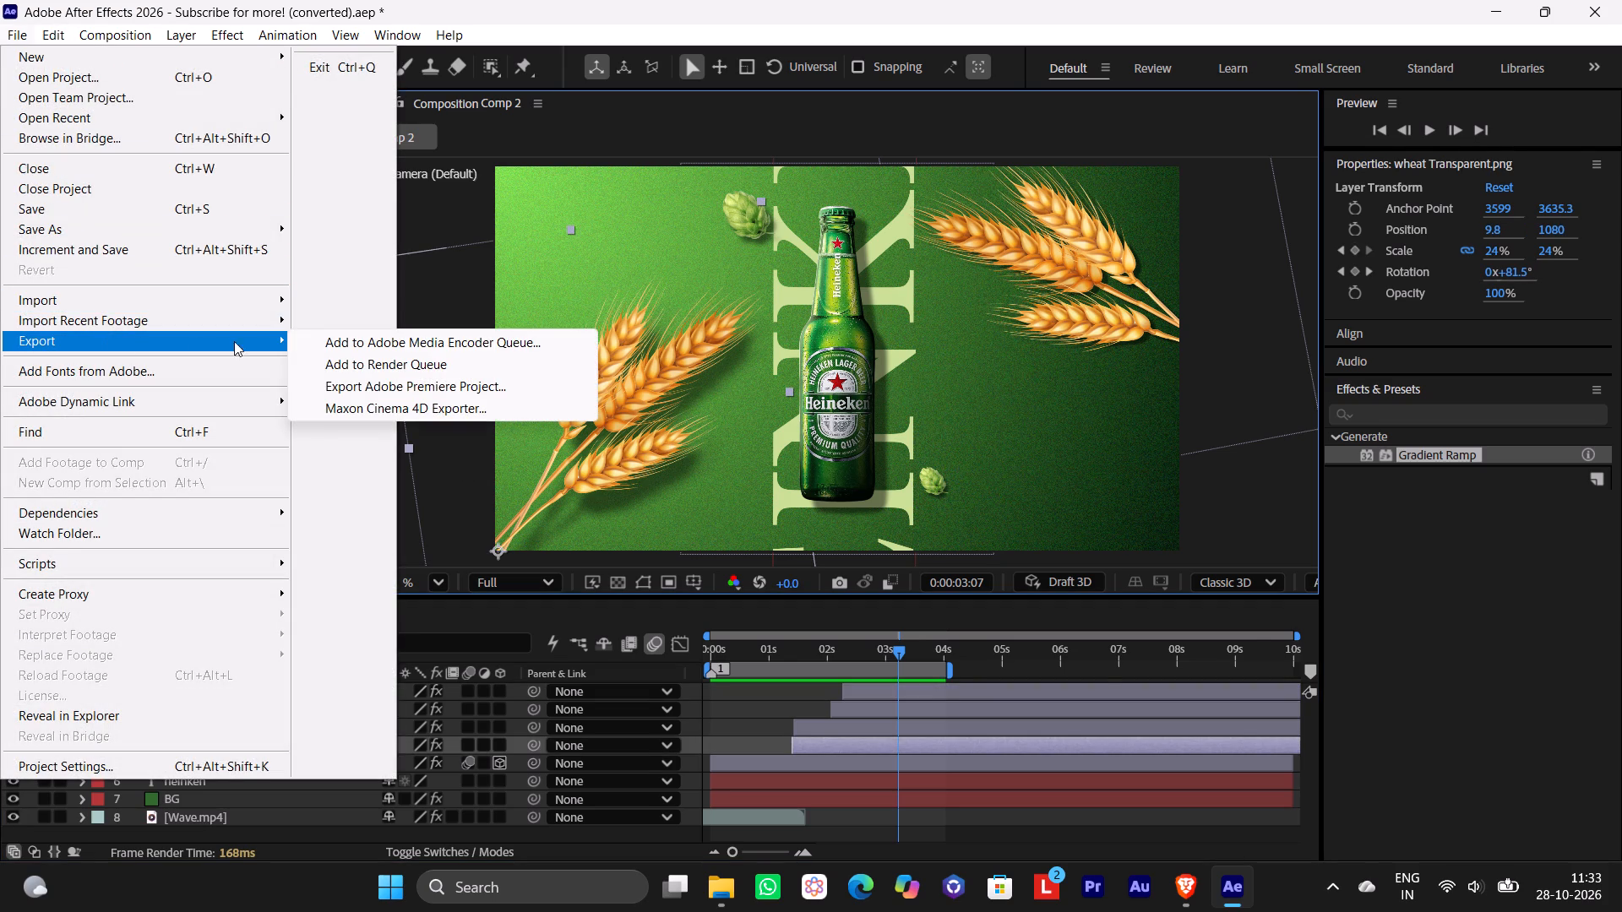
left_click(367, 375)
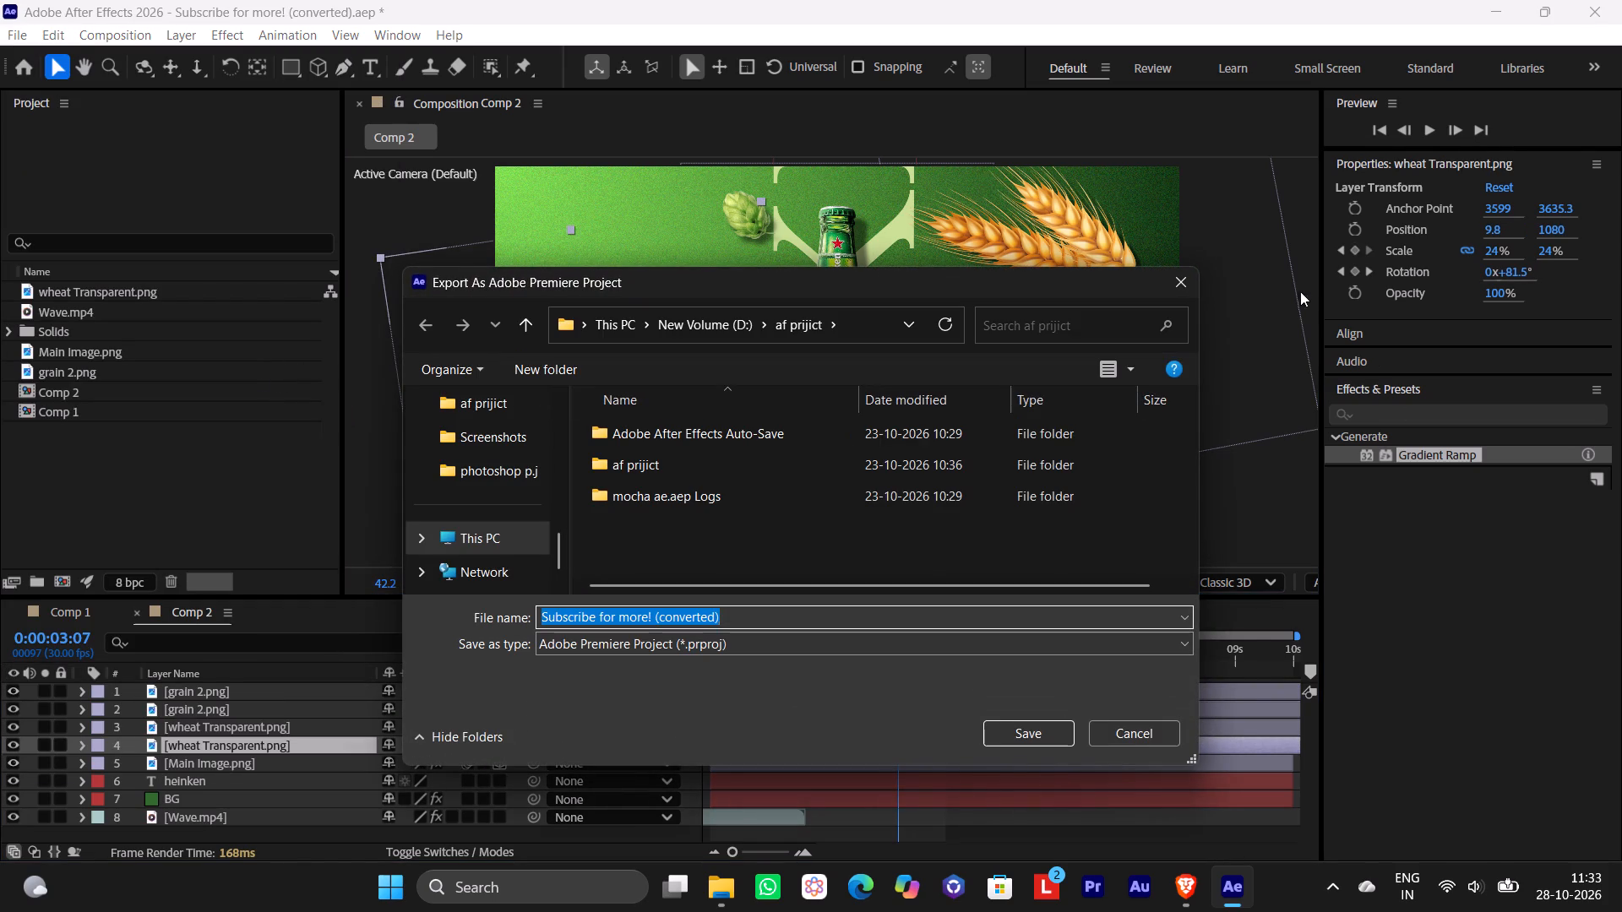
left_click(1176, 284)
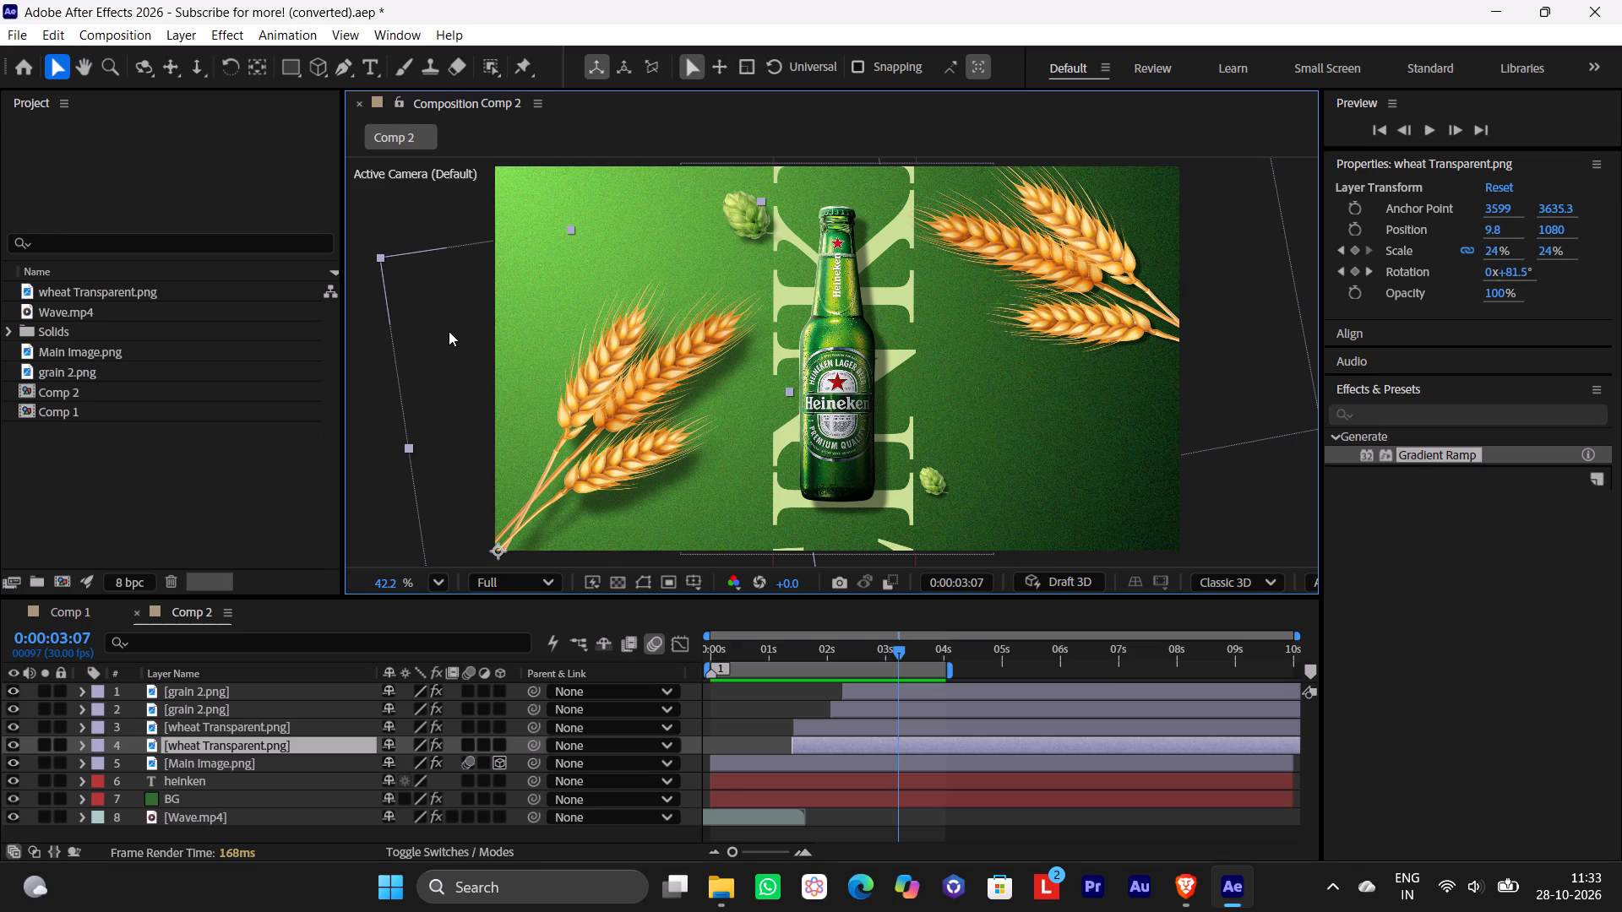
Start saving the After Effects project under a new name, clearing the suggested file name.
key("ctrl+s")
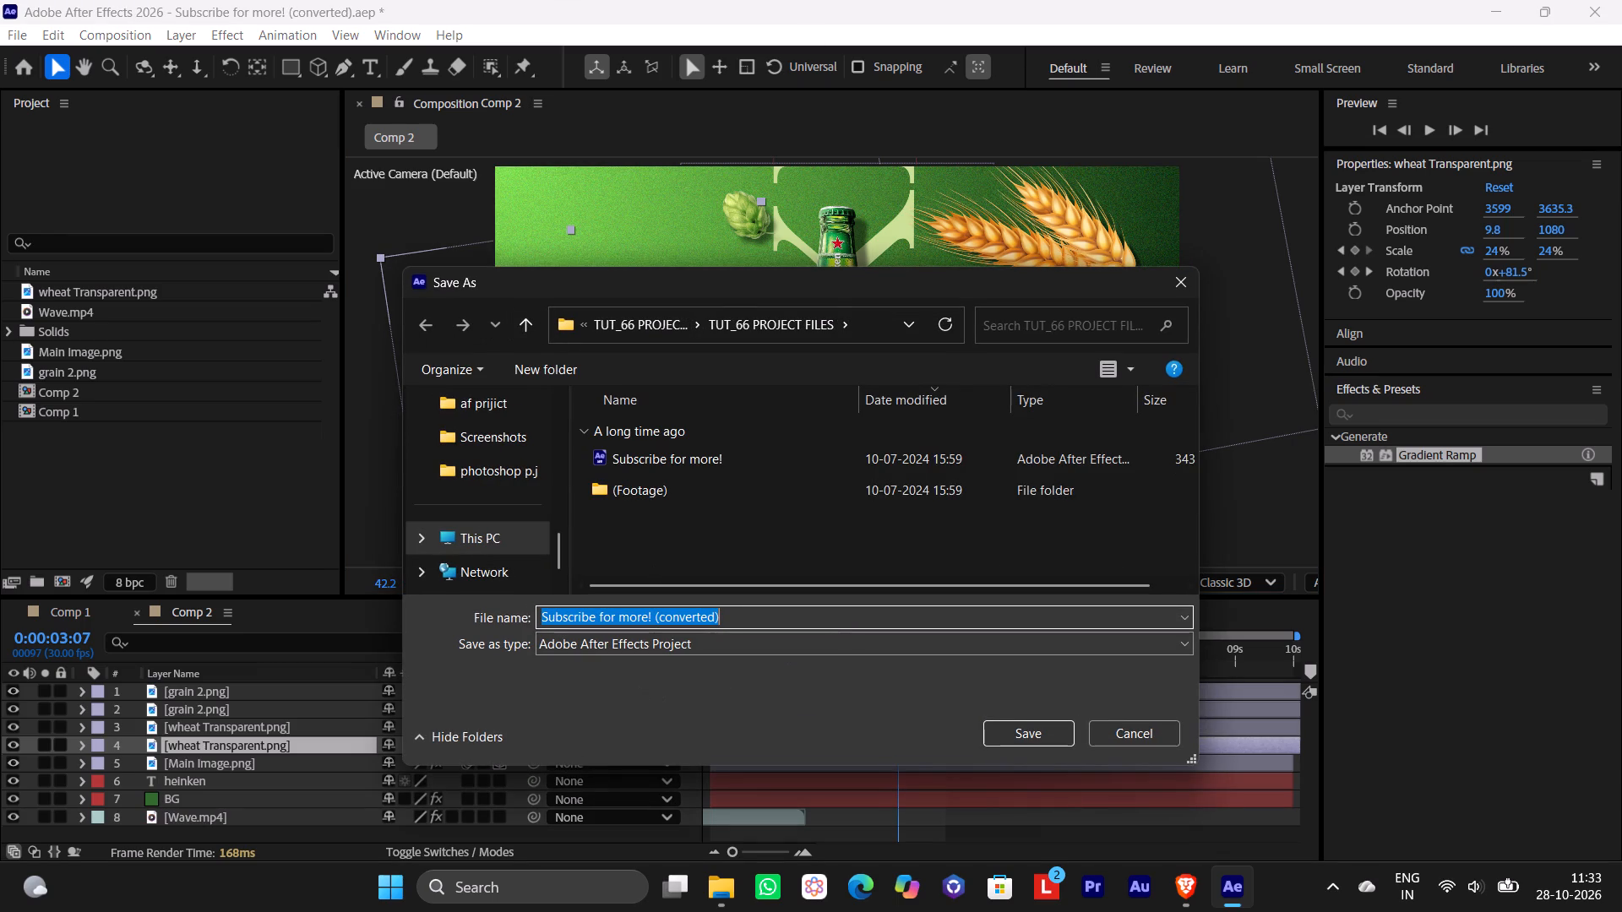
key("BackSpace")
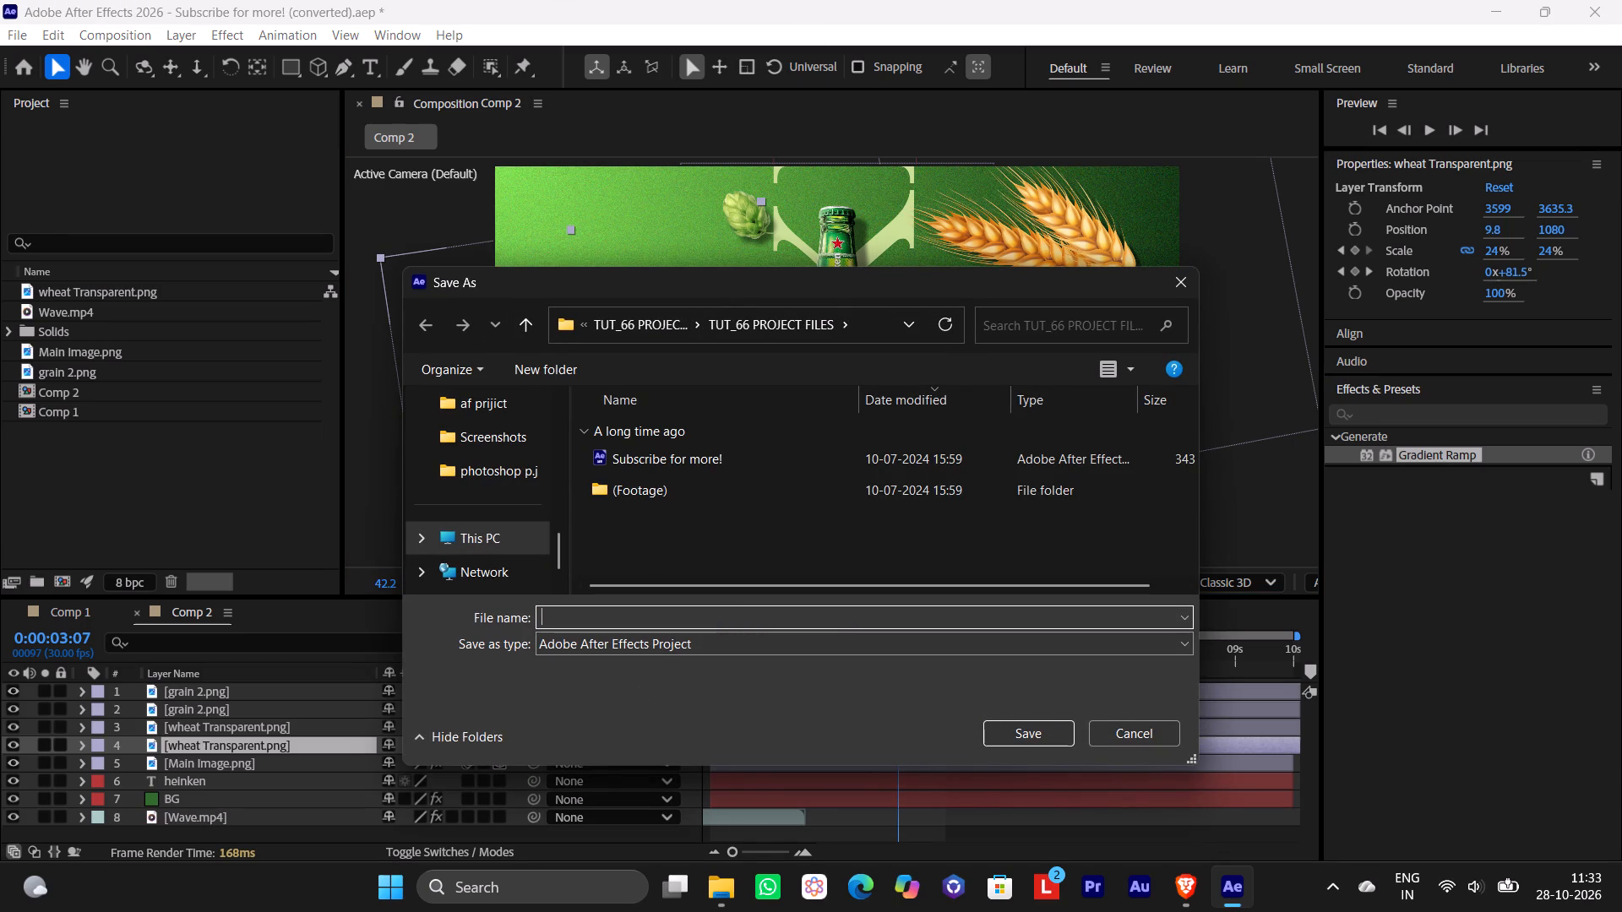
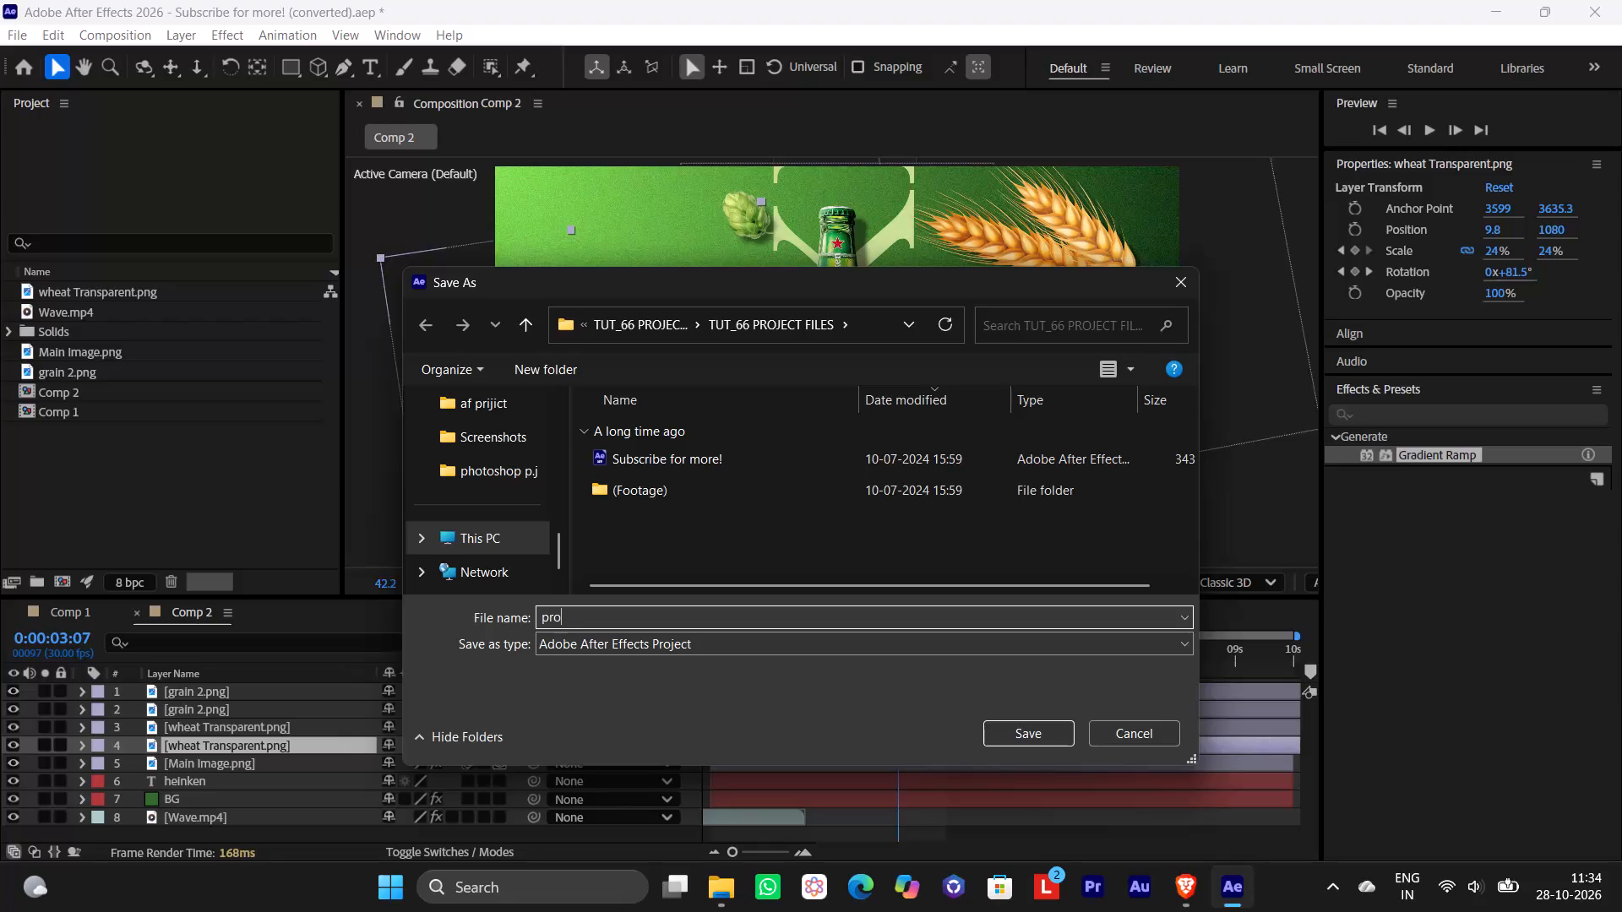
Save the project as product hype in the TUT_66 PROJECT FILES folder.
type("du")
type("ct")
key("space")
type("h")
type("yp")
key("e")
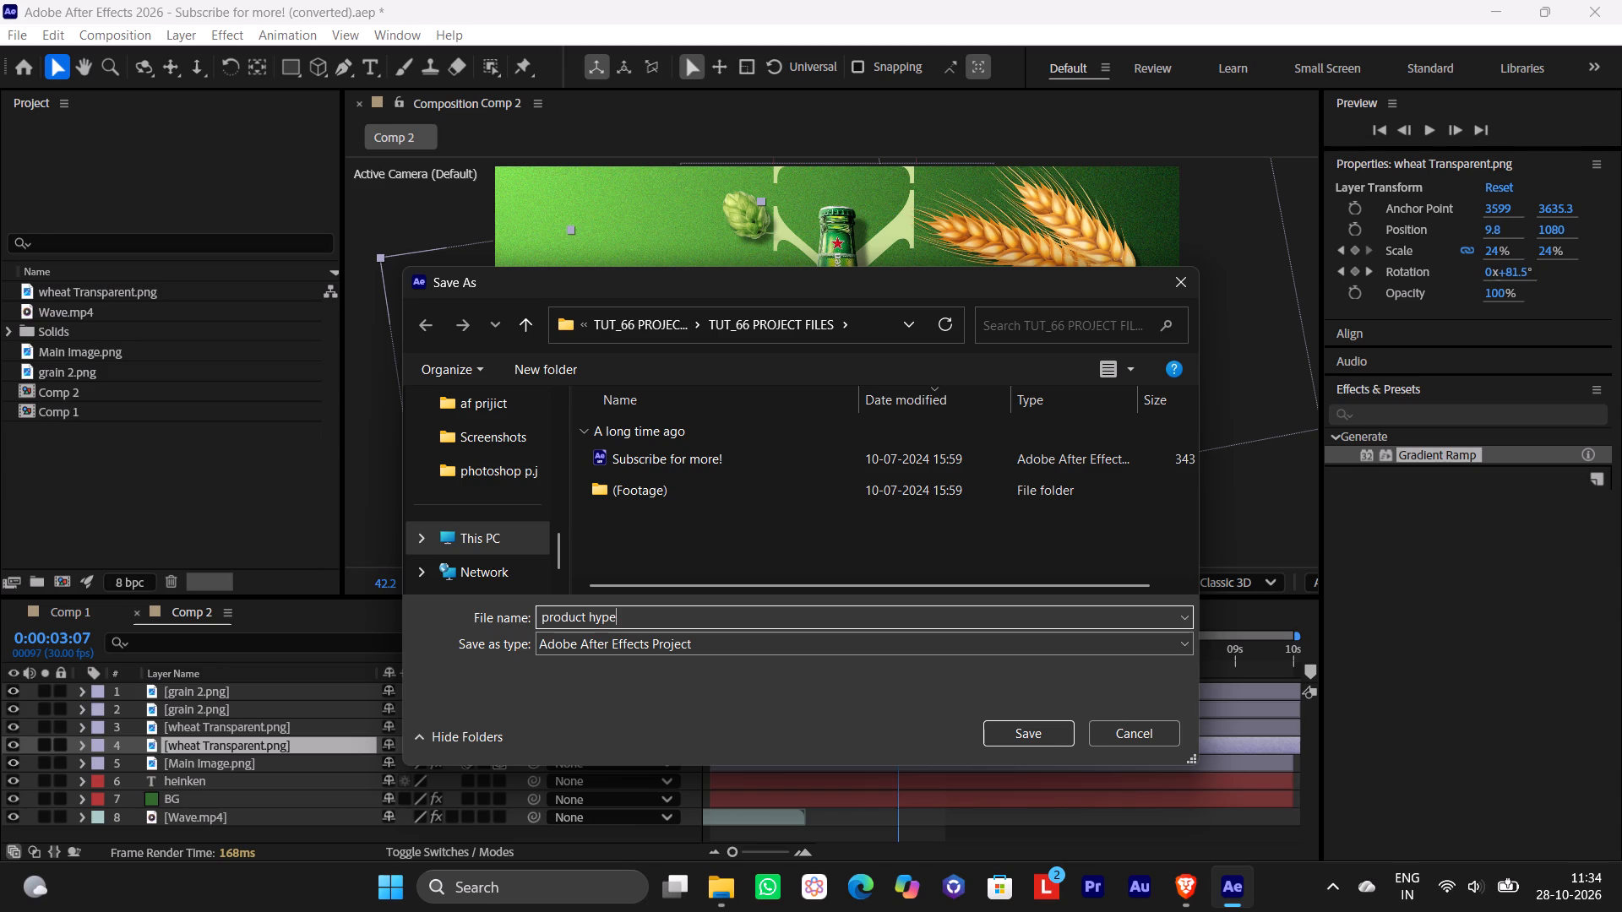
left_click(1046, 740)
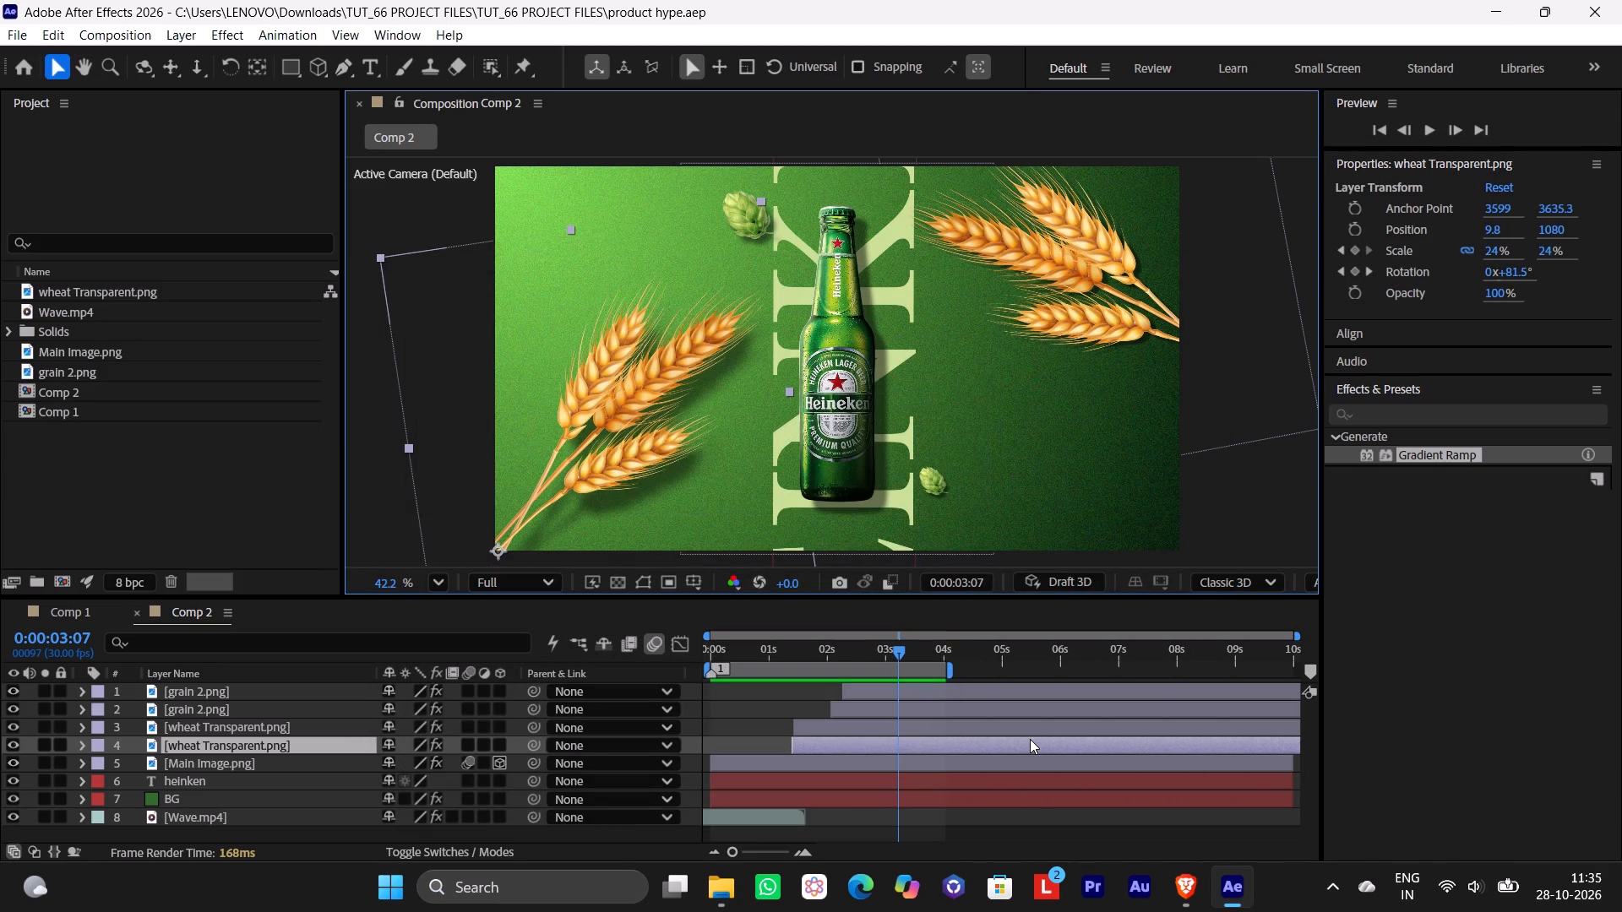
key("ctrl+s")
Add Comp 2 to the render queue and render it to Comp 2.mp4 with Best Settings and H.264 at 15 Mbps.
left_click(23, 41)
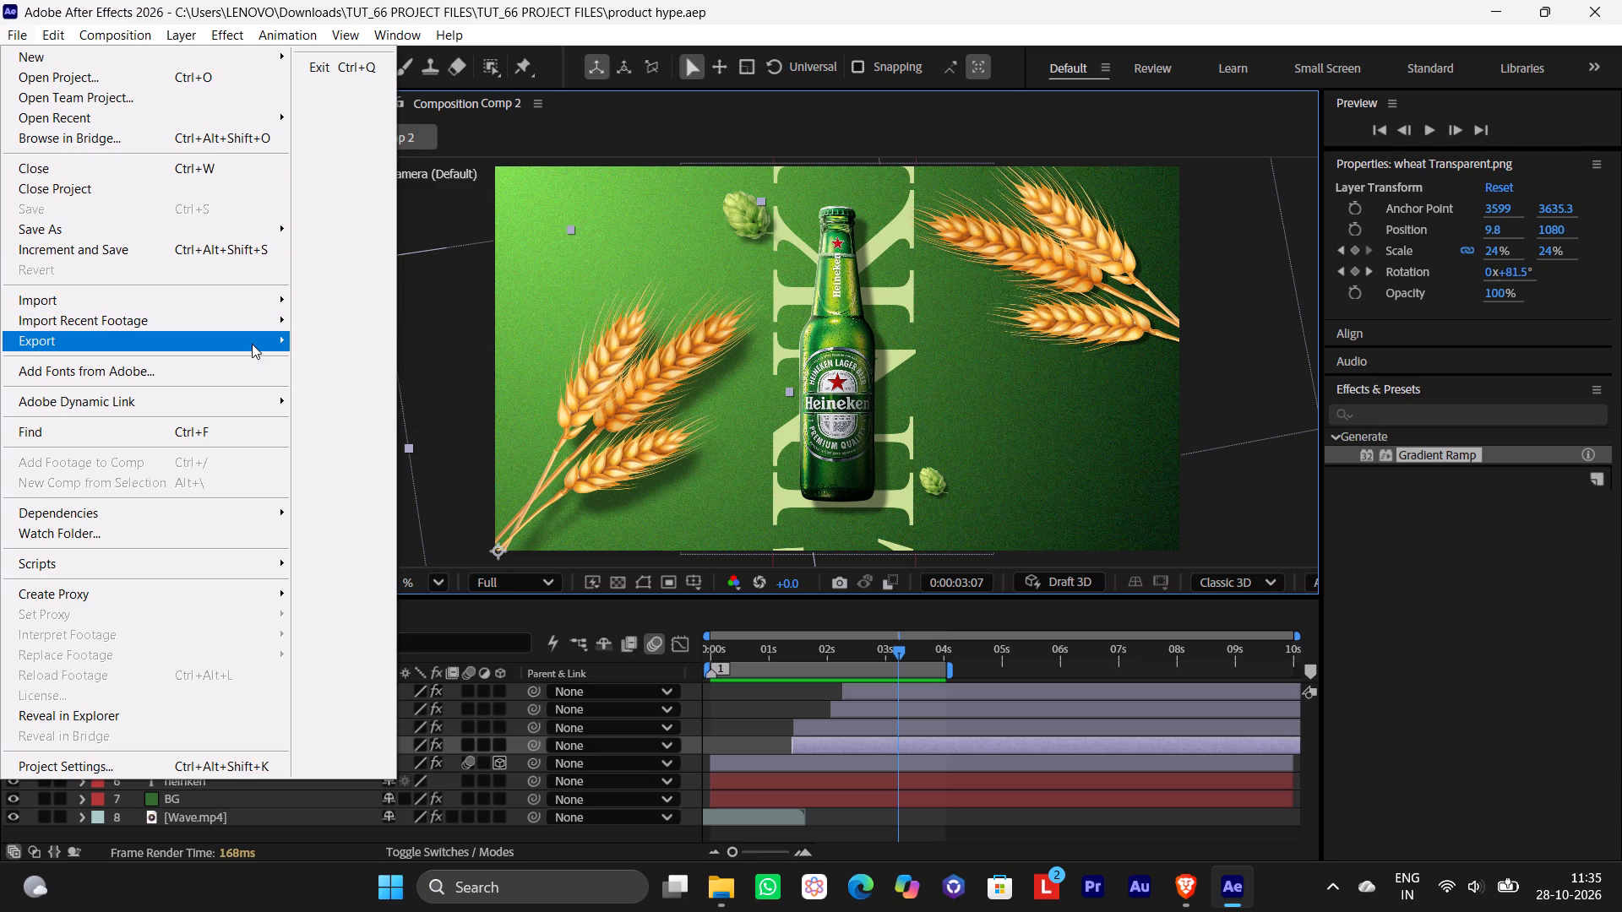
left_click(328, 362)
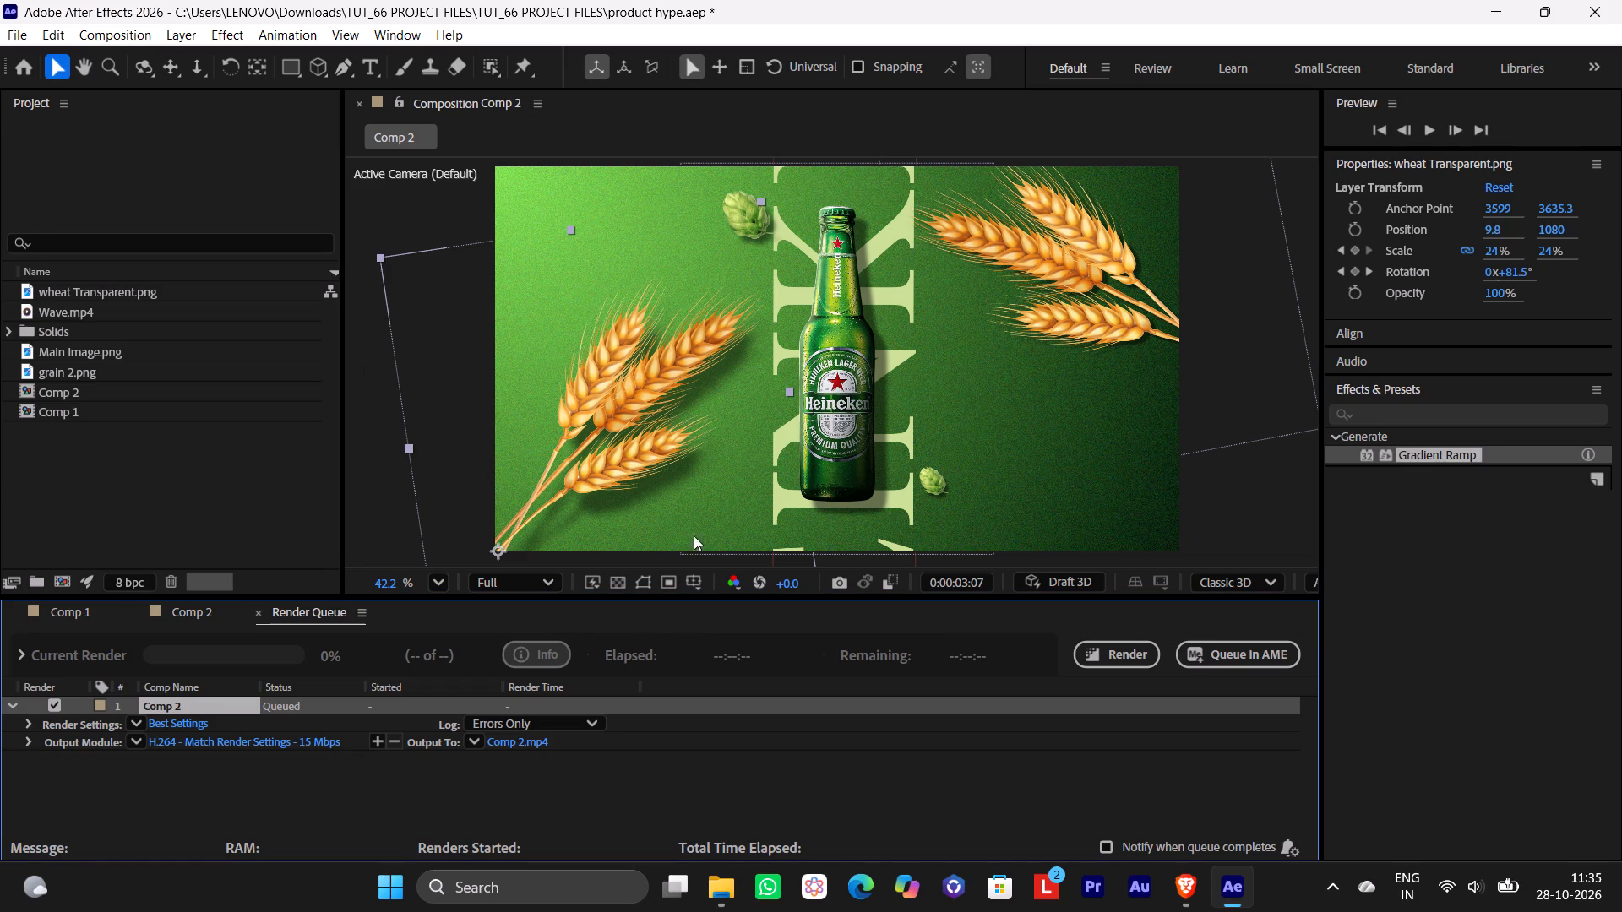
left_click(1139, 656)
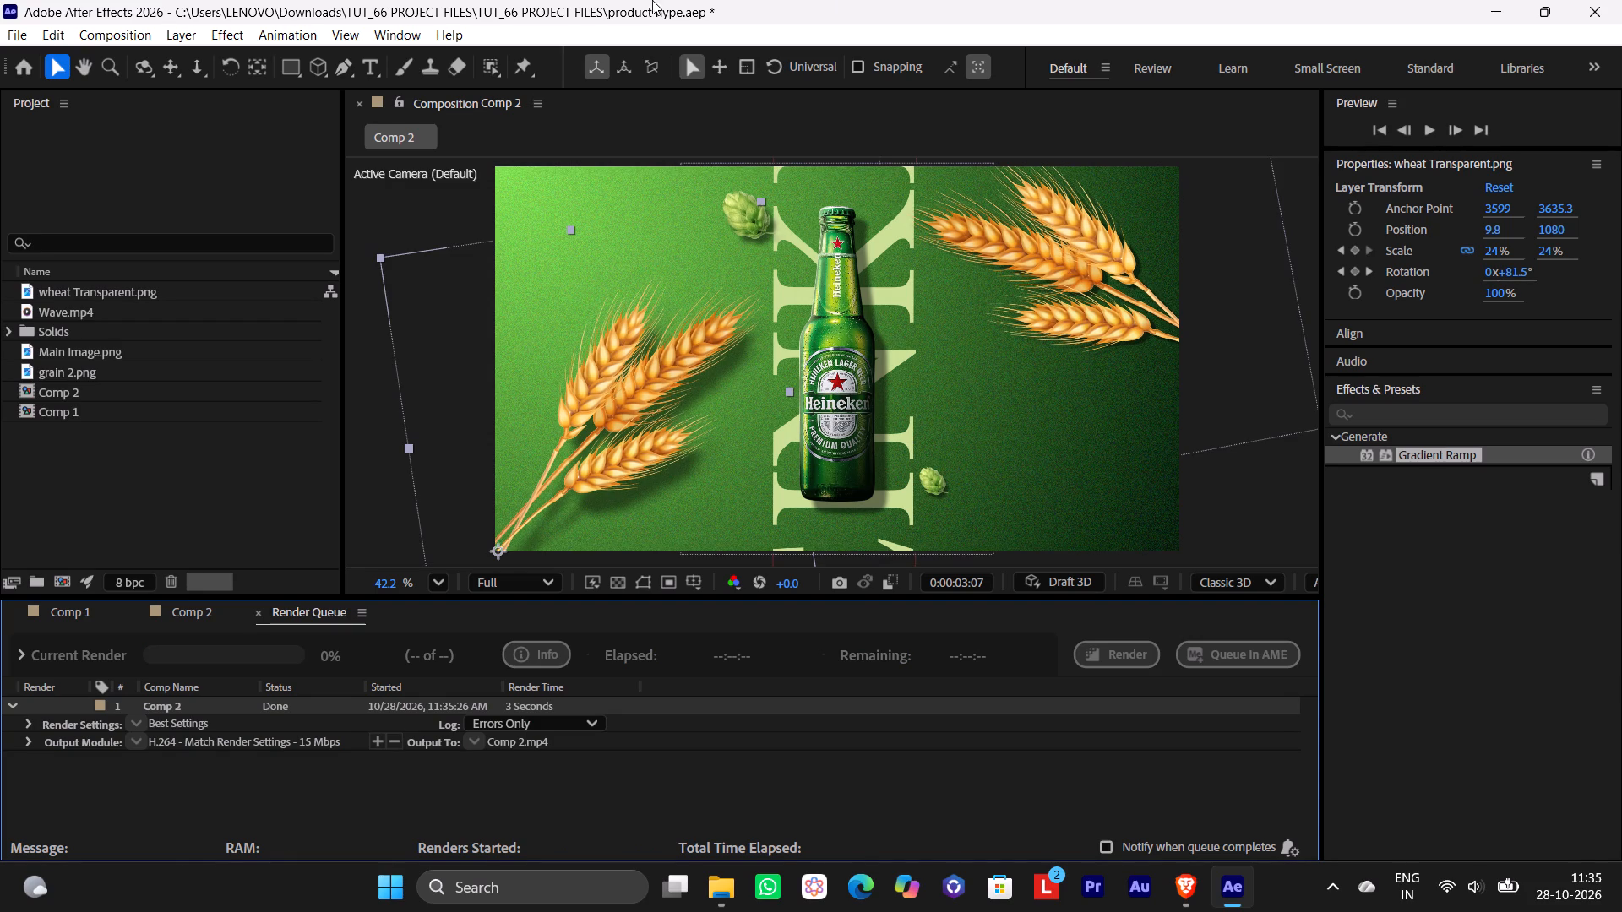
Close After Effects, saving the changes to product hype.aep, and close the File Explorer window.
left_click(1621, 0)
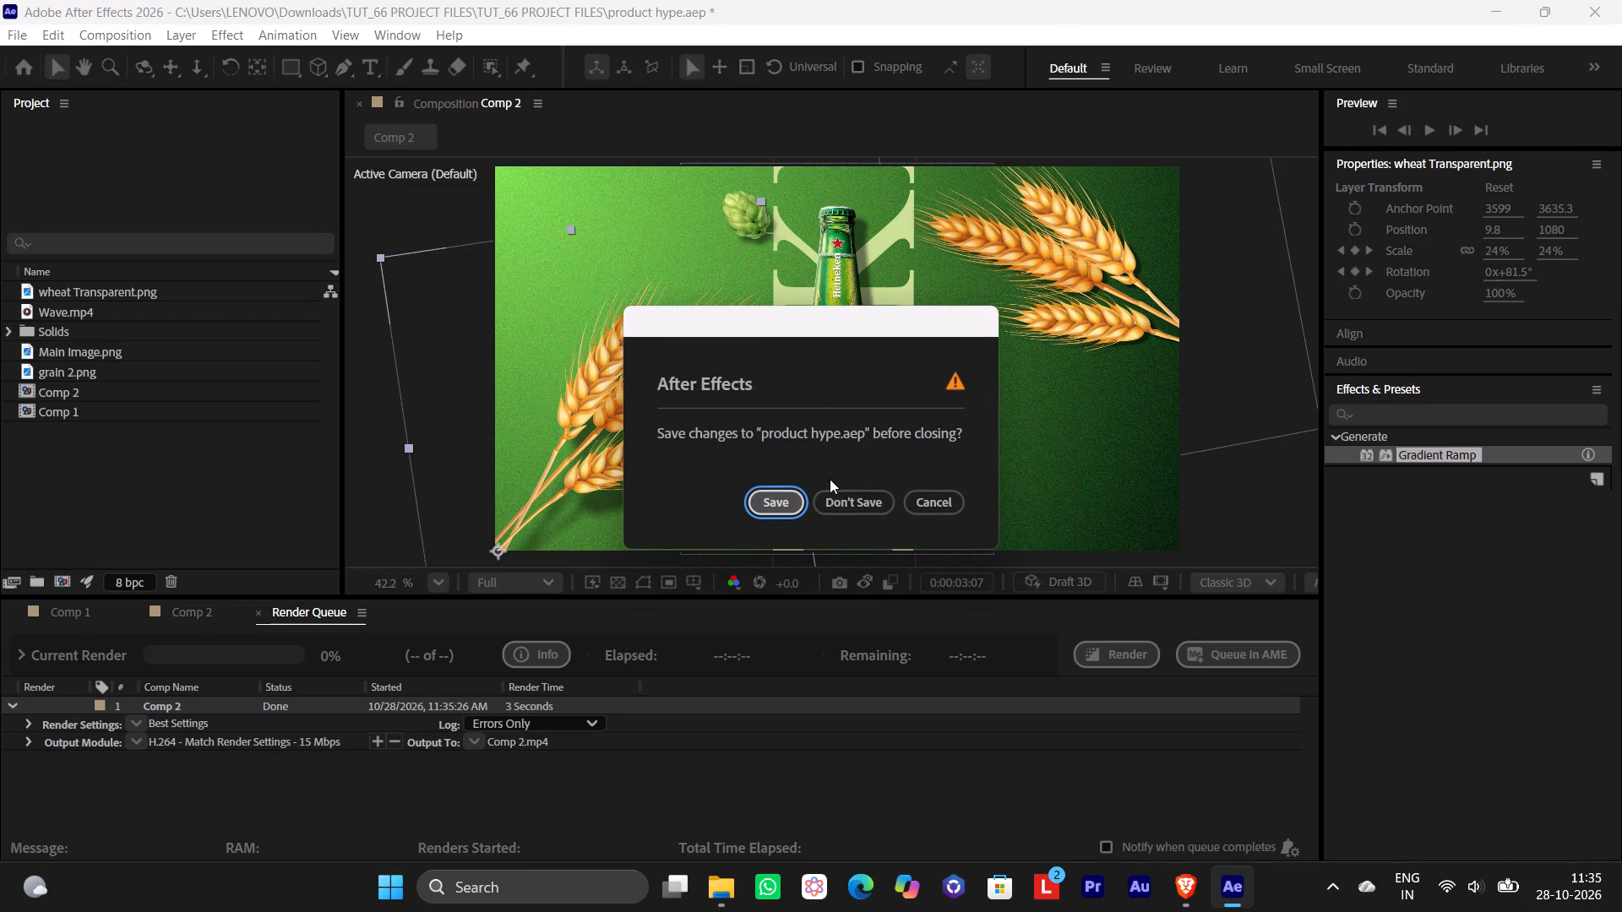
left_click(788, 509)
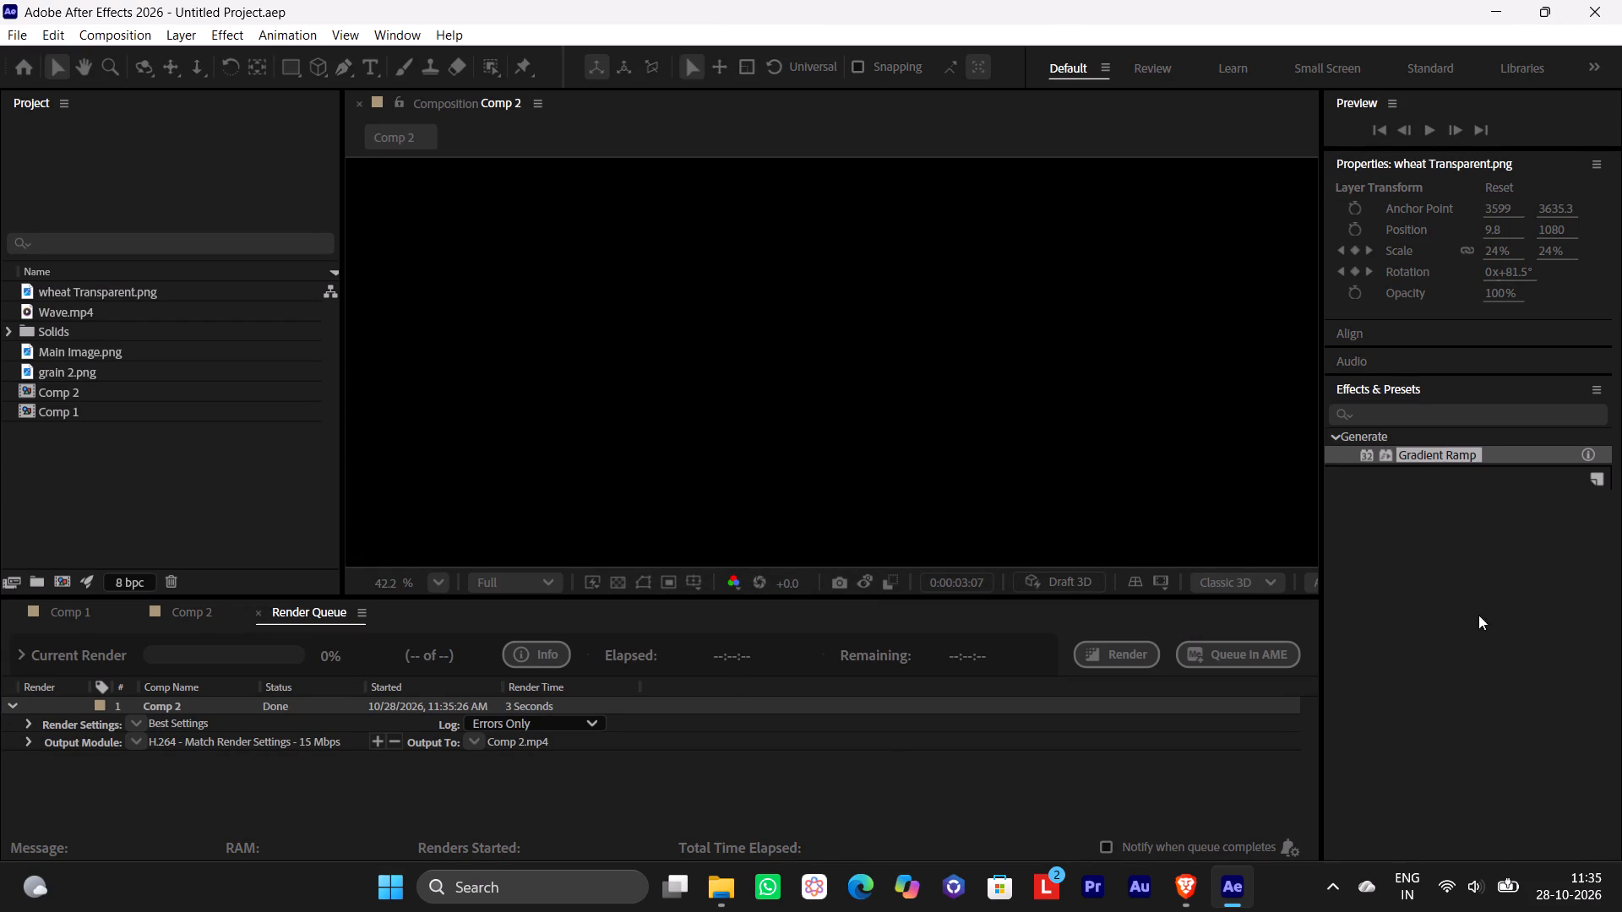
left_click(1587, 0)
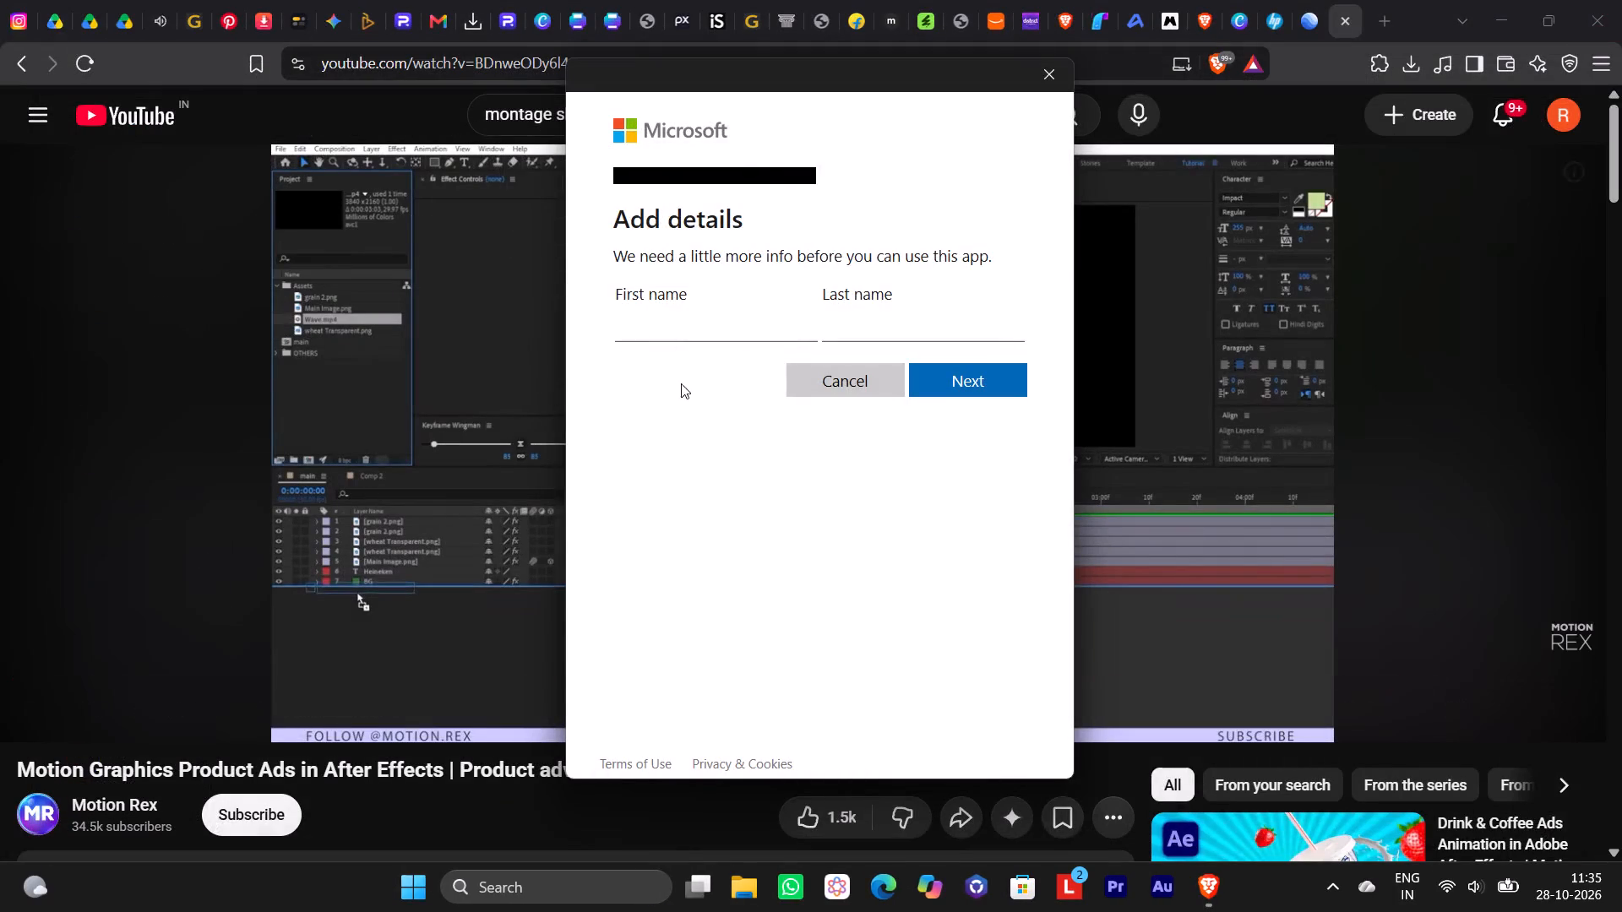
Cancel the Microsoft form asking for additional account details.
left_click(810, 378)
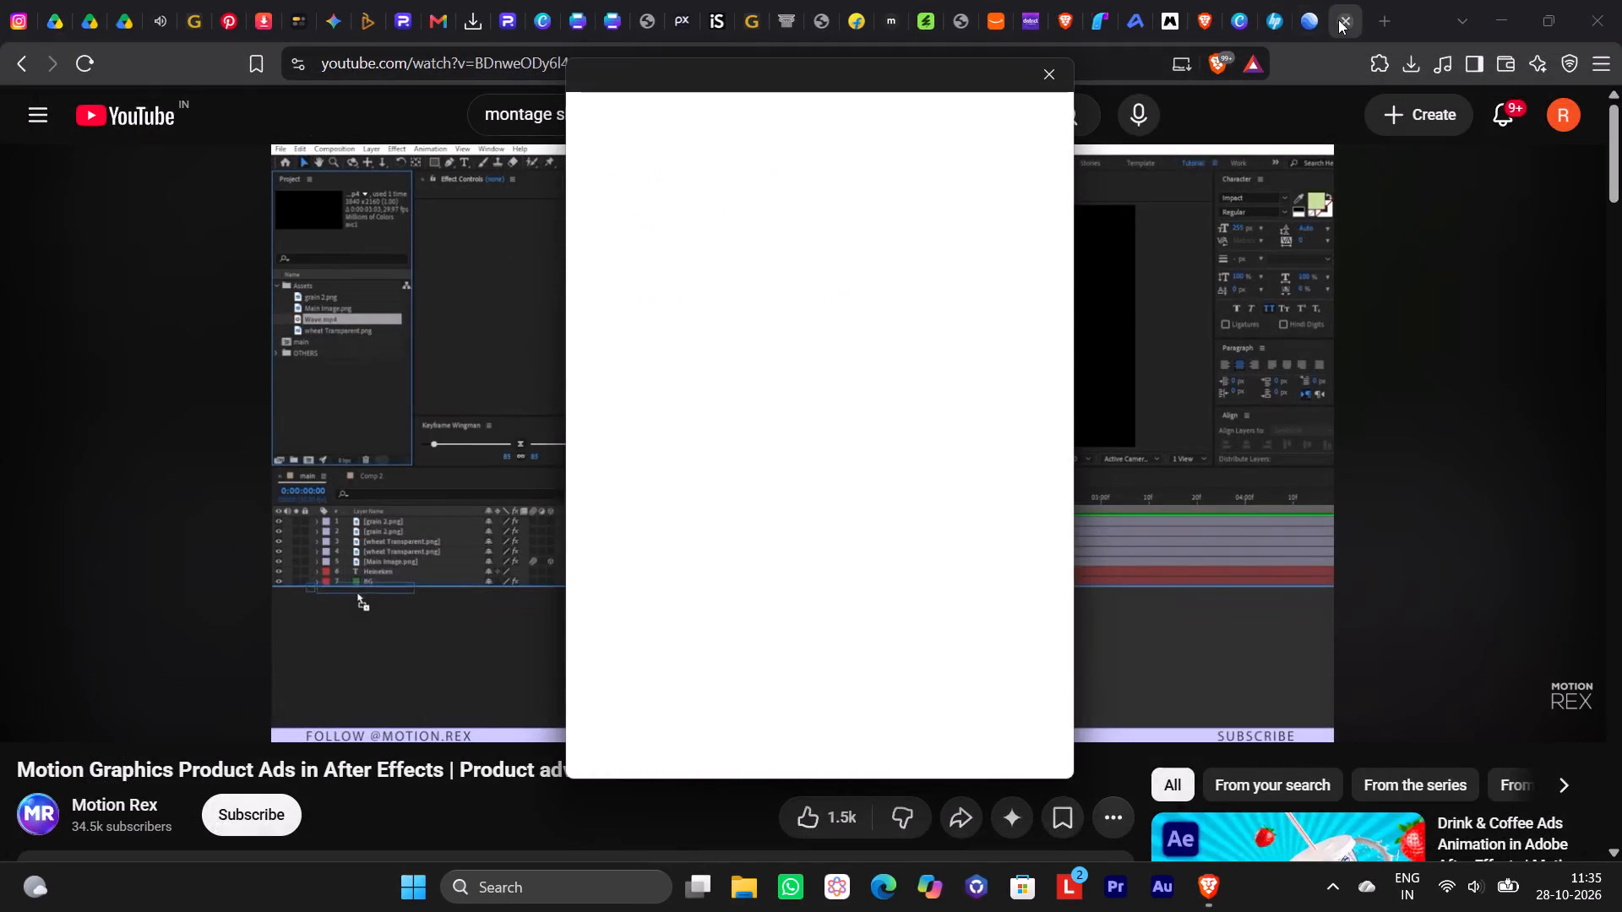
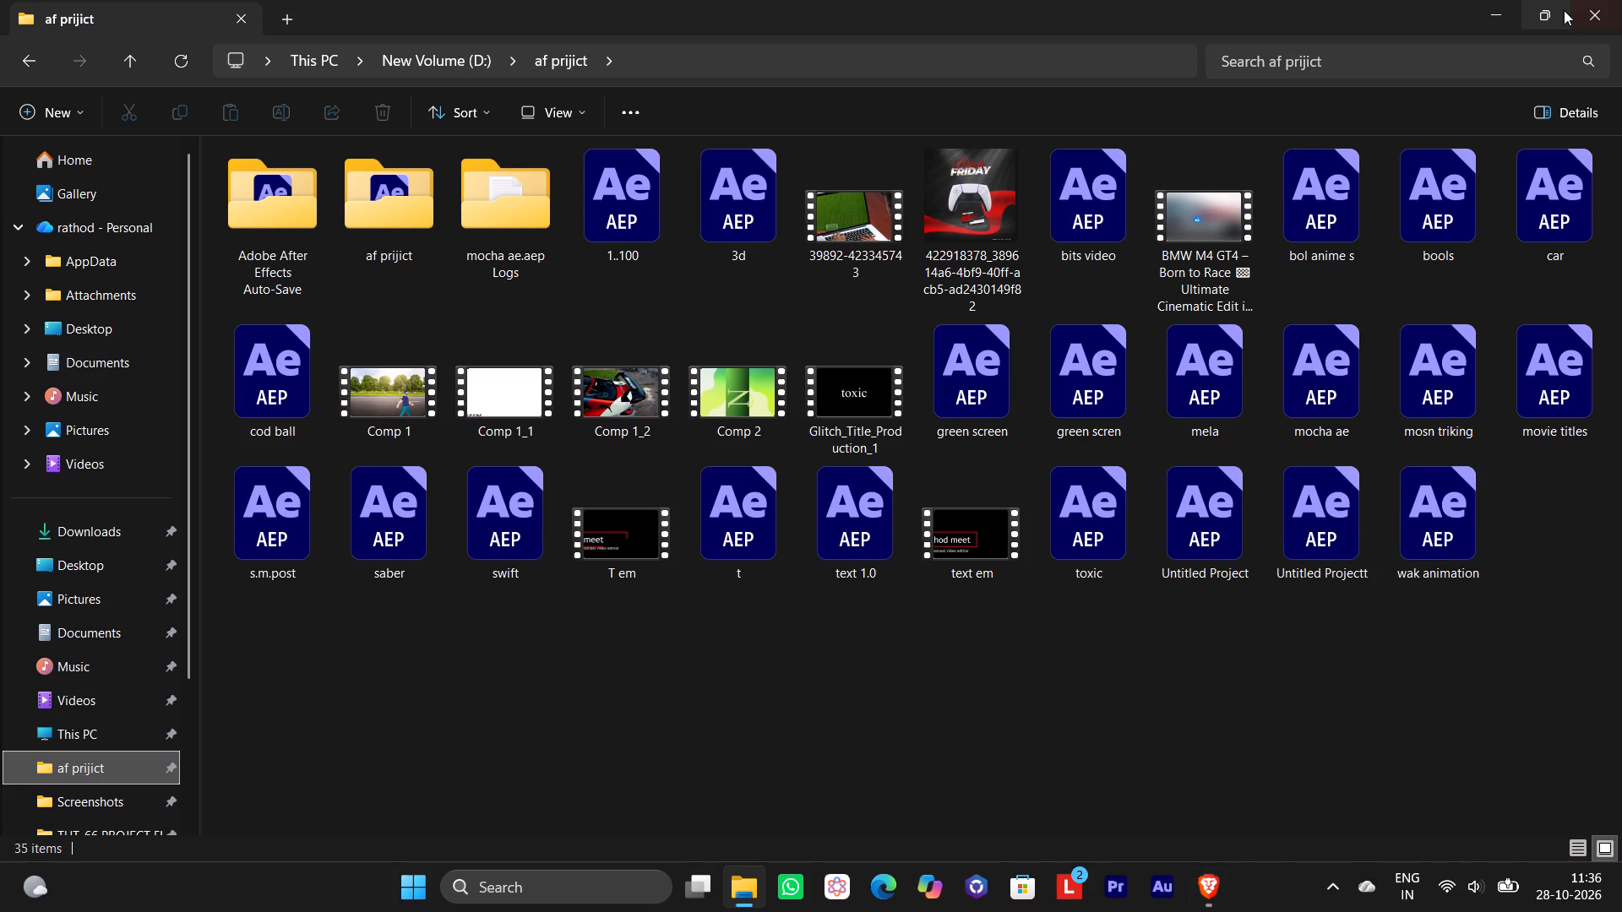
Switch to Brave and start creating a new folder inside the m. p pro folder in Google Drive.
left_click(1418, 71)
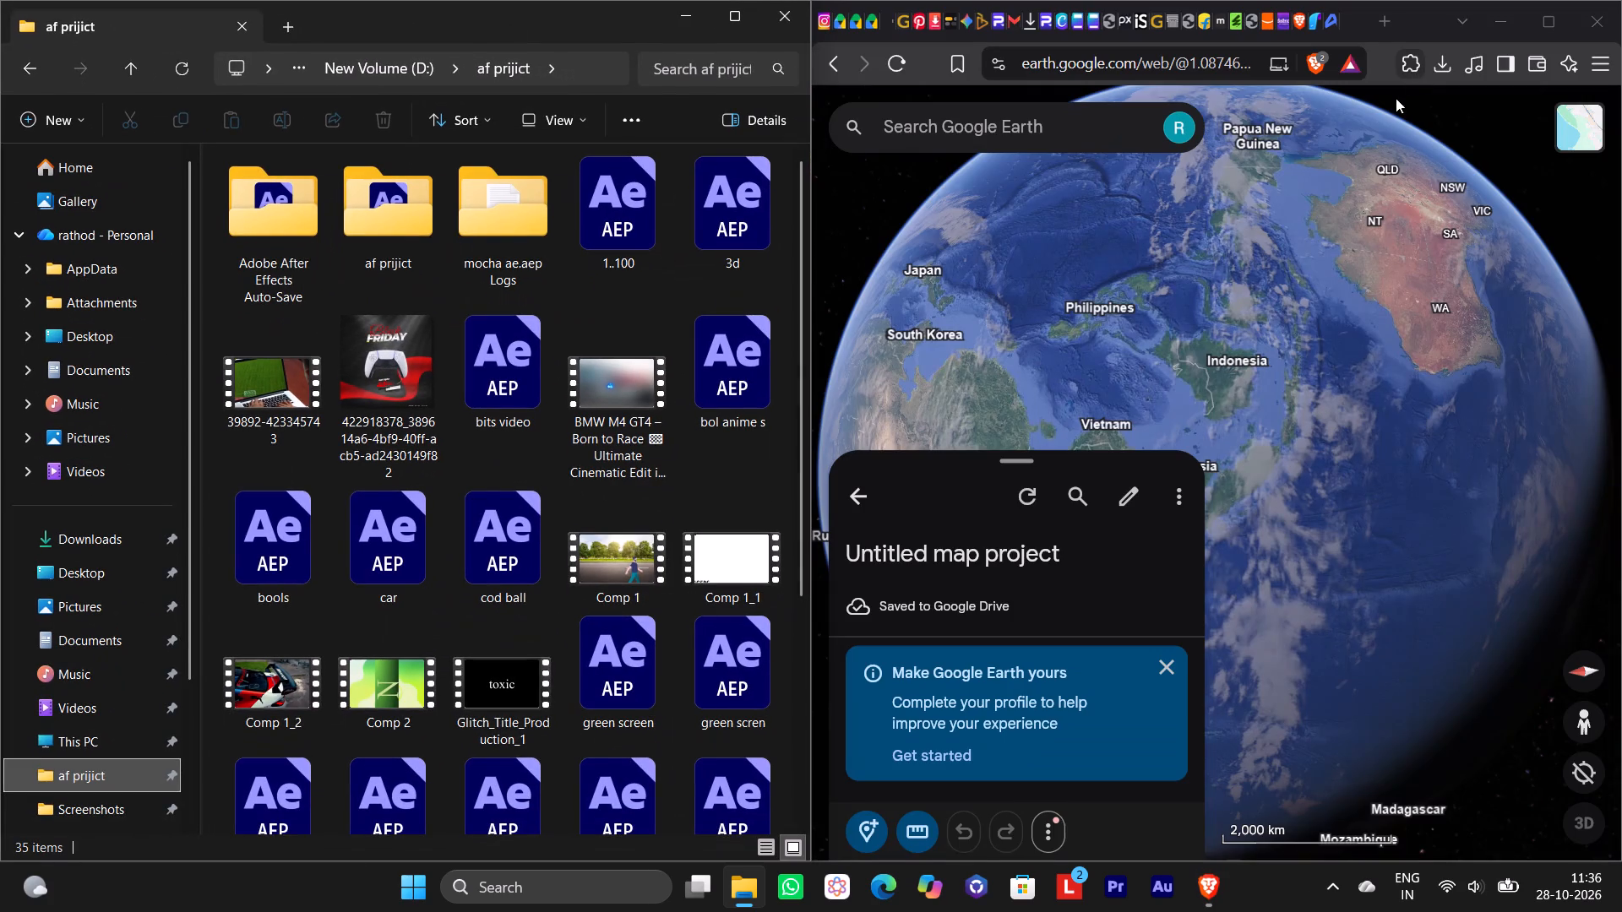
left_click(874, 21)
left_click(874, 198)
left_click(906, 187)
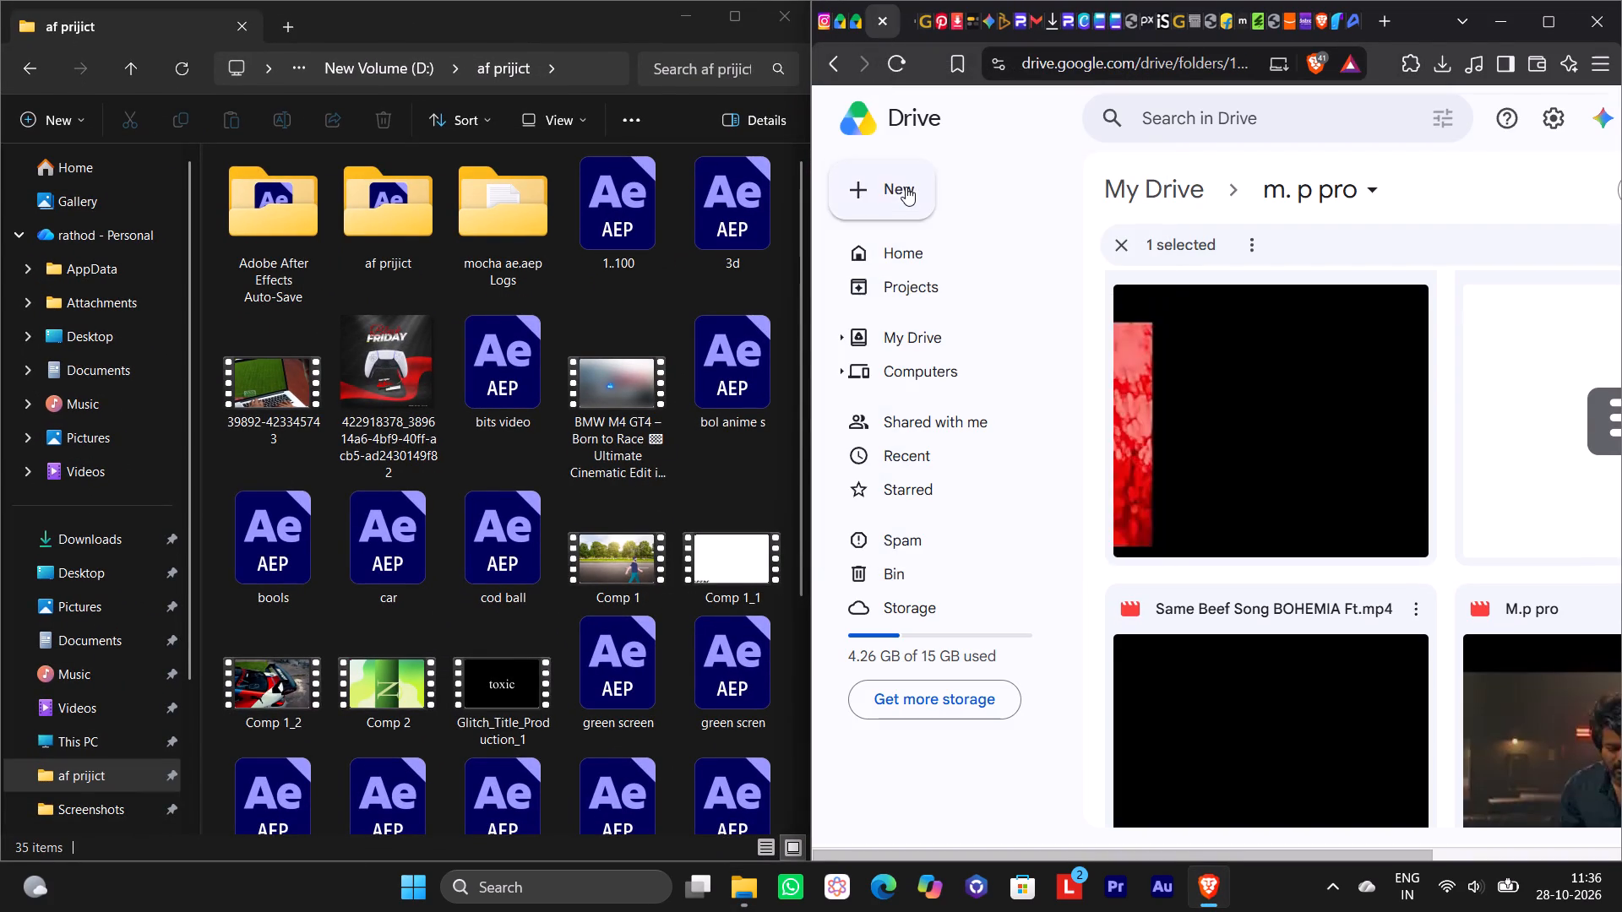
key("BackSpace")
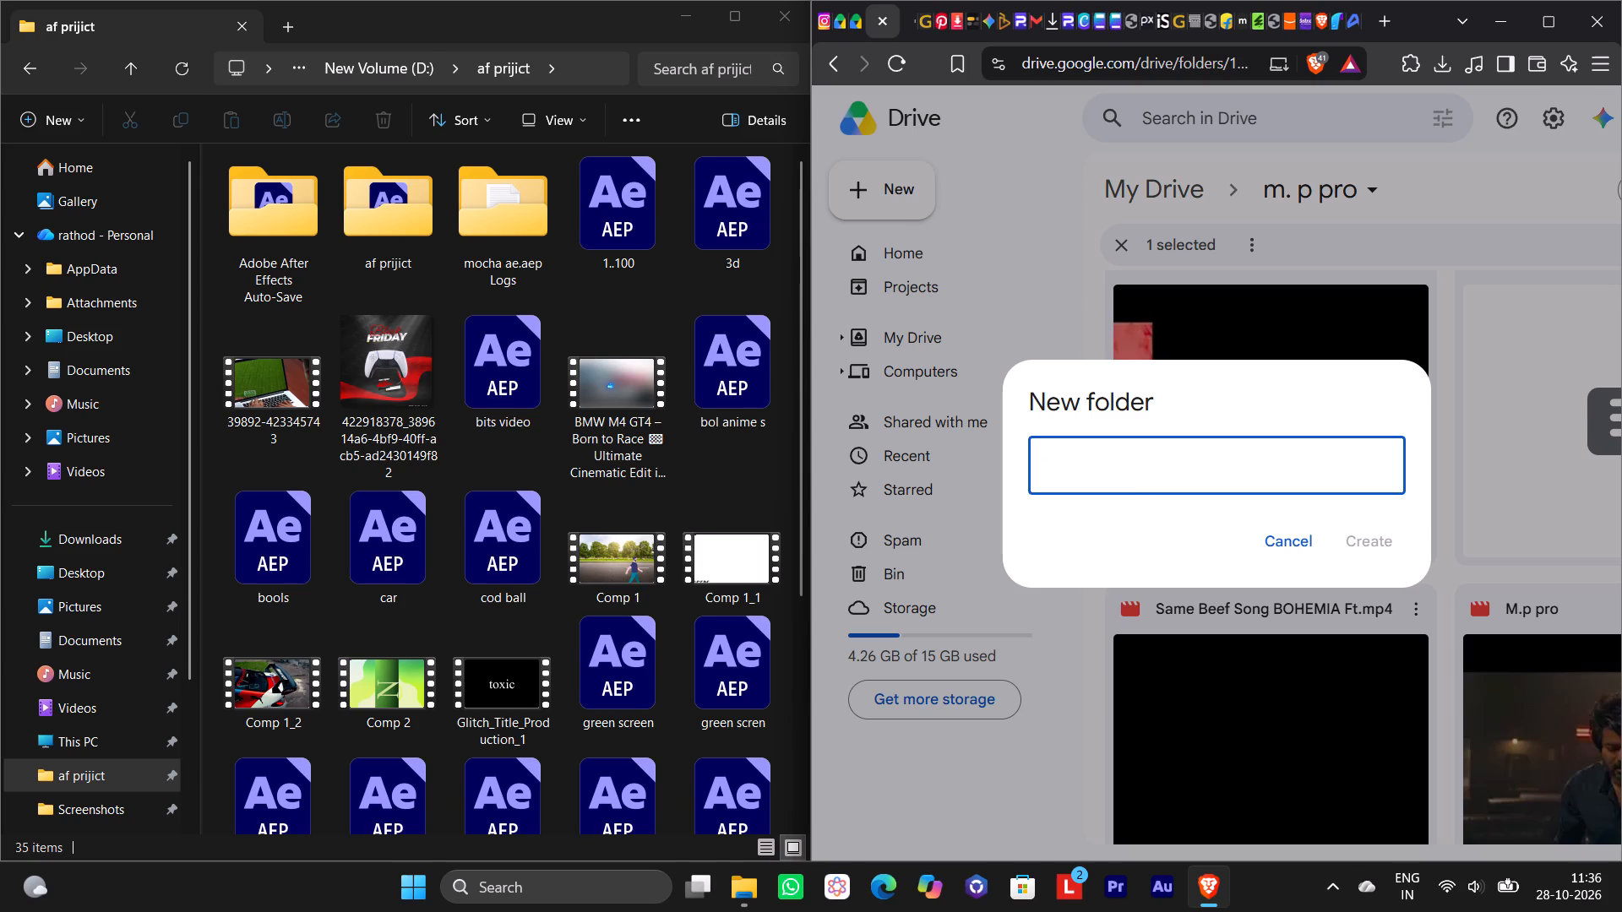
Look through the af prijict folder and its nested af prijict subfolder in File Explorer for the project files.
scroll(649, 421, "down", 1)
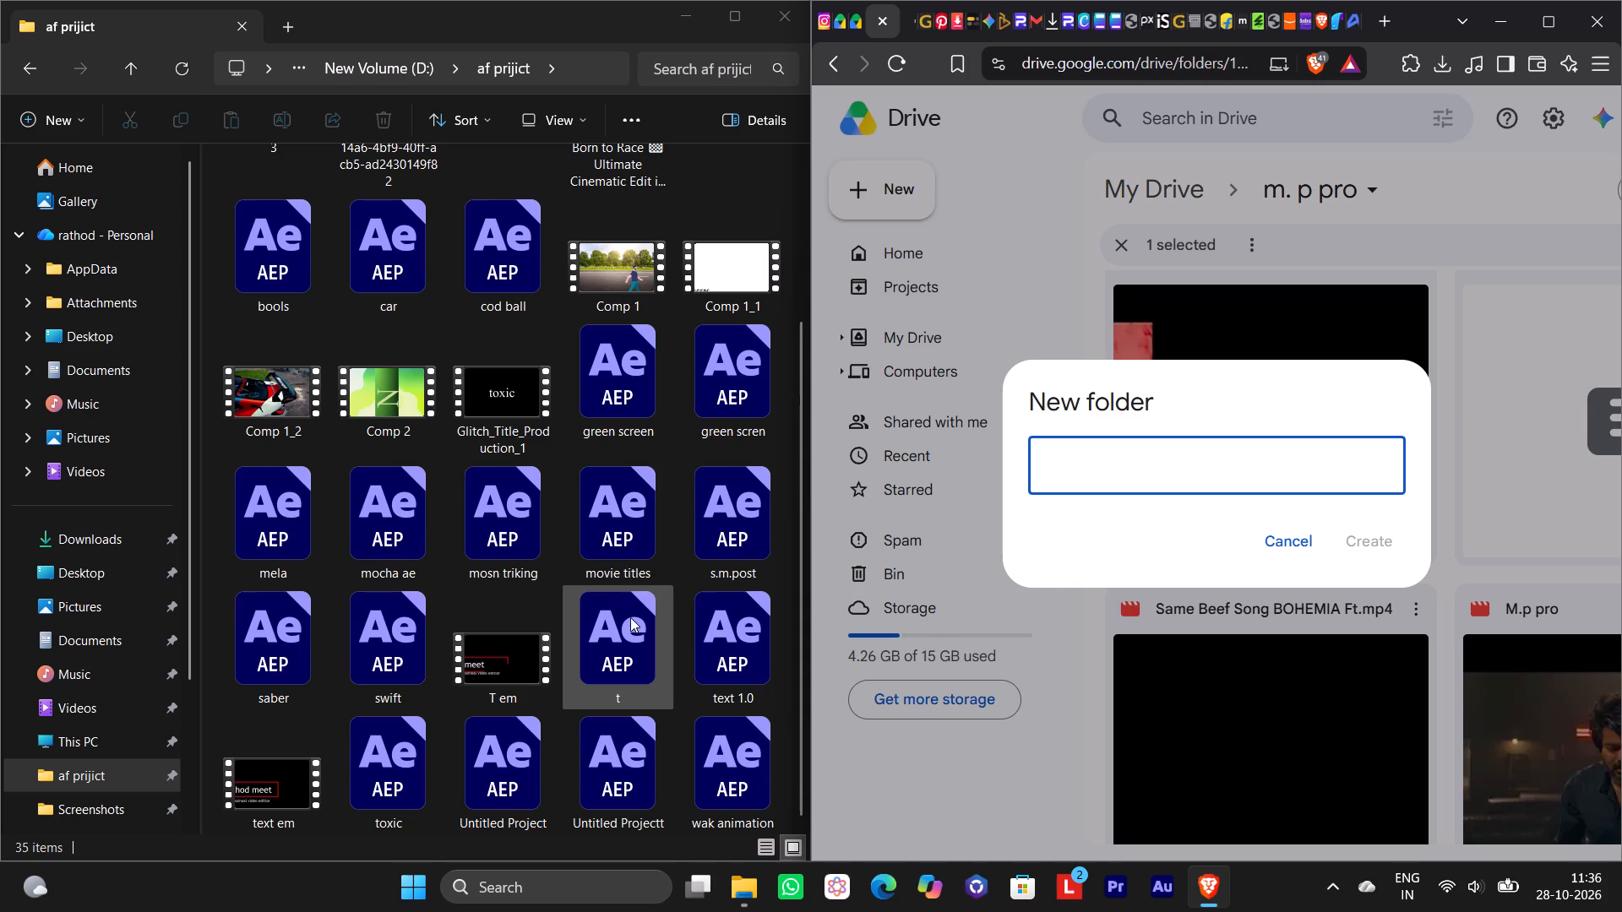
scroll(629, 643, "down", 1)
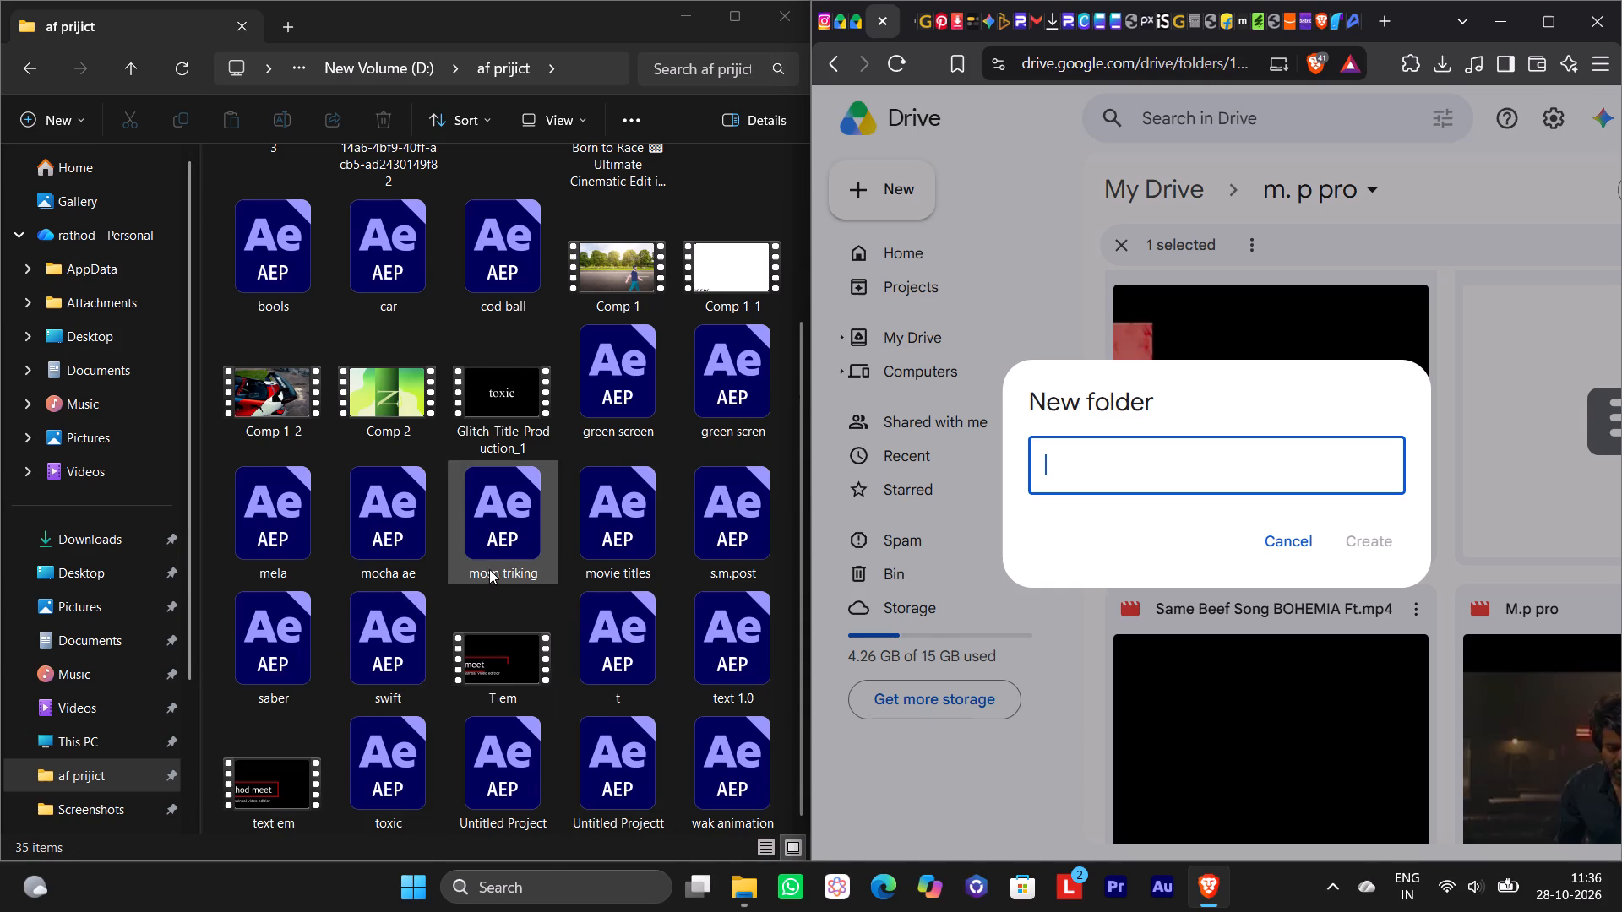
scroll(490, 569, "up", 1)
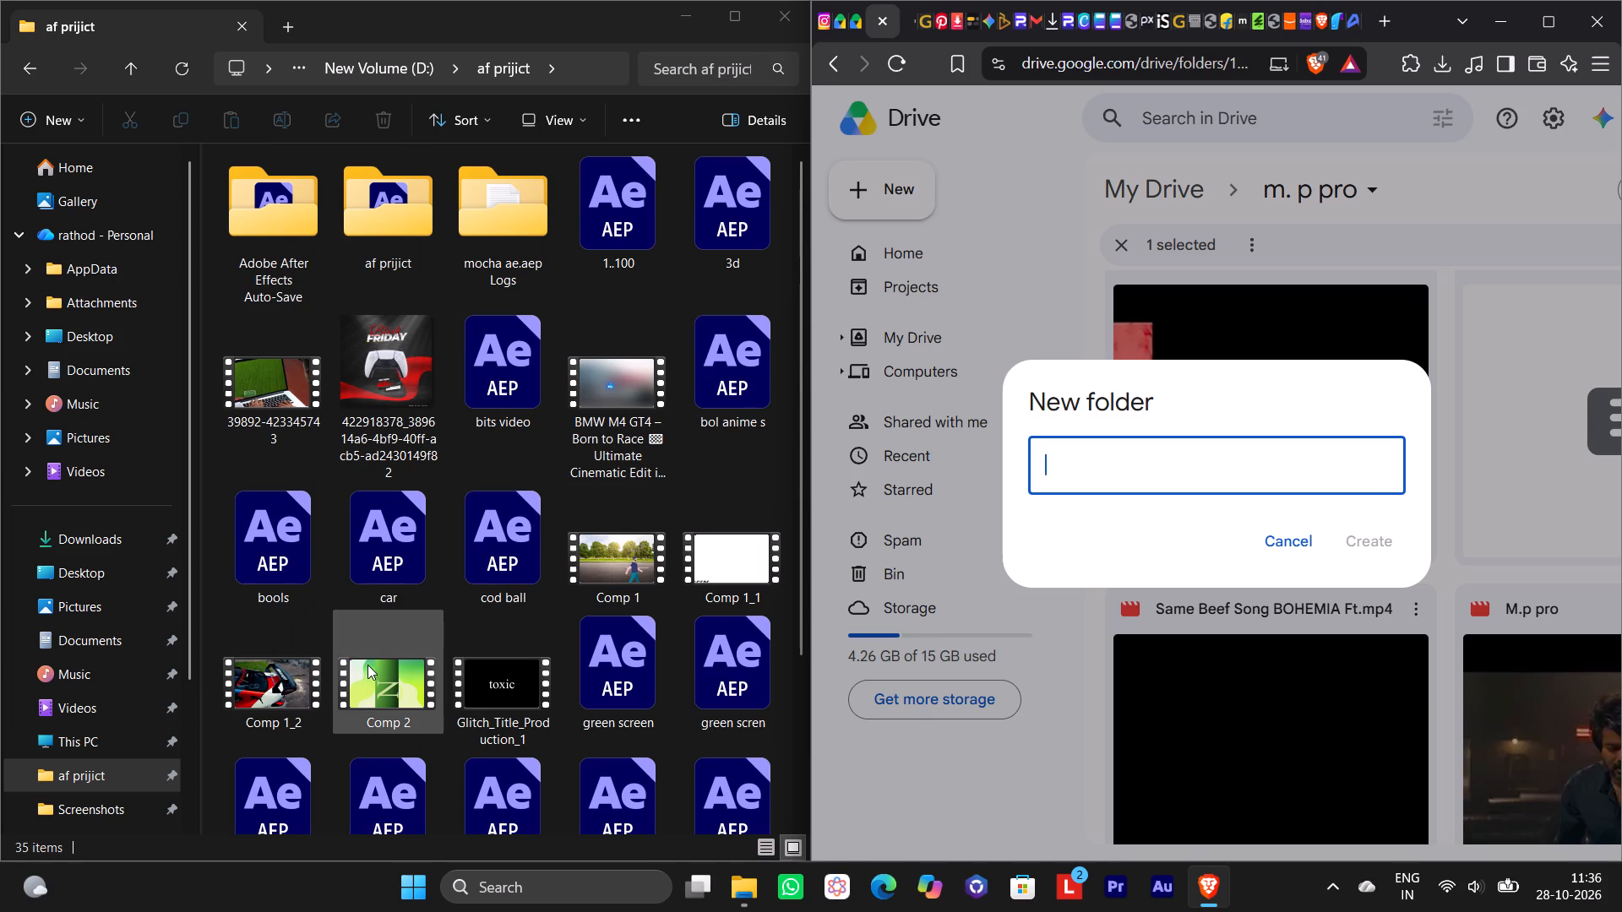
left_click(385, 287)
double_click(385, 245)
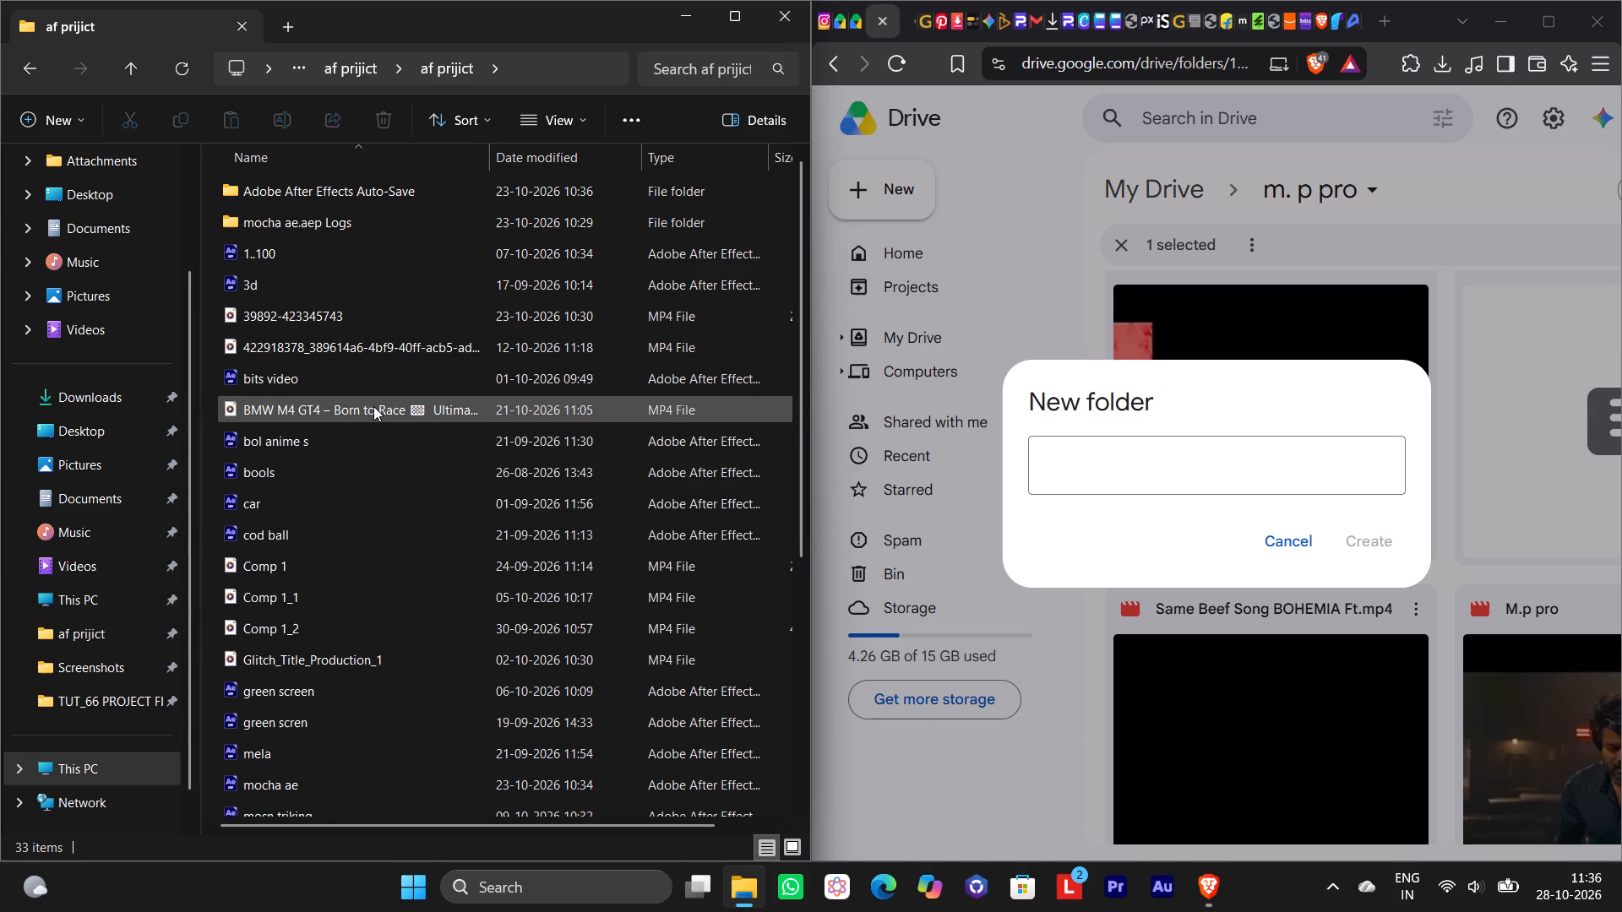
scroll(373, 406, "down", 3)
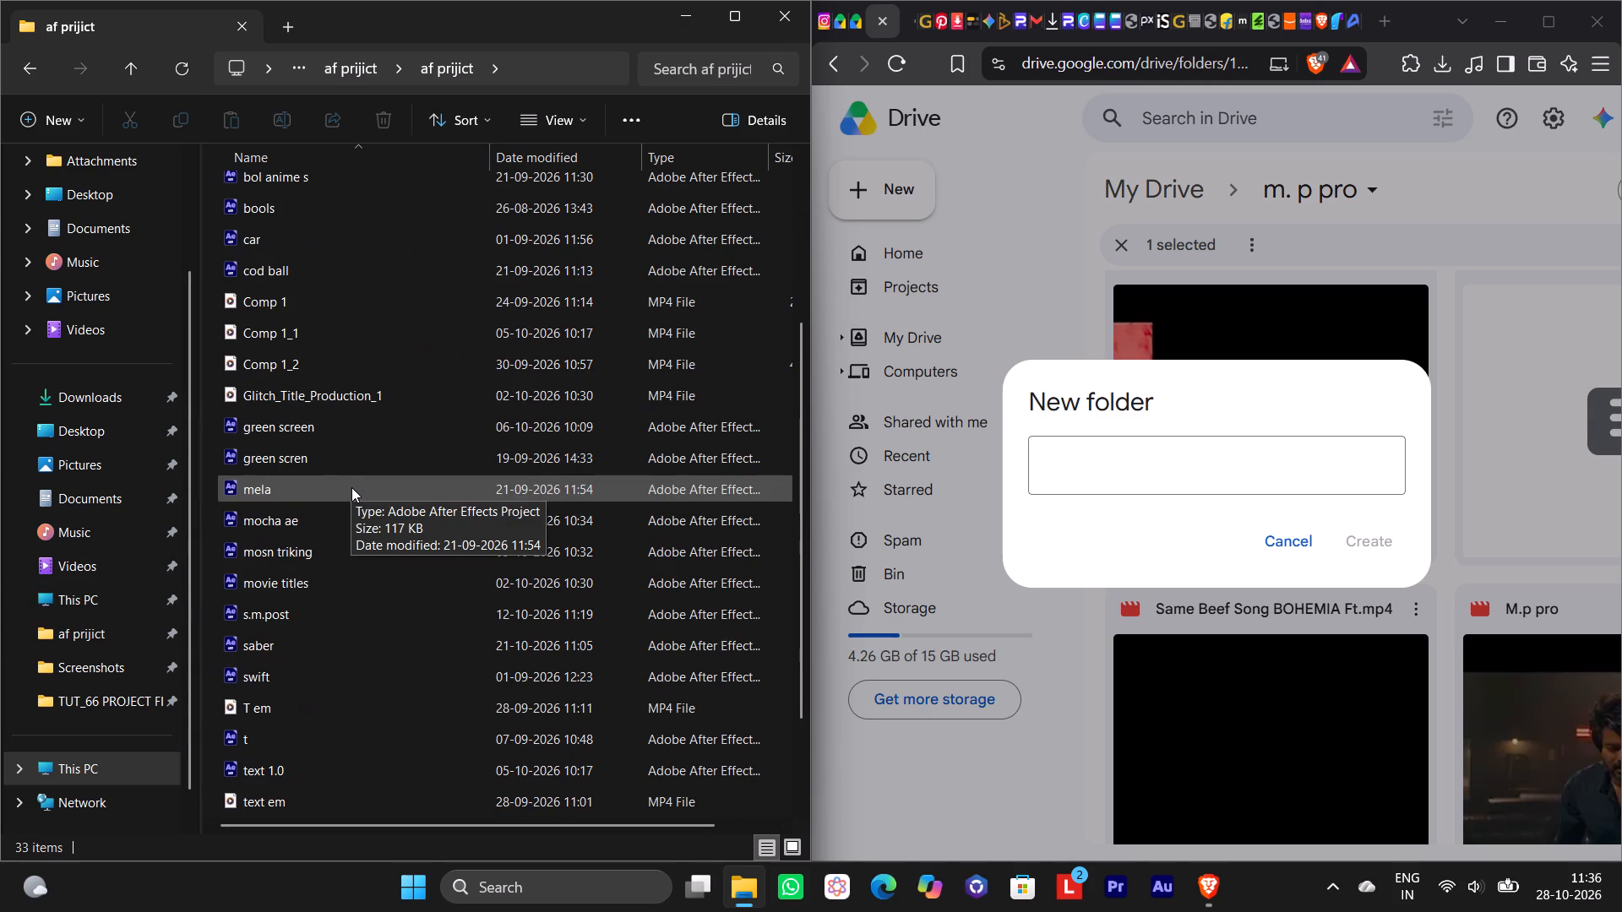
scroll(351, 487, "down", 1)
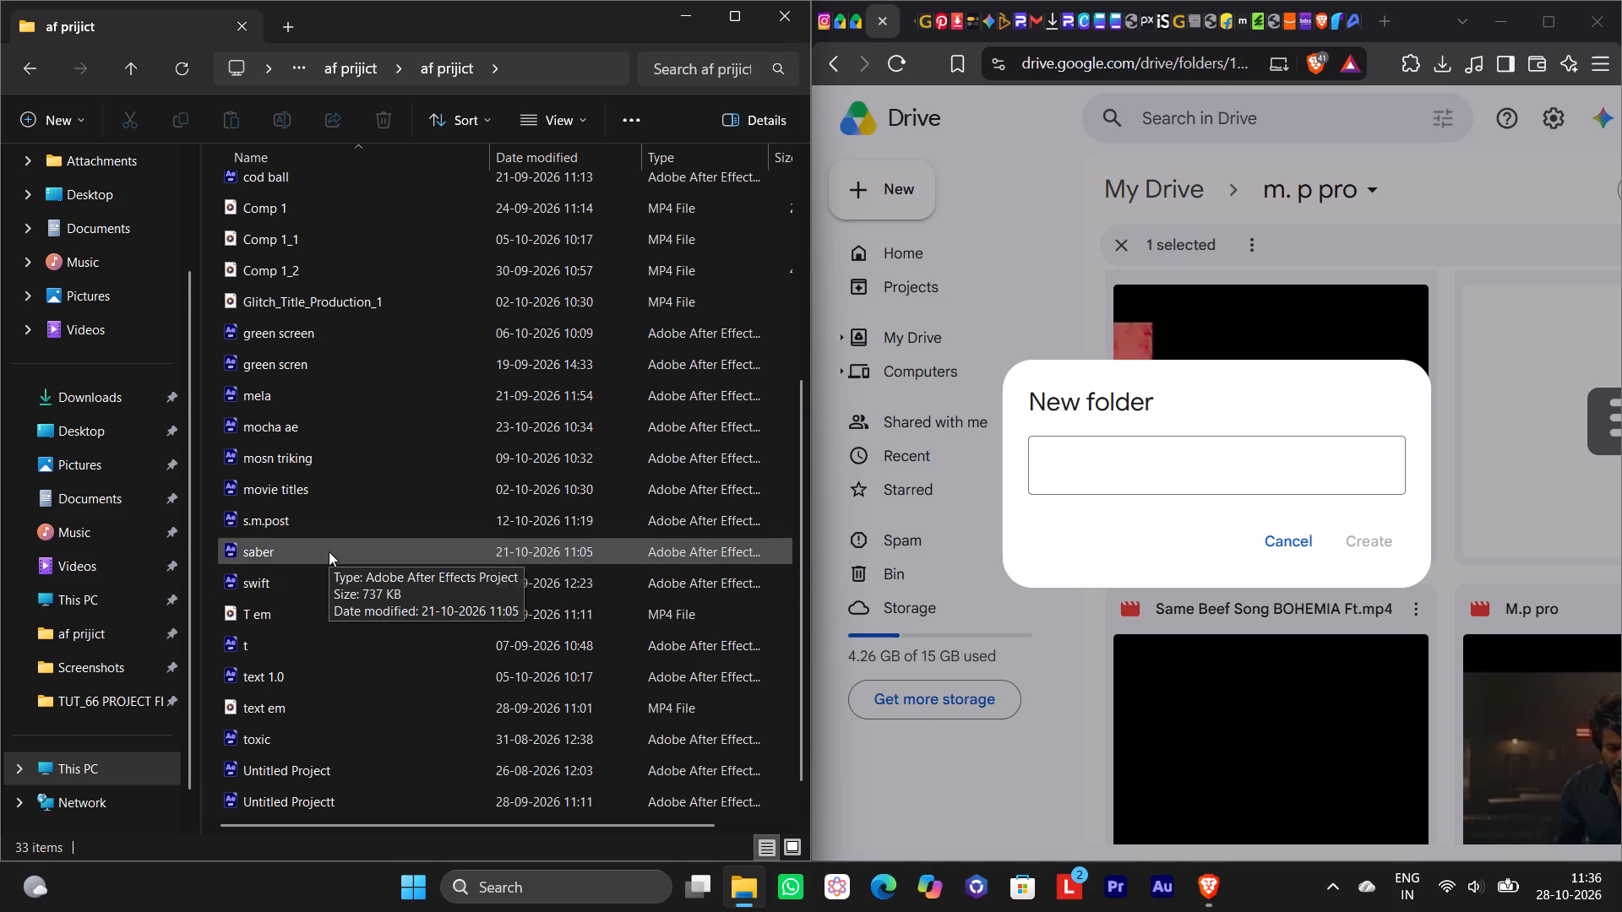
scroll(329, 551, "down", 1)
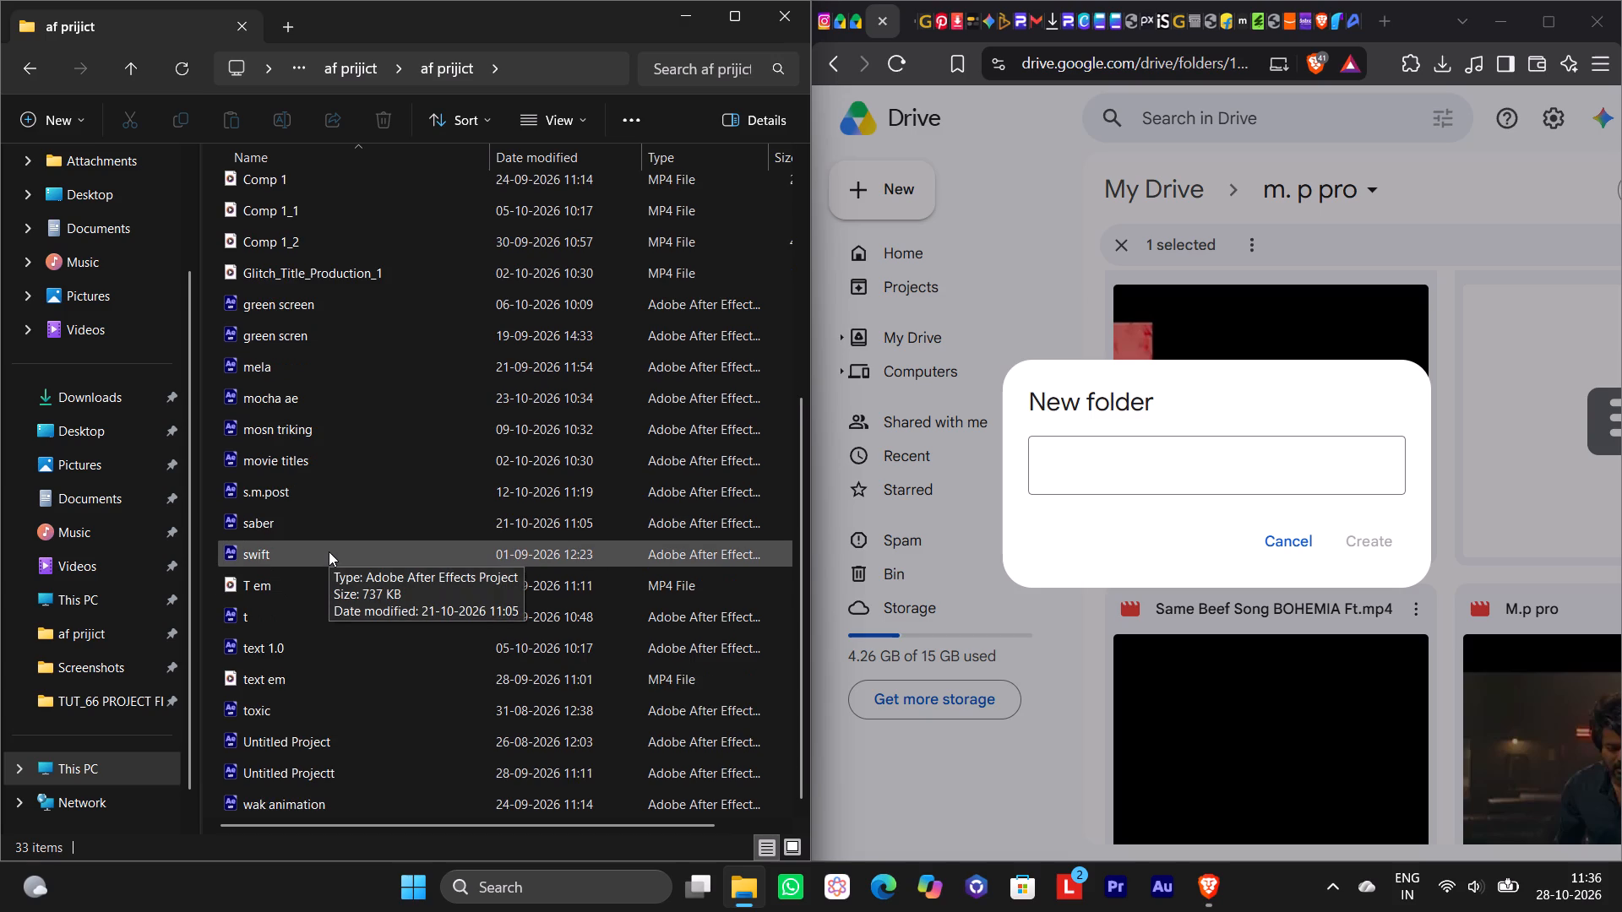
scroll(329, 551, "down", 4)
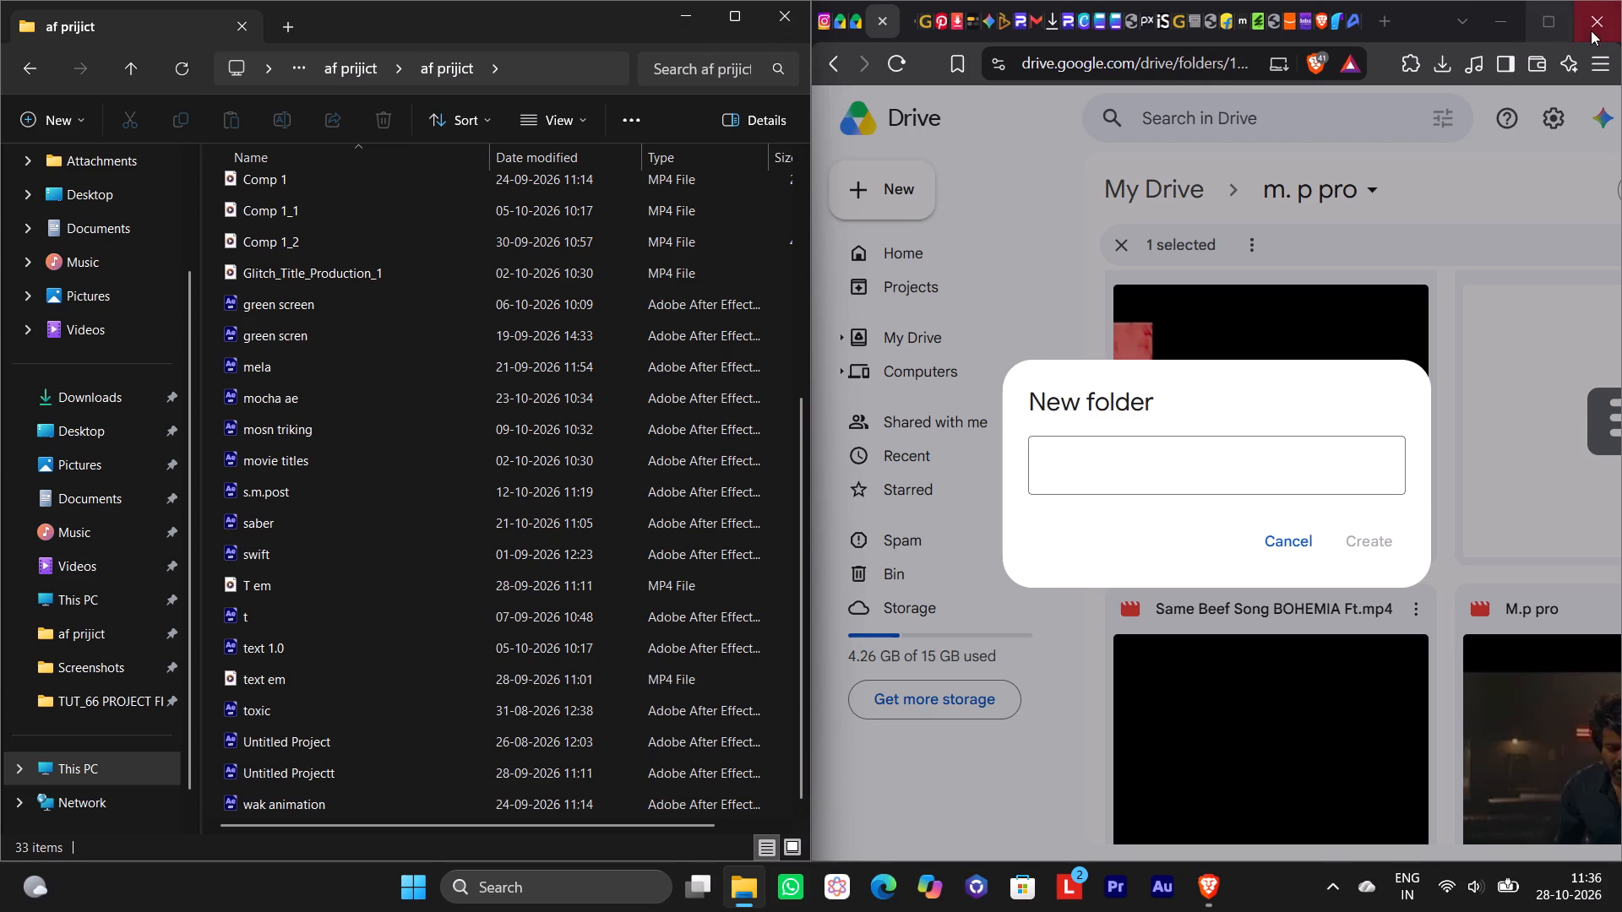
Minimize the Brave and File Explorer windows to reach the desktop.
left_click(1503, 19)
left_click(717, 24)
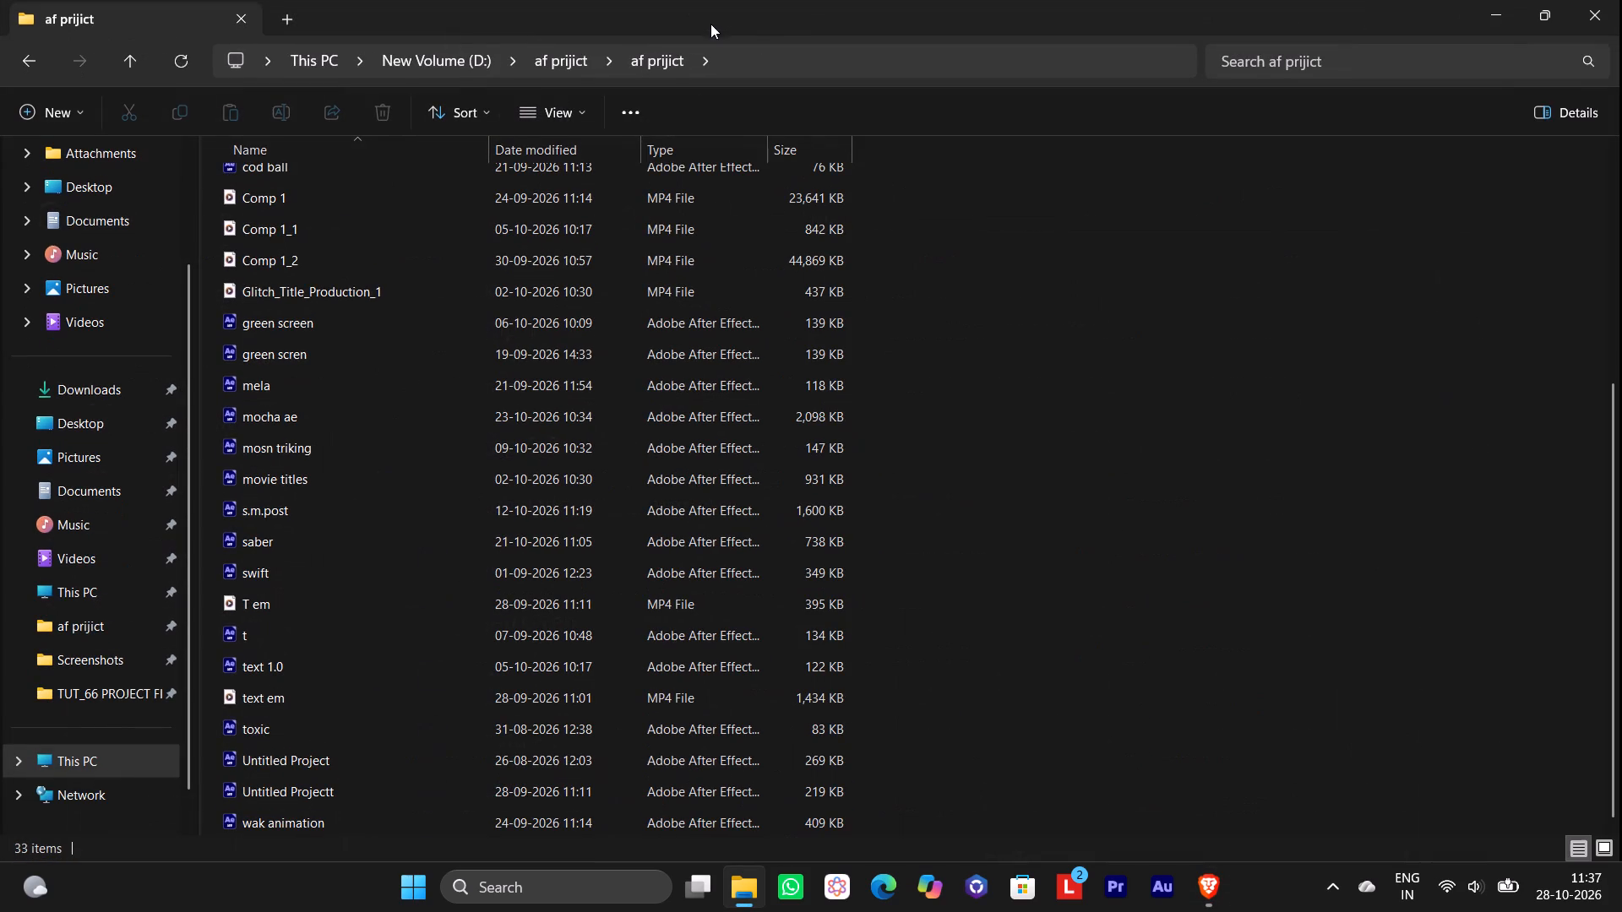
left_click(1508, 21)
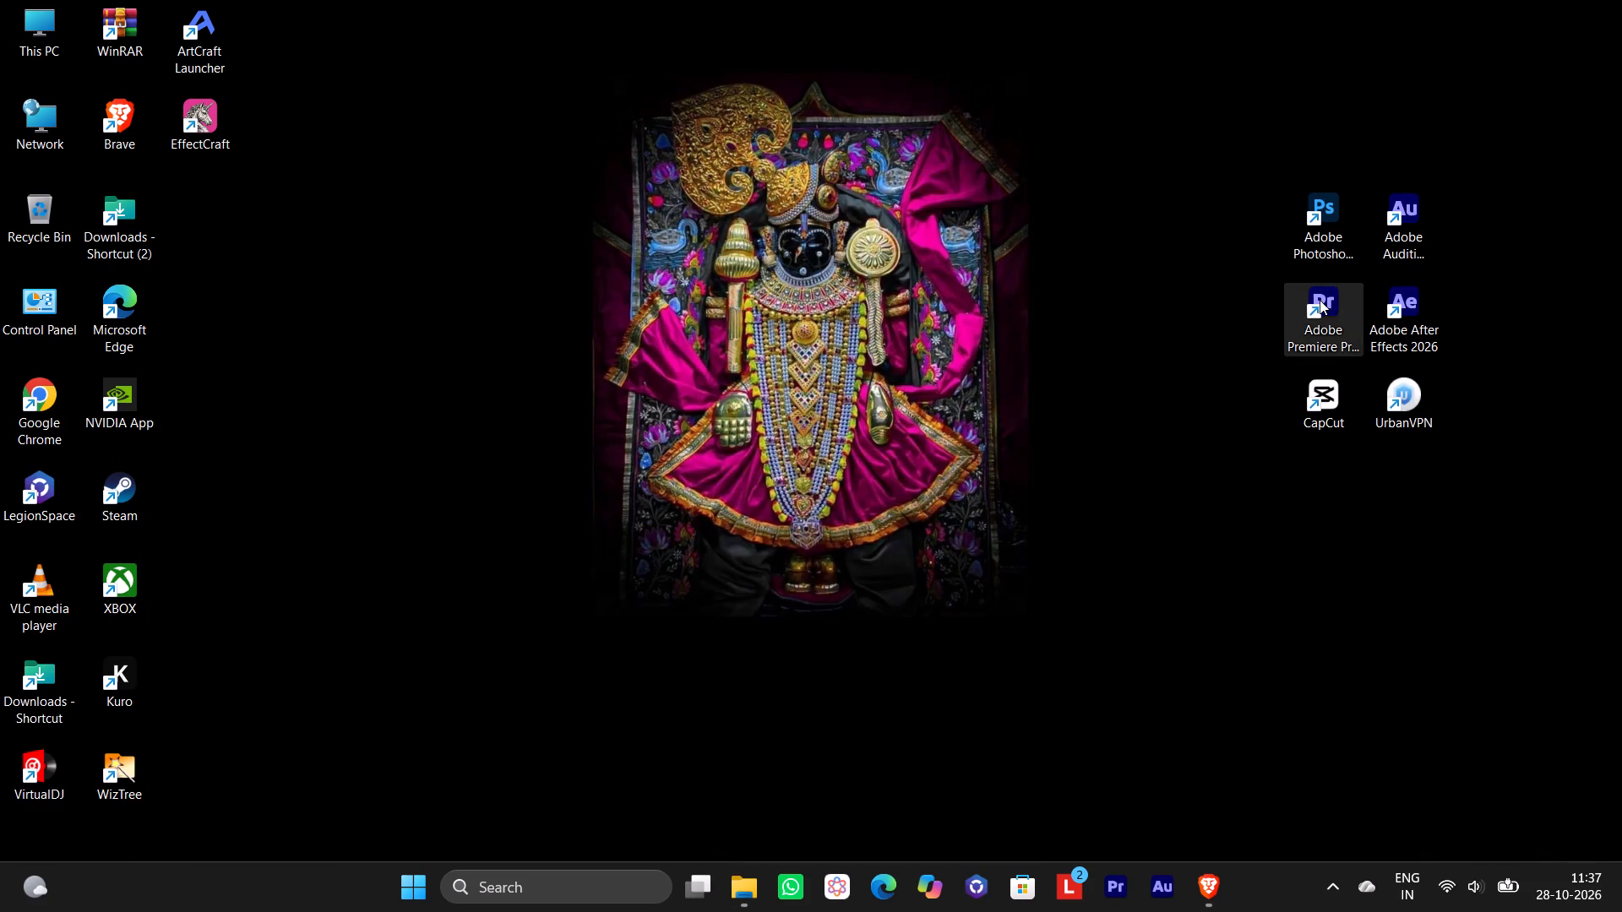
Launch After Effects, dismiss the disk cache warning, and open the recent project product hype.
double_click(1413, 300)
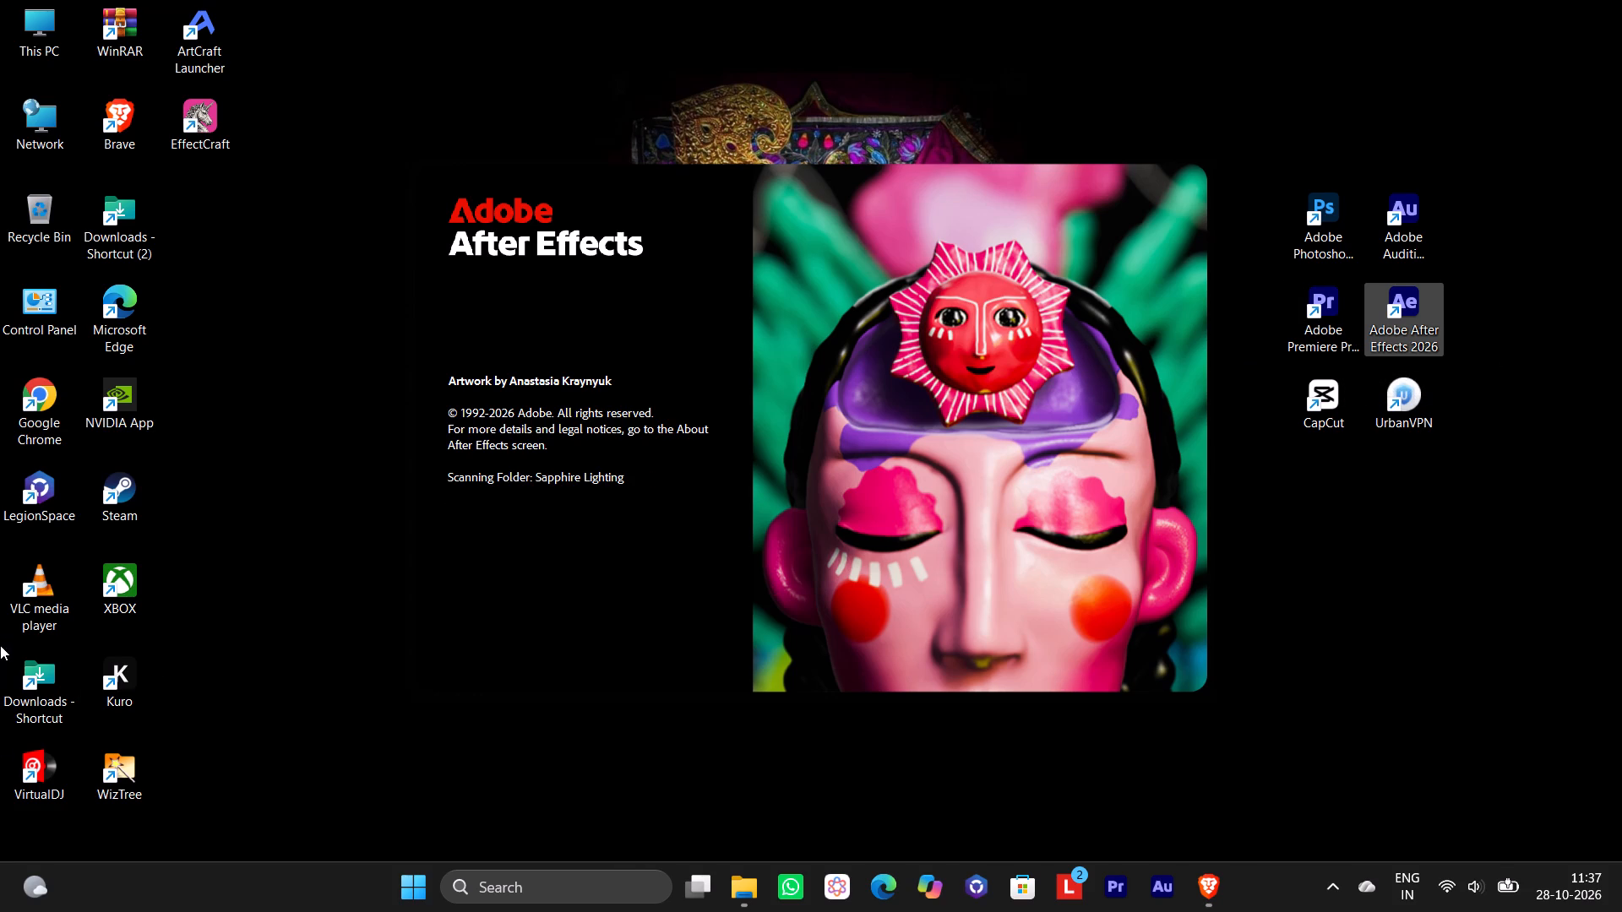
left_click(1014, 620)
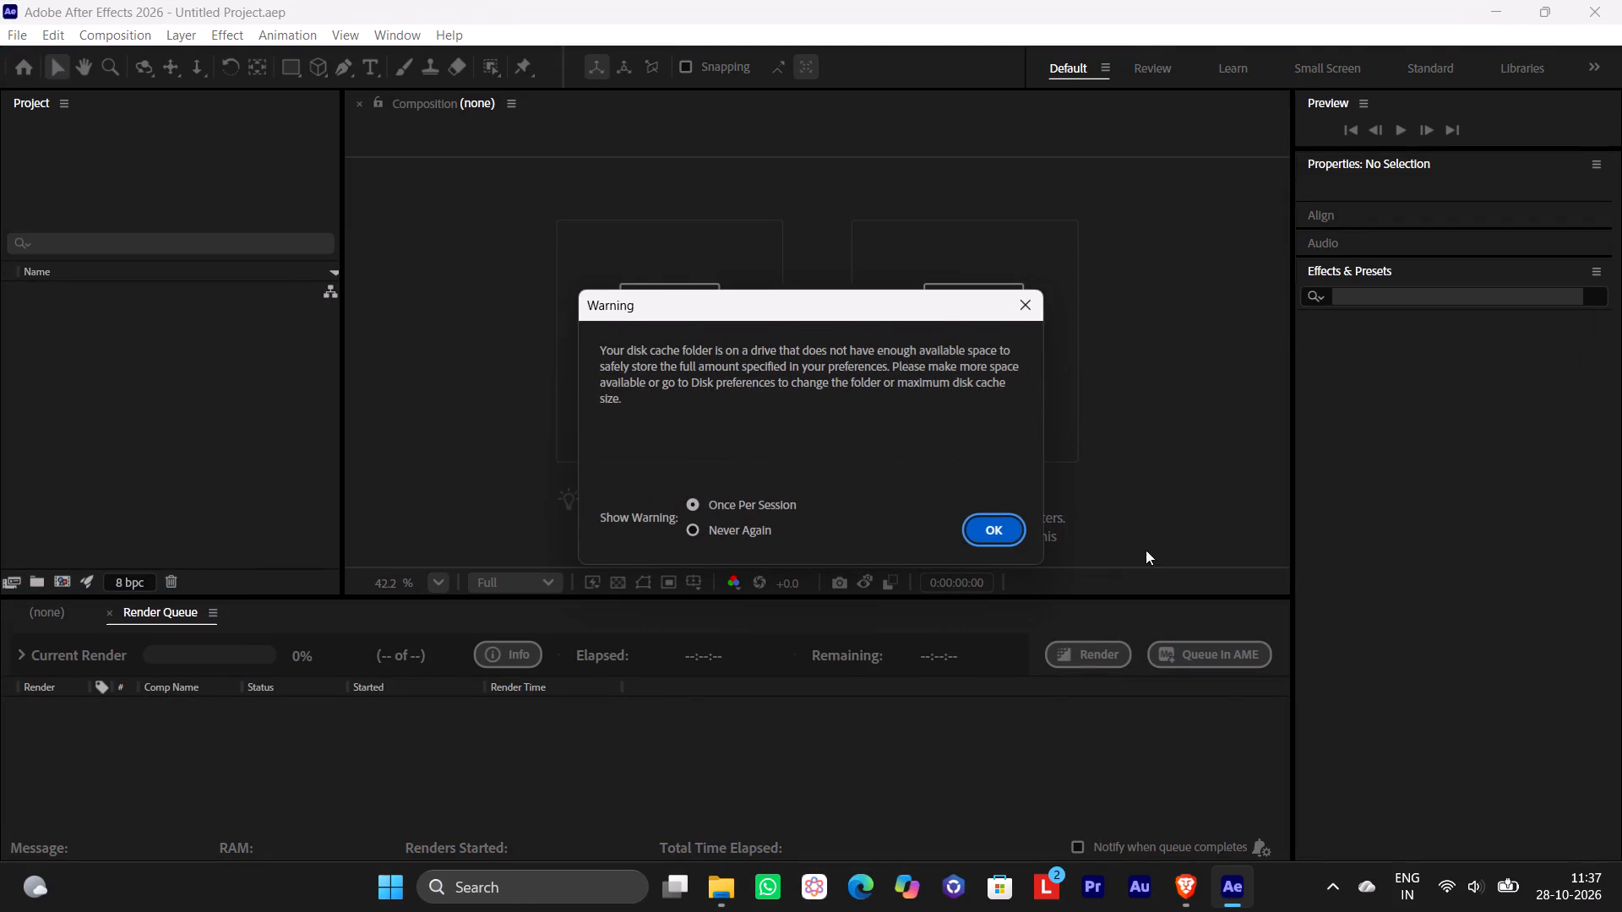
left_click(1014, 518)
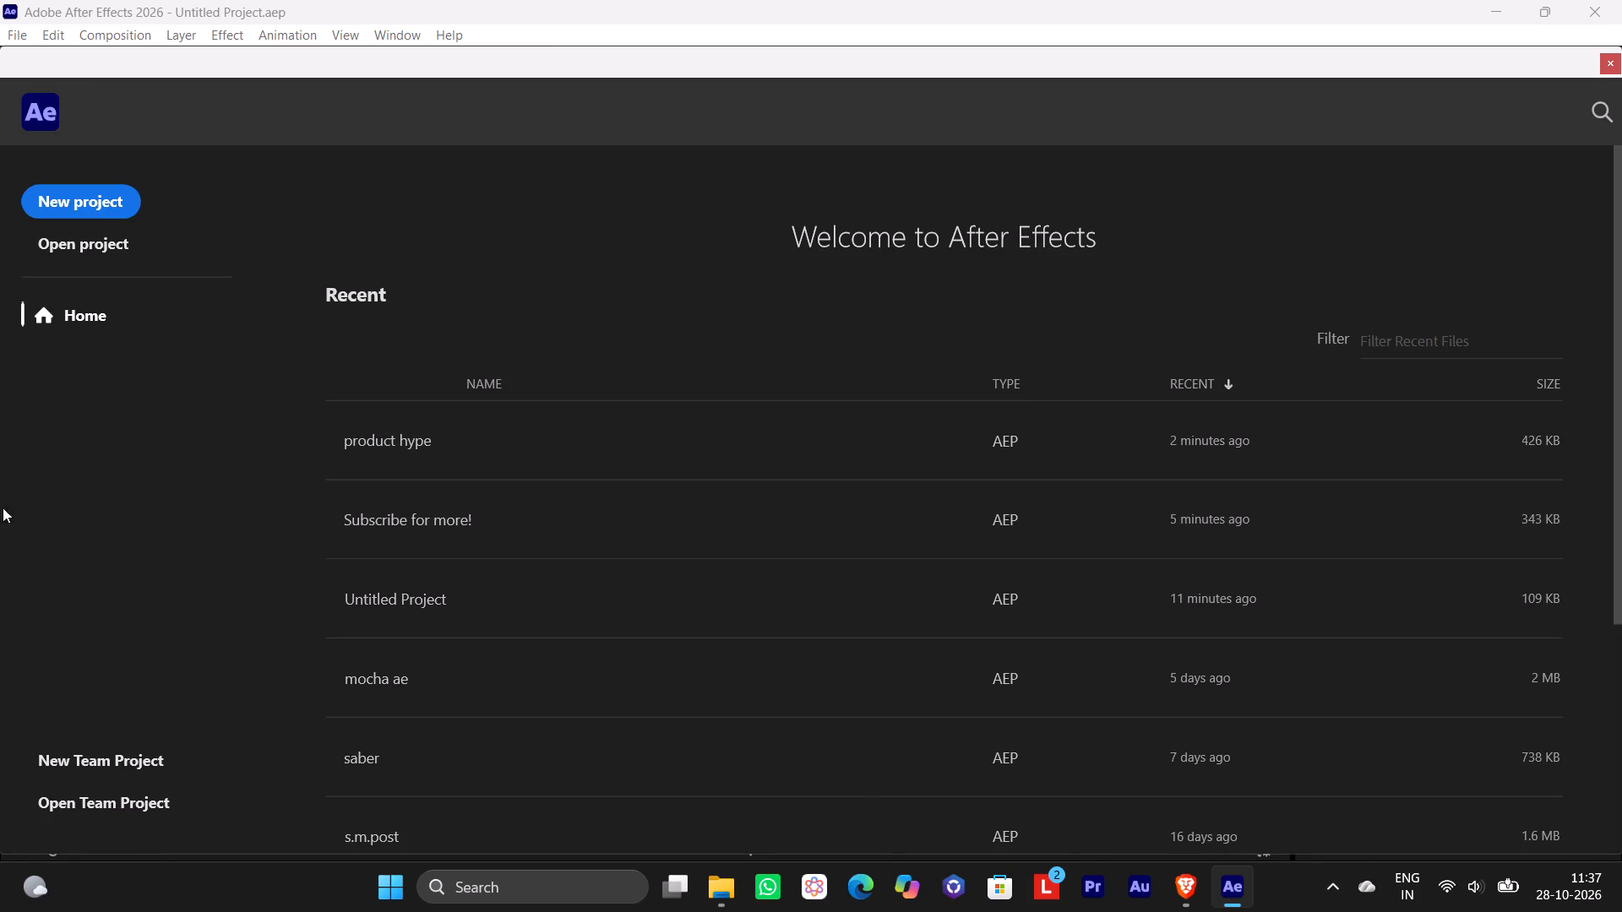
double_click(403, 459)
left_click(1099, 595)
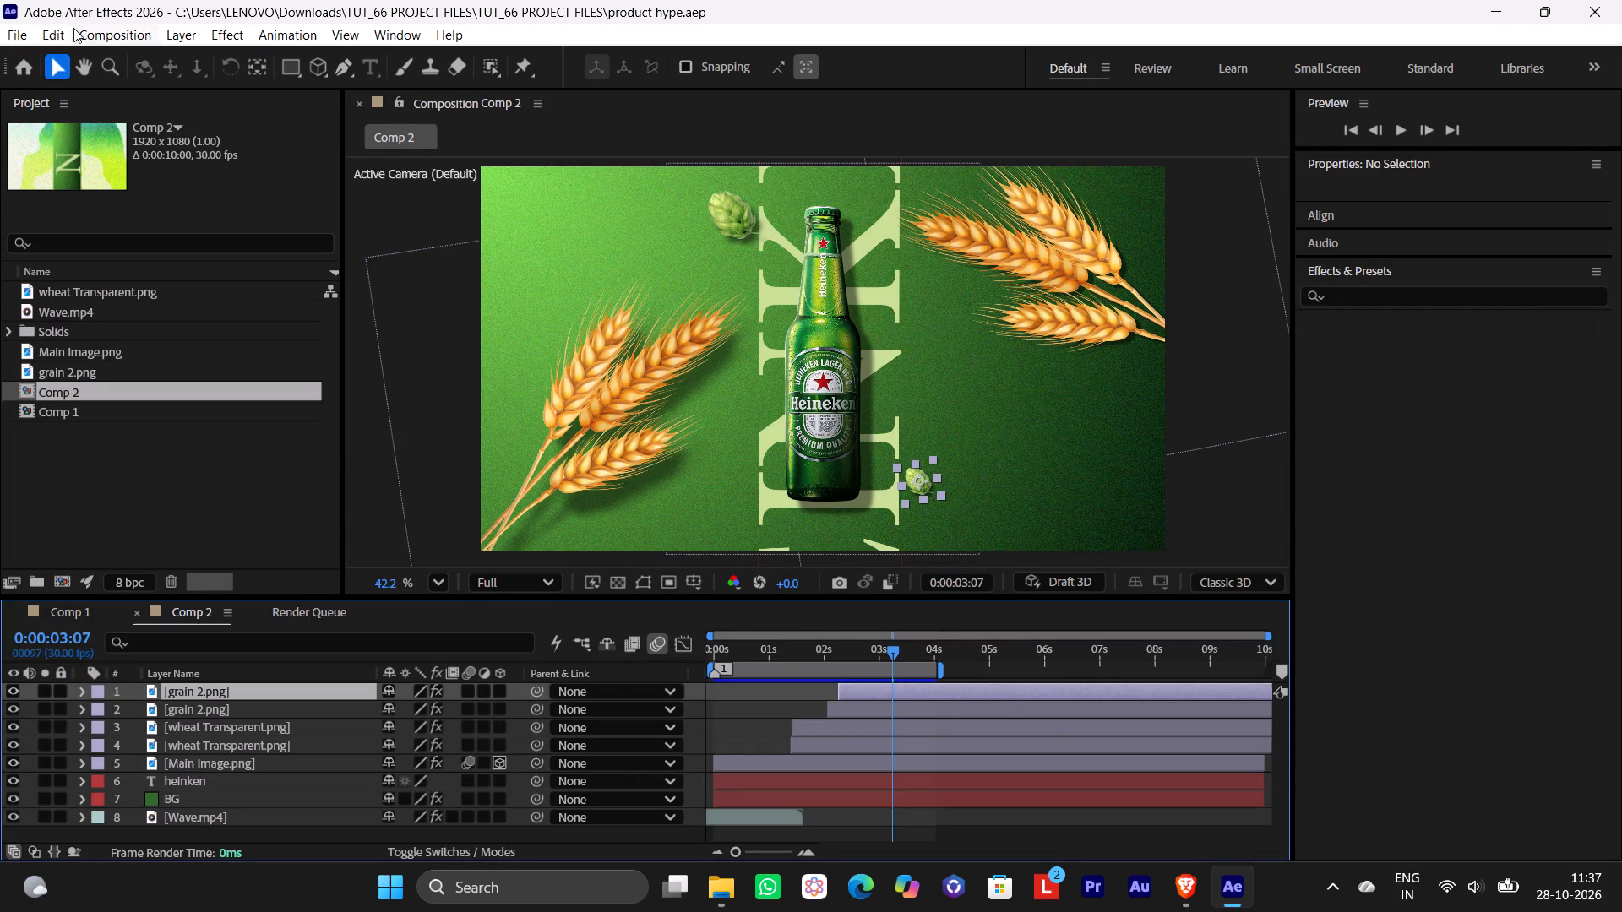
Save the product hype project and add Comp 2 to the render queue again.
left_click(14, 33)
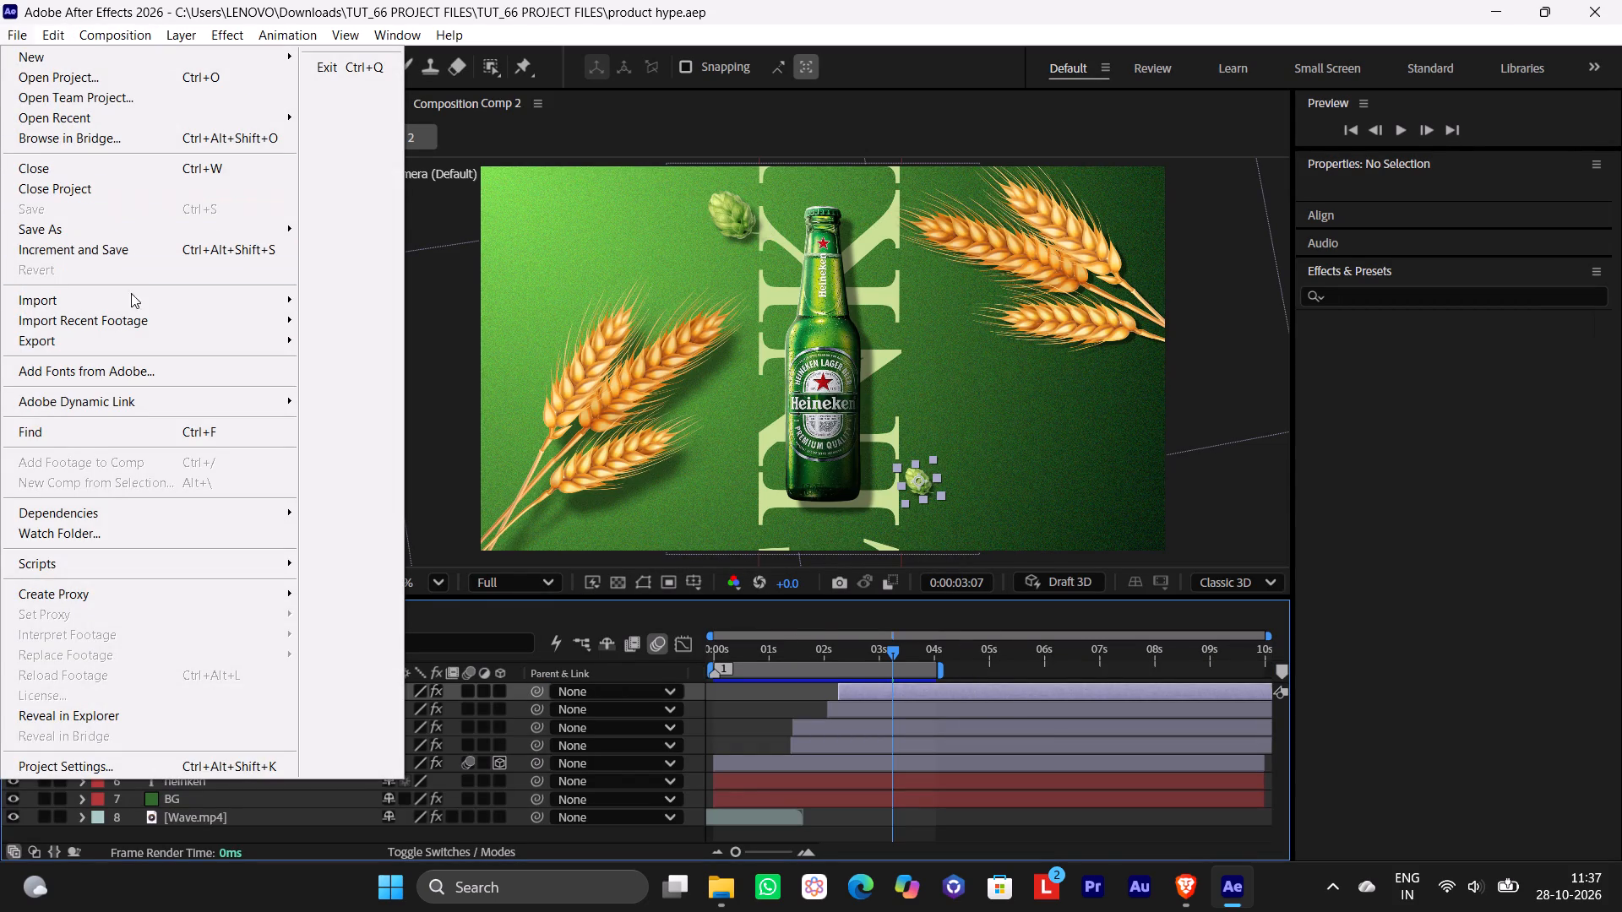
left_click(592, 129)
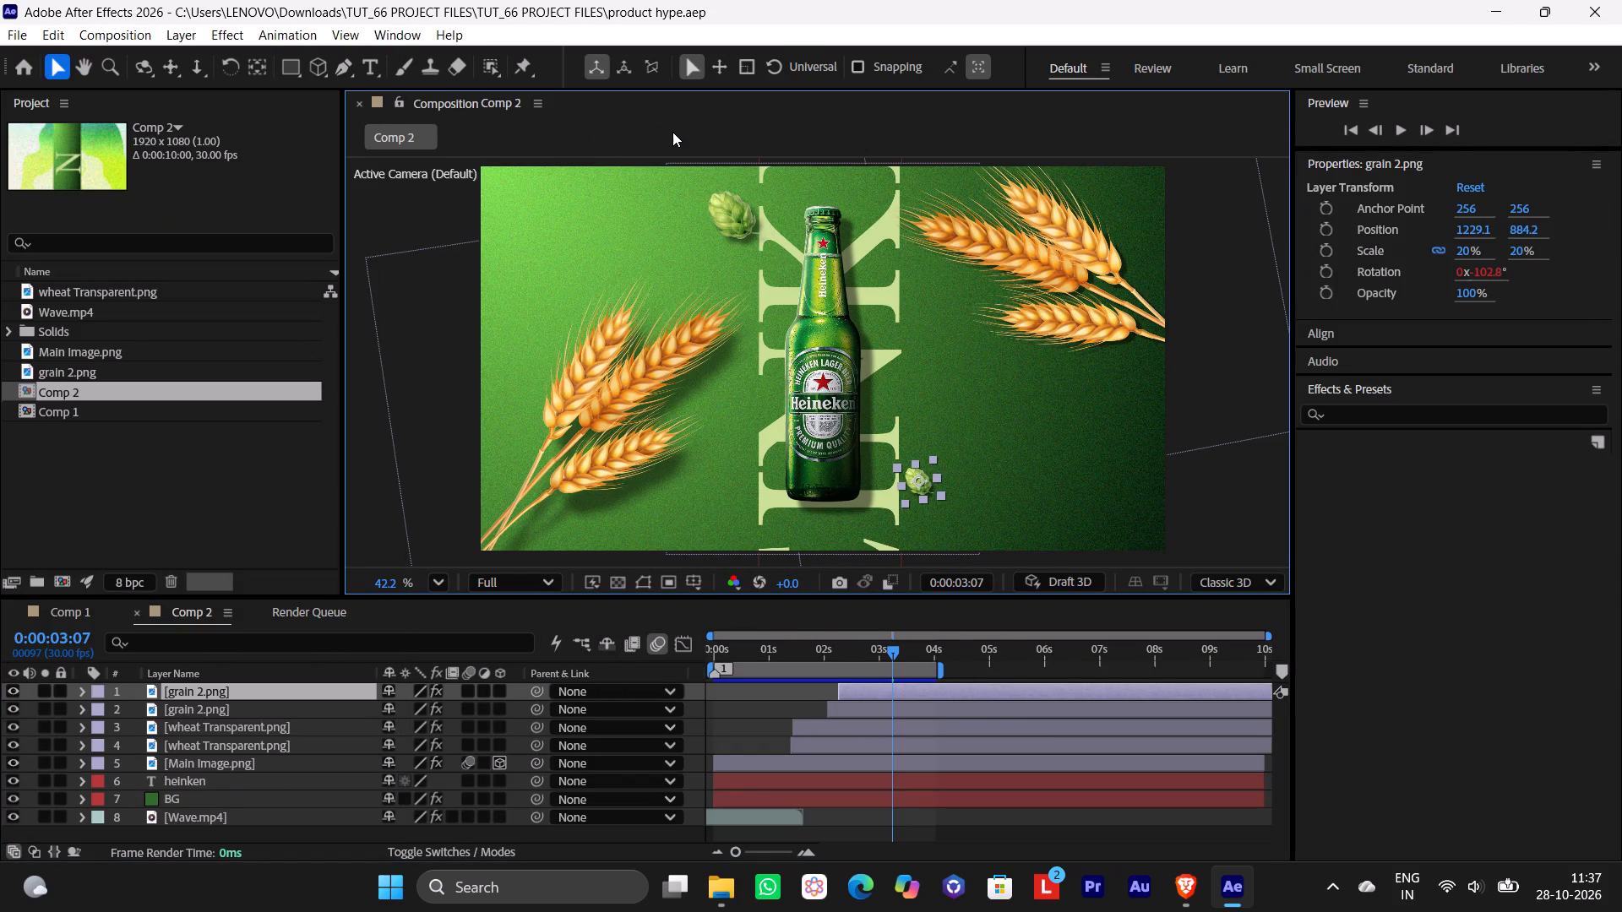
key("ctrl+s")
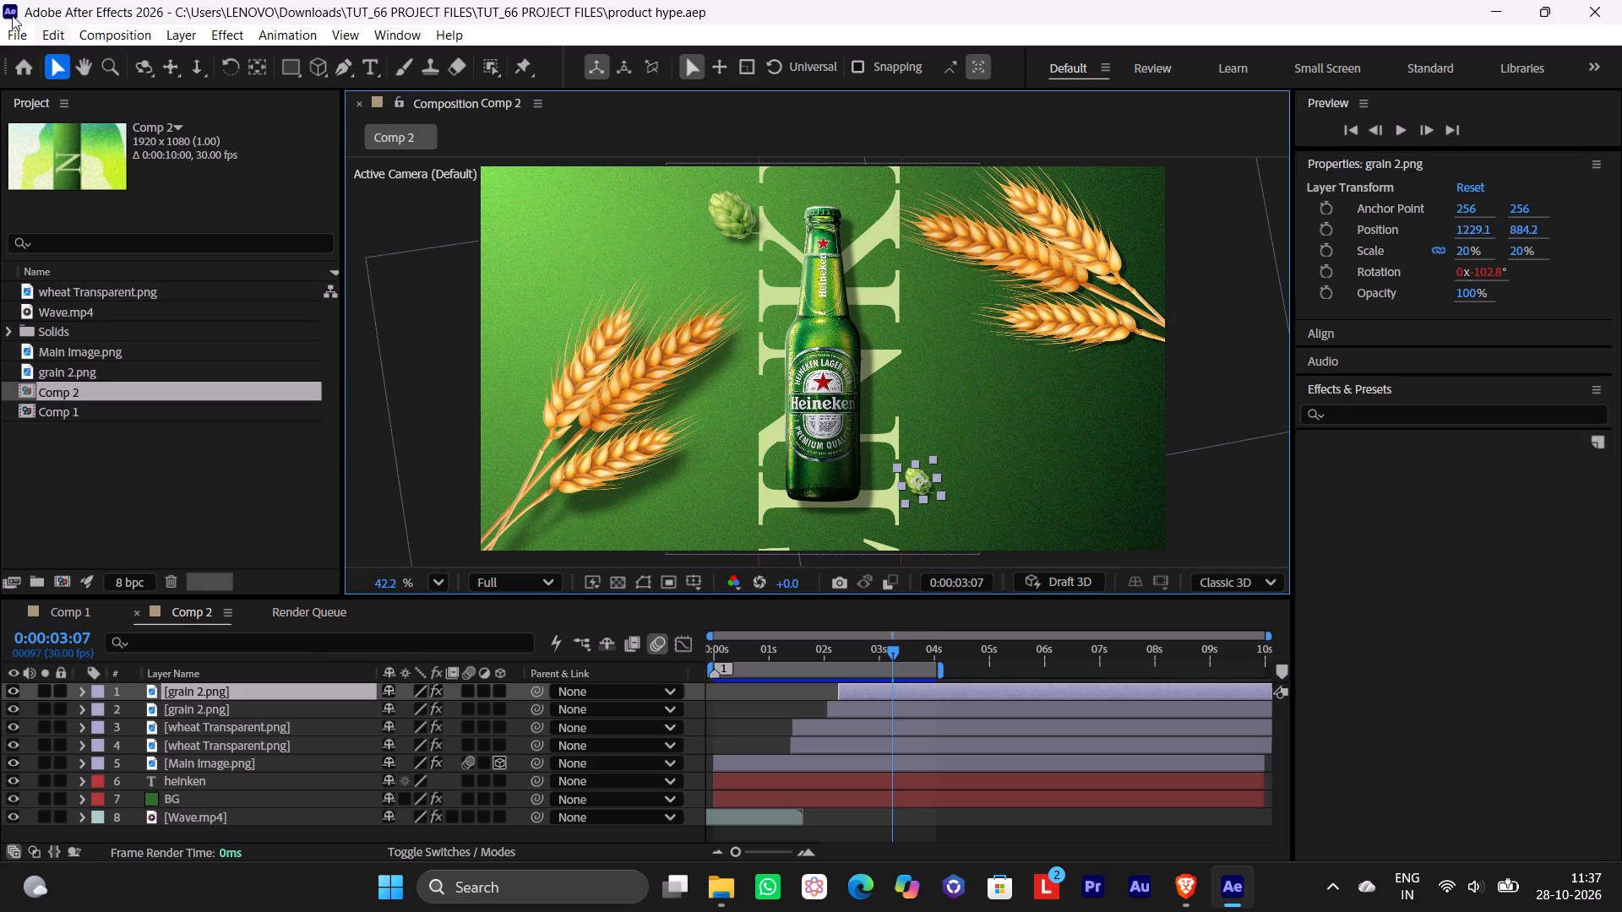
left_click(10, 31)
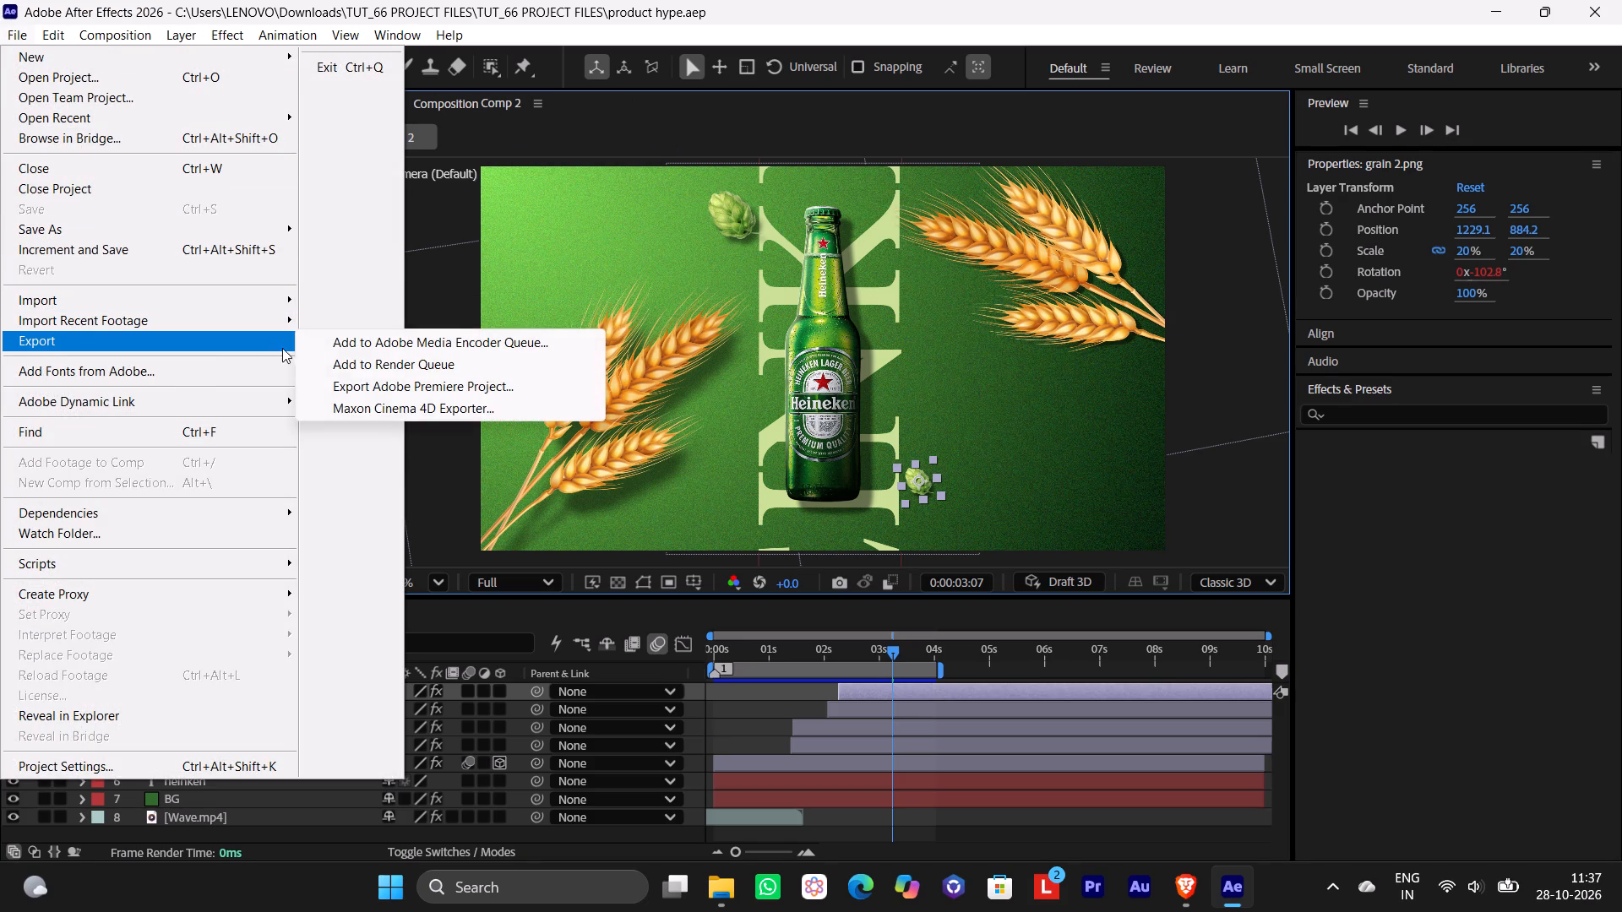
left_click(318, 362)
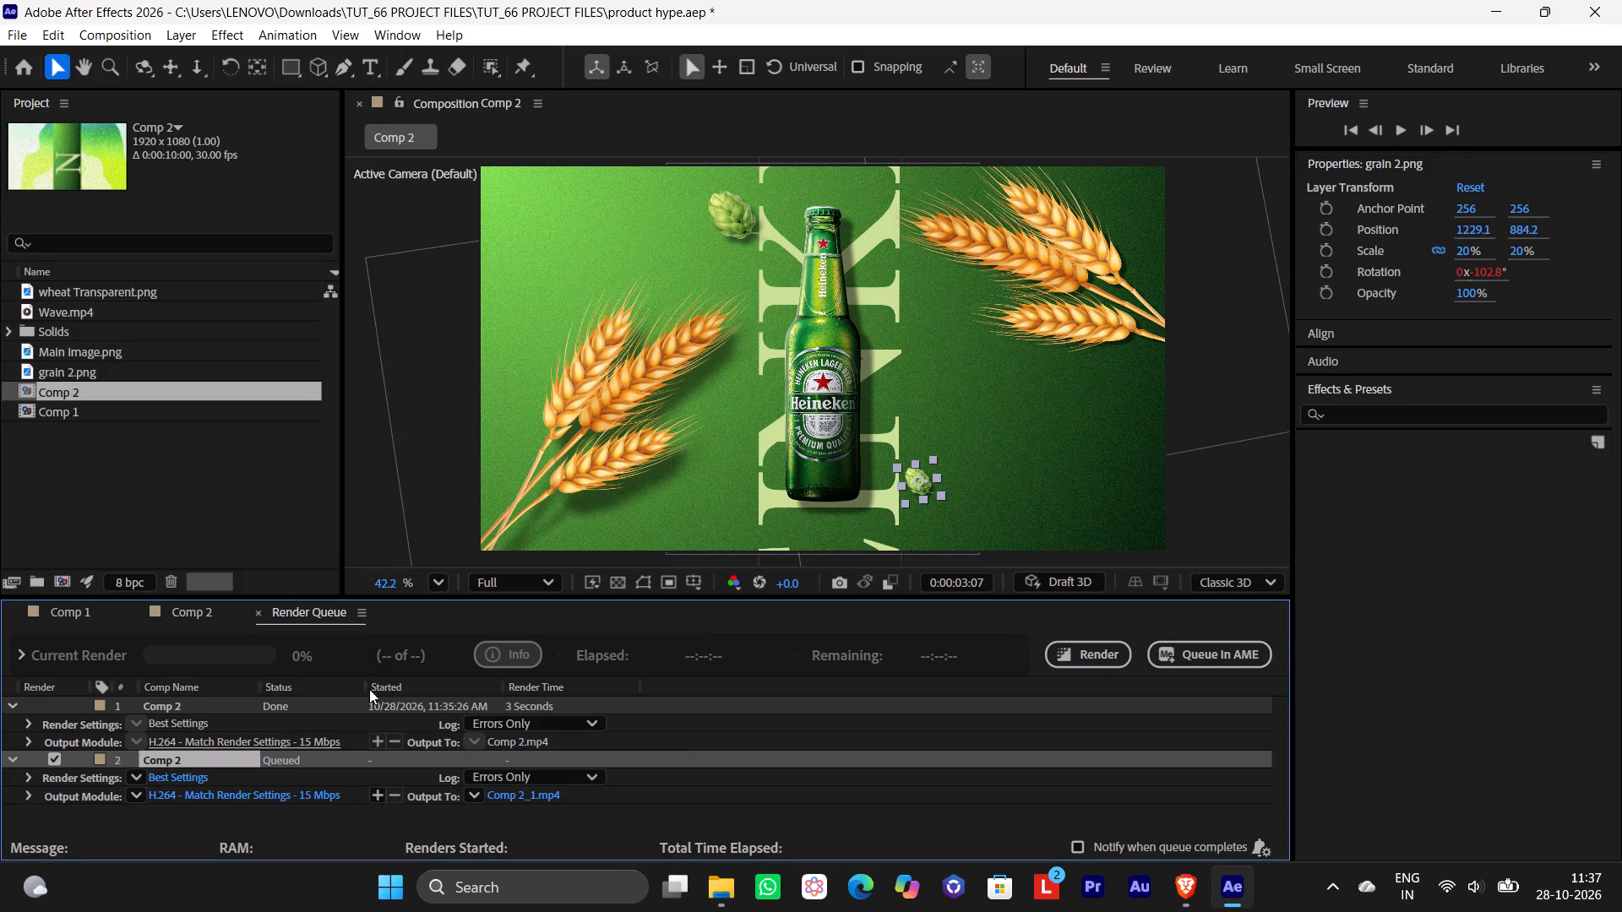
Open Comp 2's timeline from the finished render queue item.
double_click(176, 708)
left_click(173, 708)
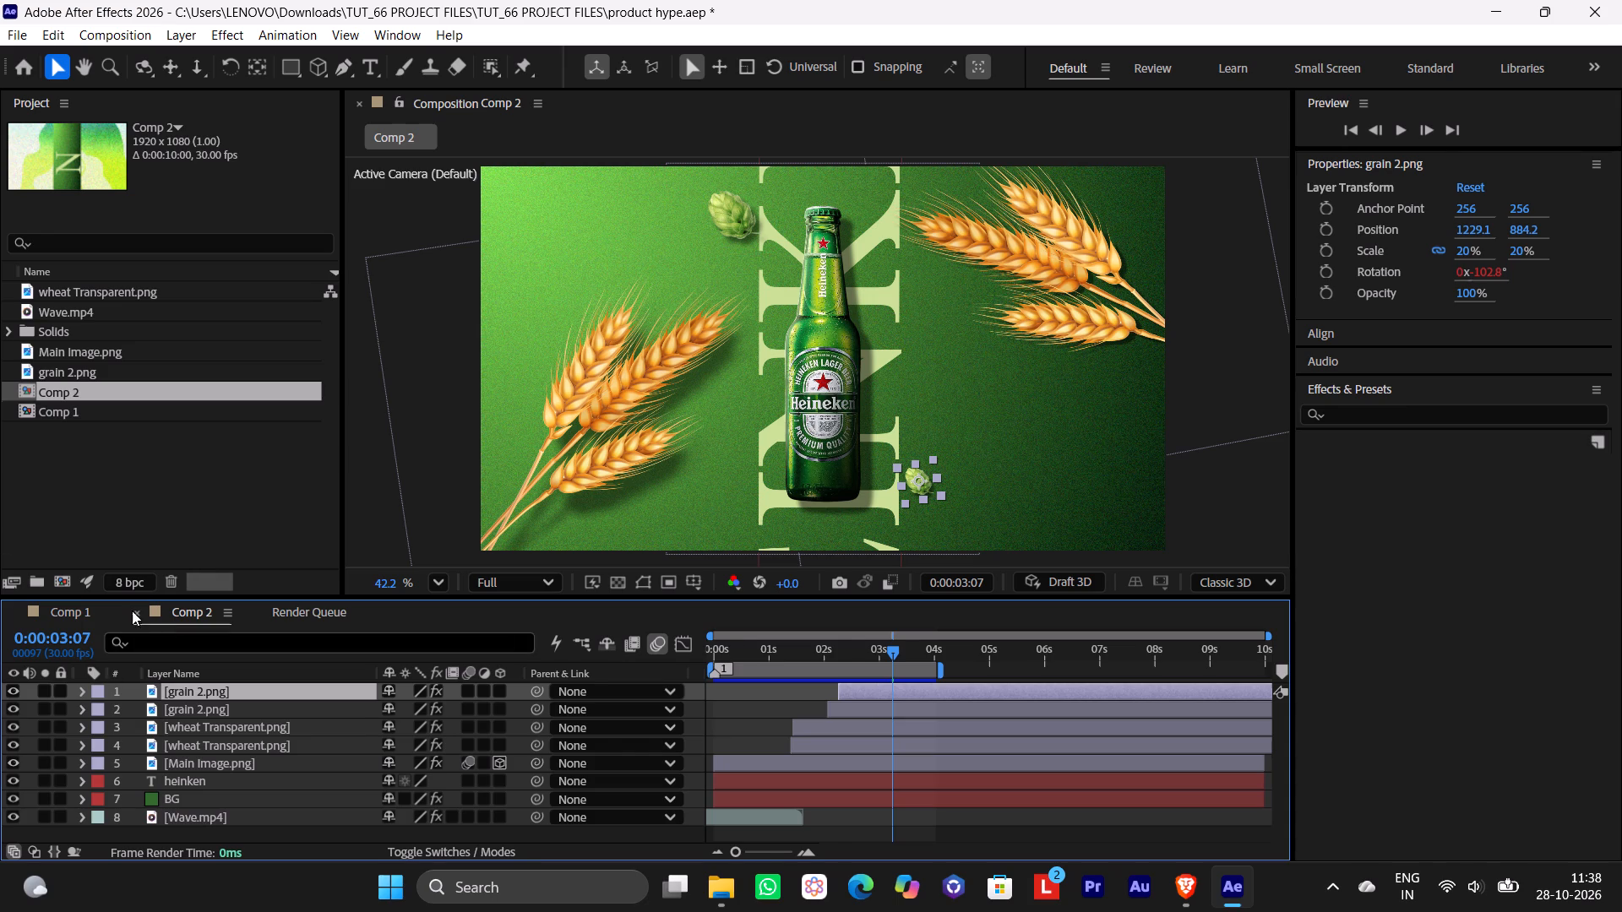
Play back Comp 1 briefly and close its timeline.
left_click(72, 611)
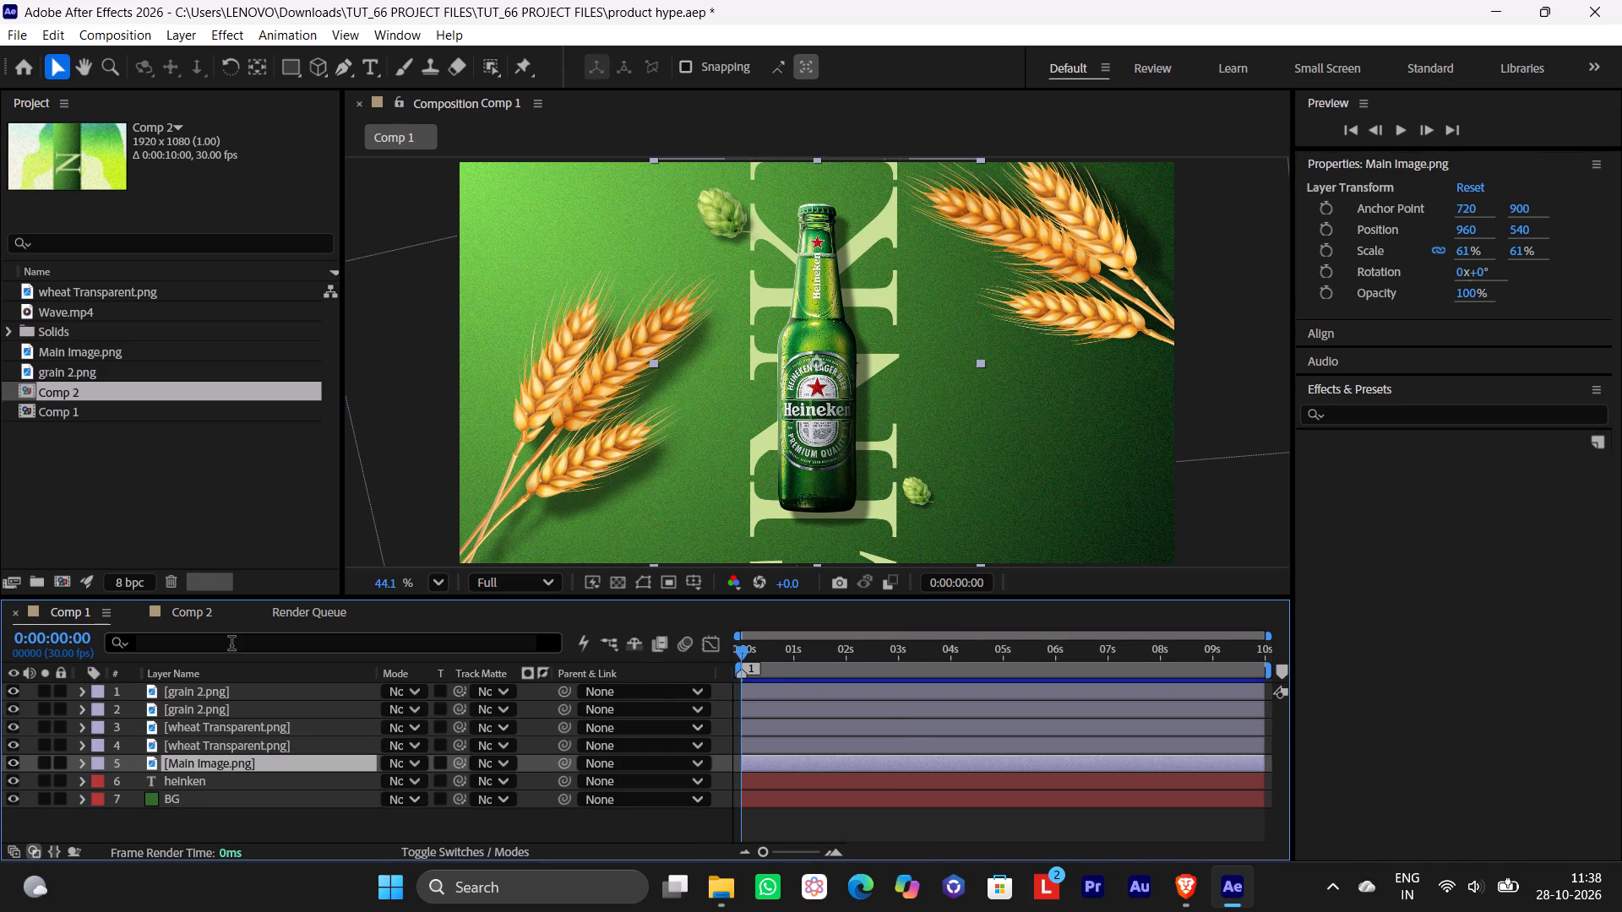
key("space")
key("space")
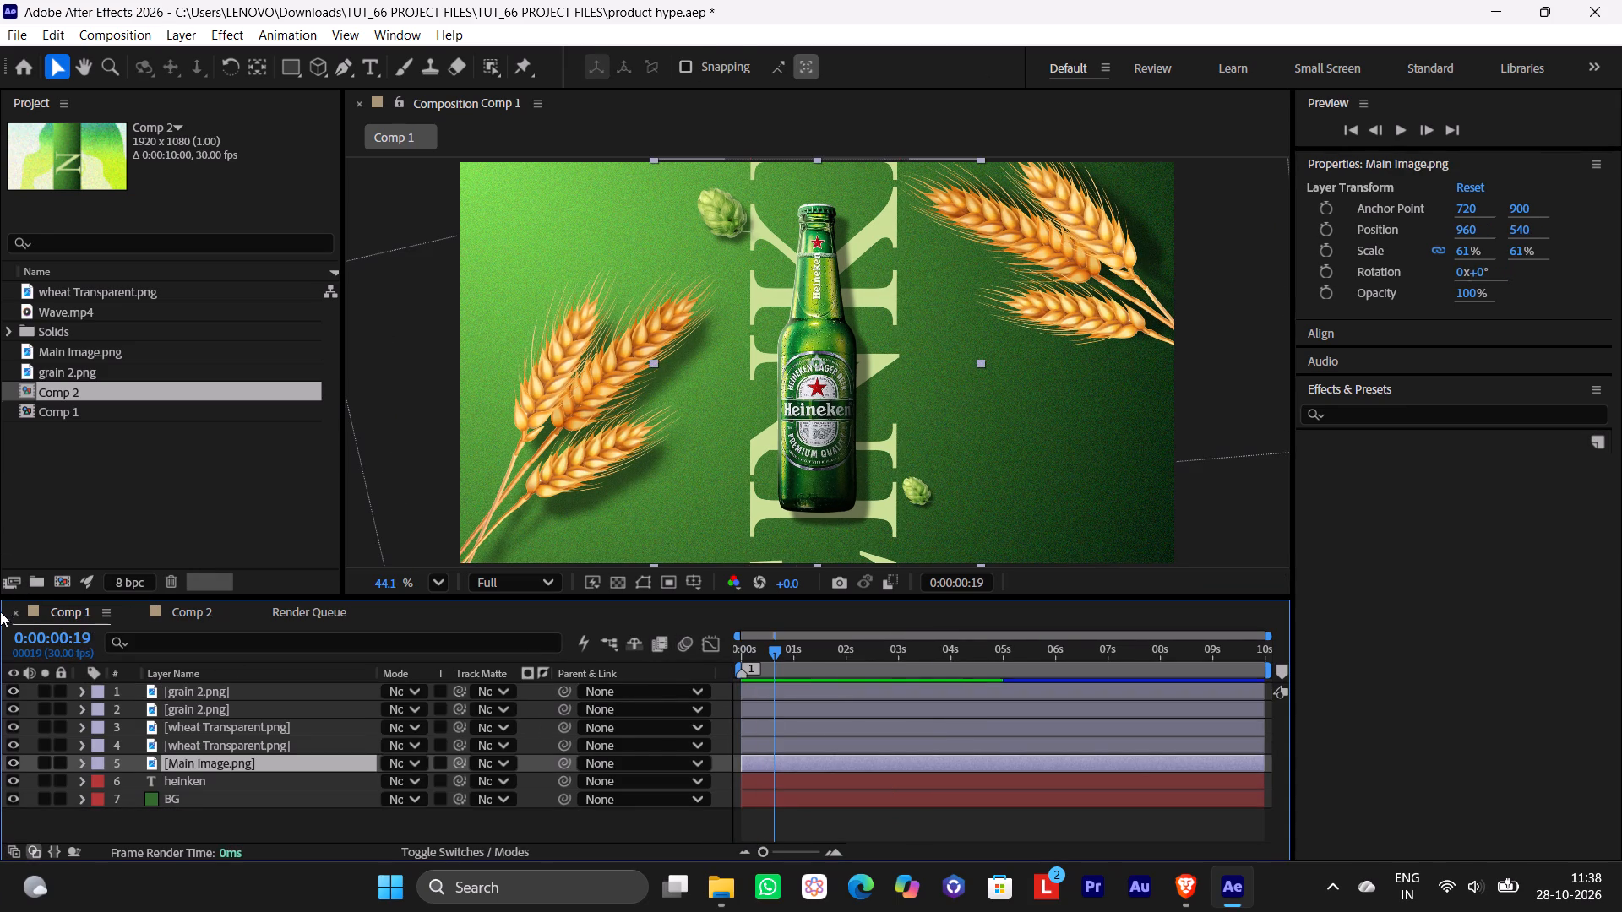
left_click(11, 615)
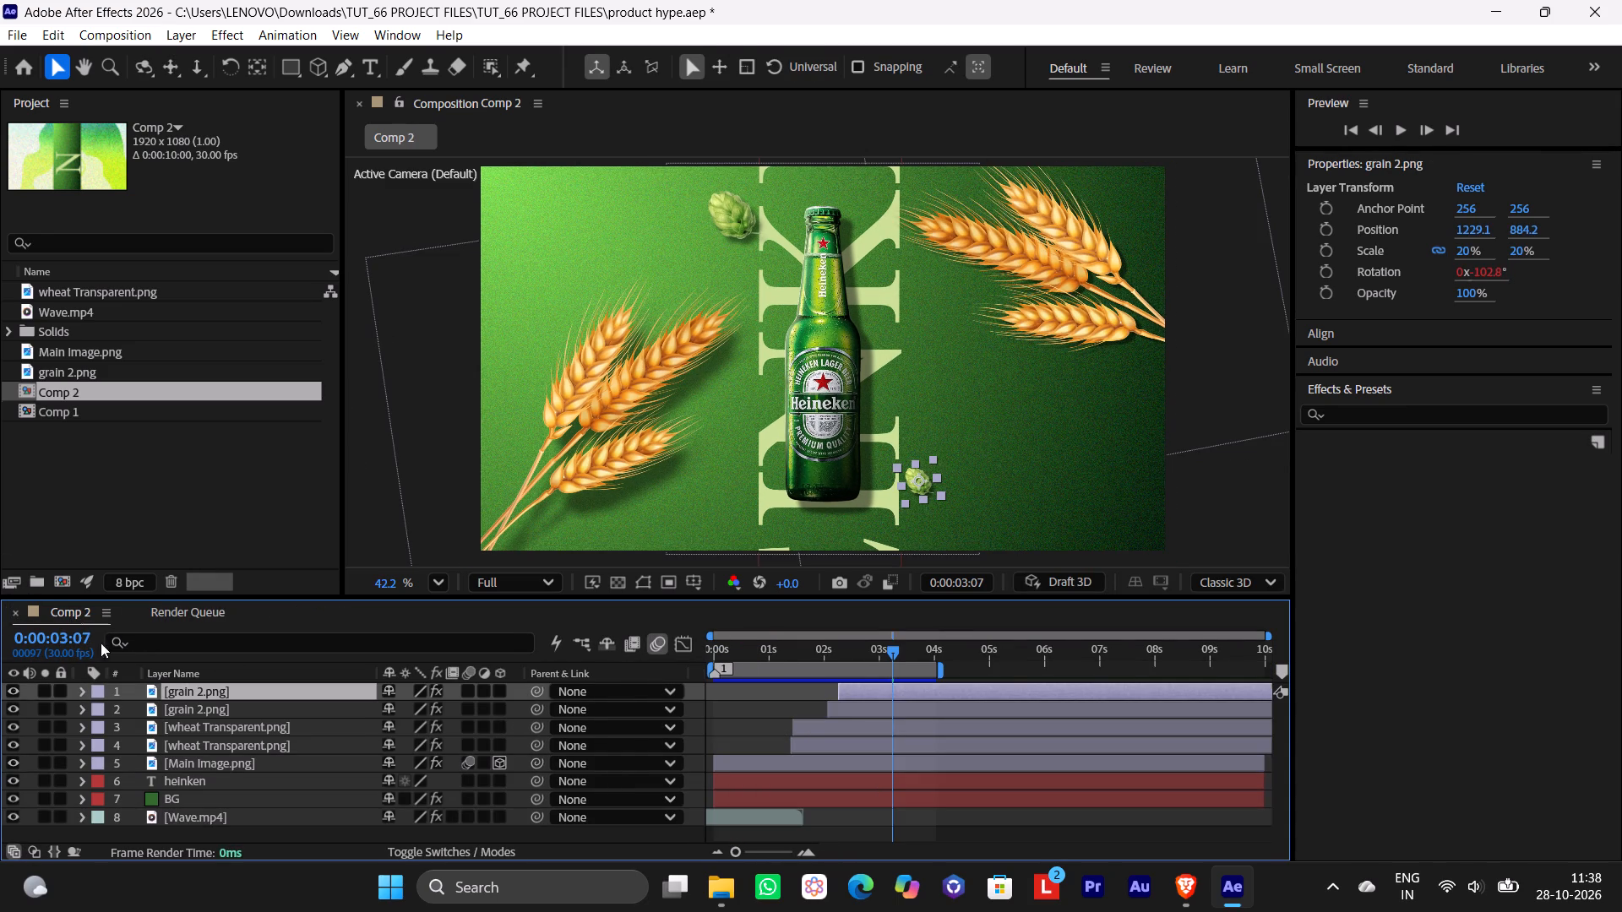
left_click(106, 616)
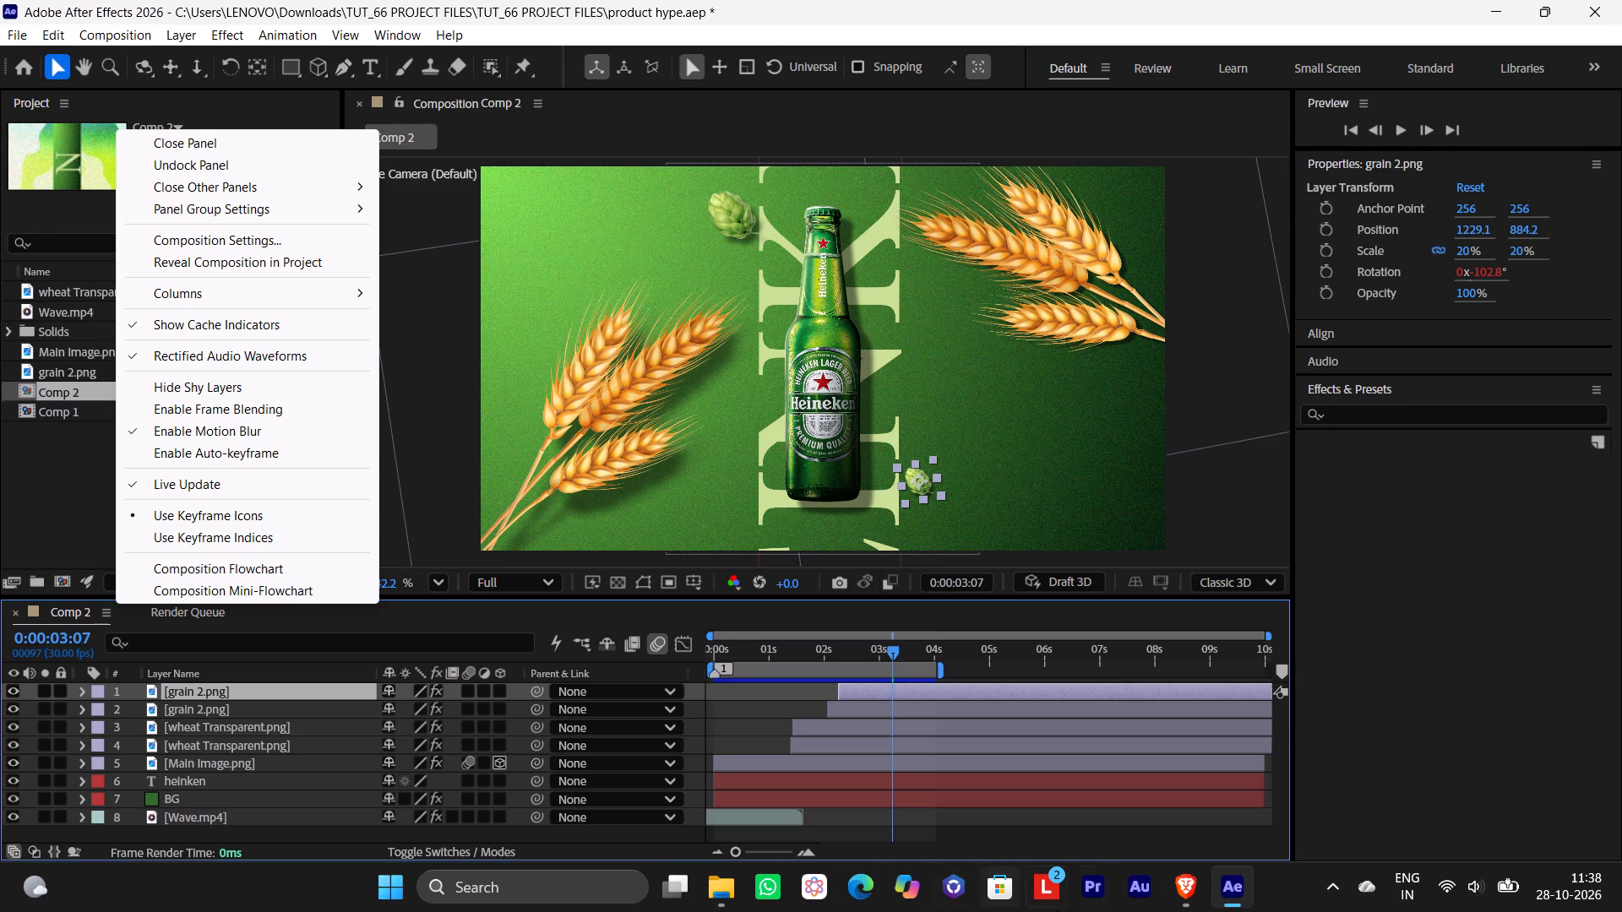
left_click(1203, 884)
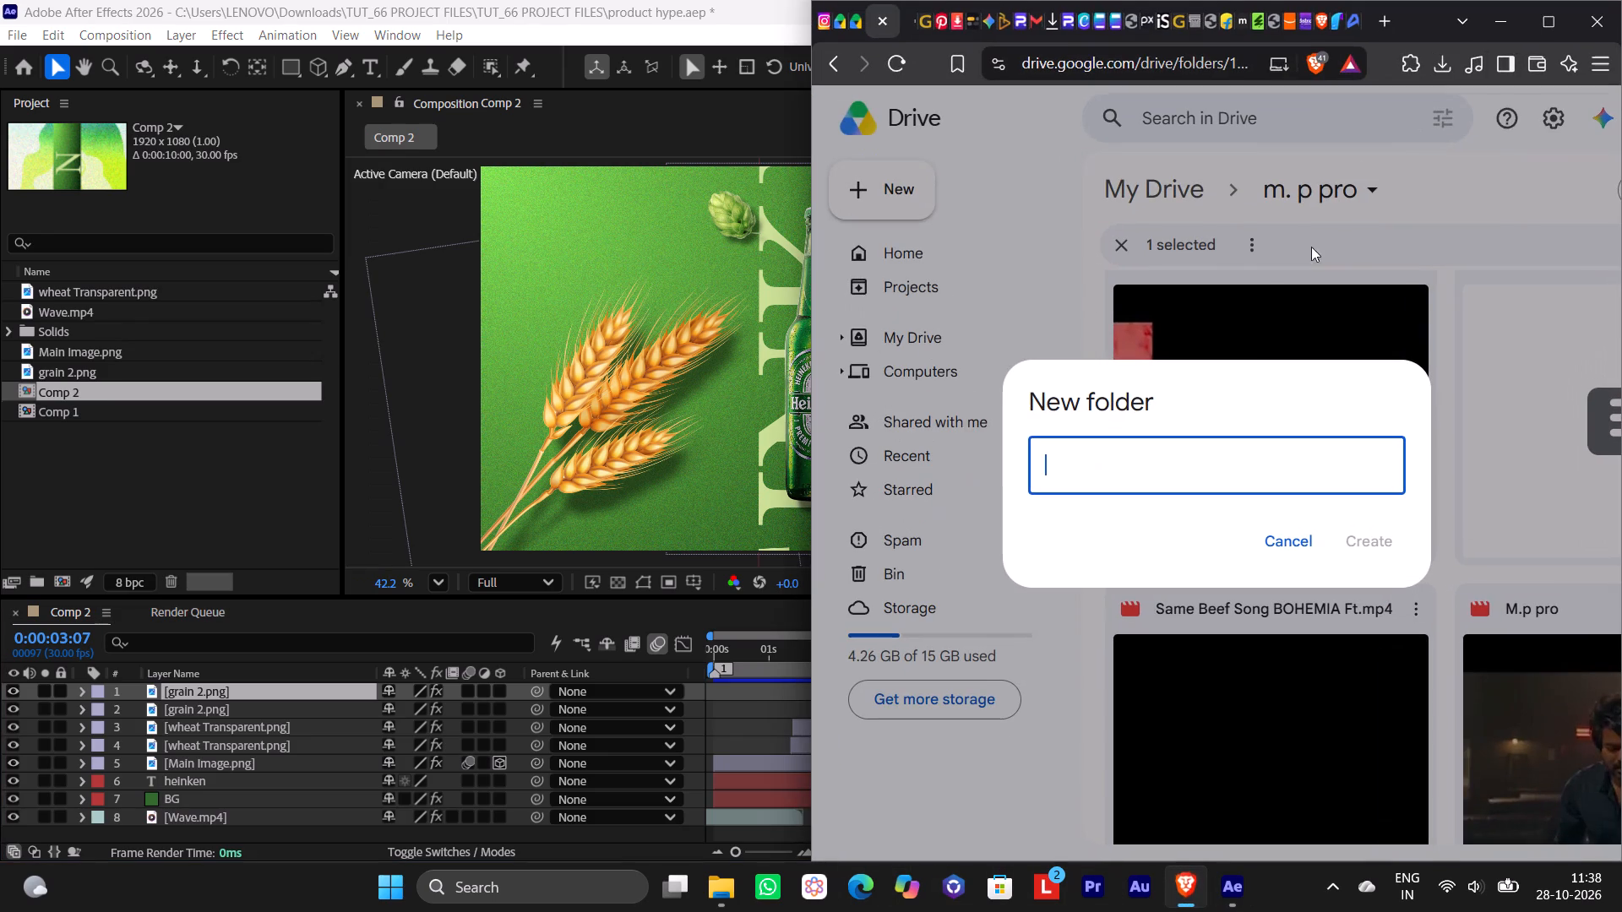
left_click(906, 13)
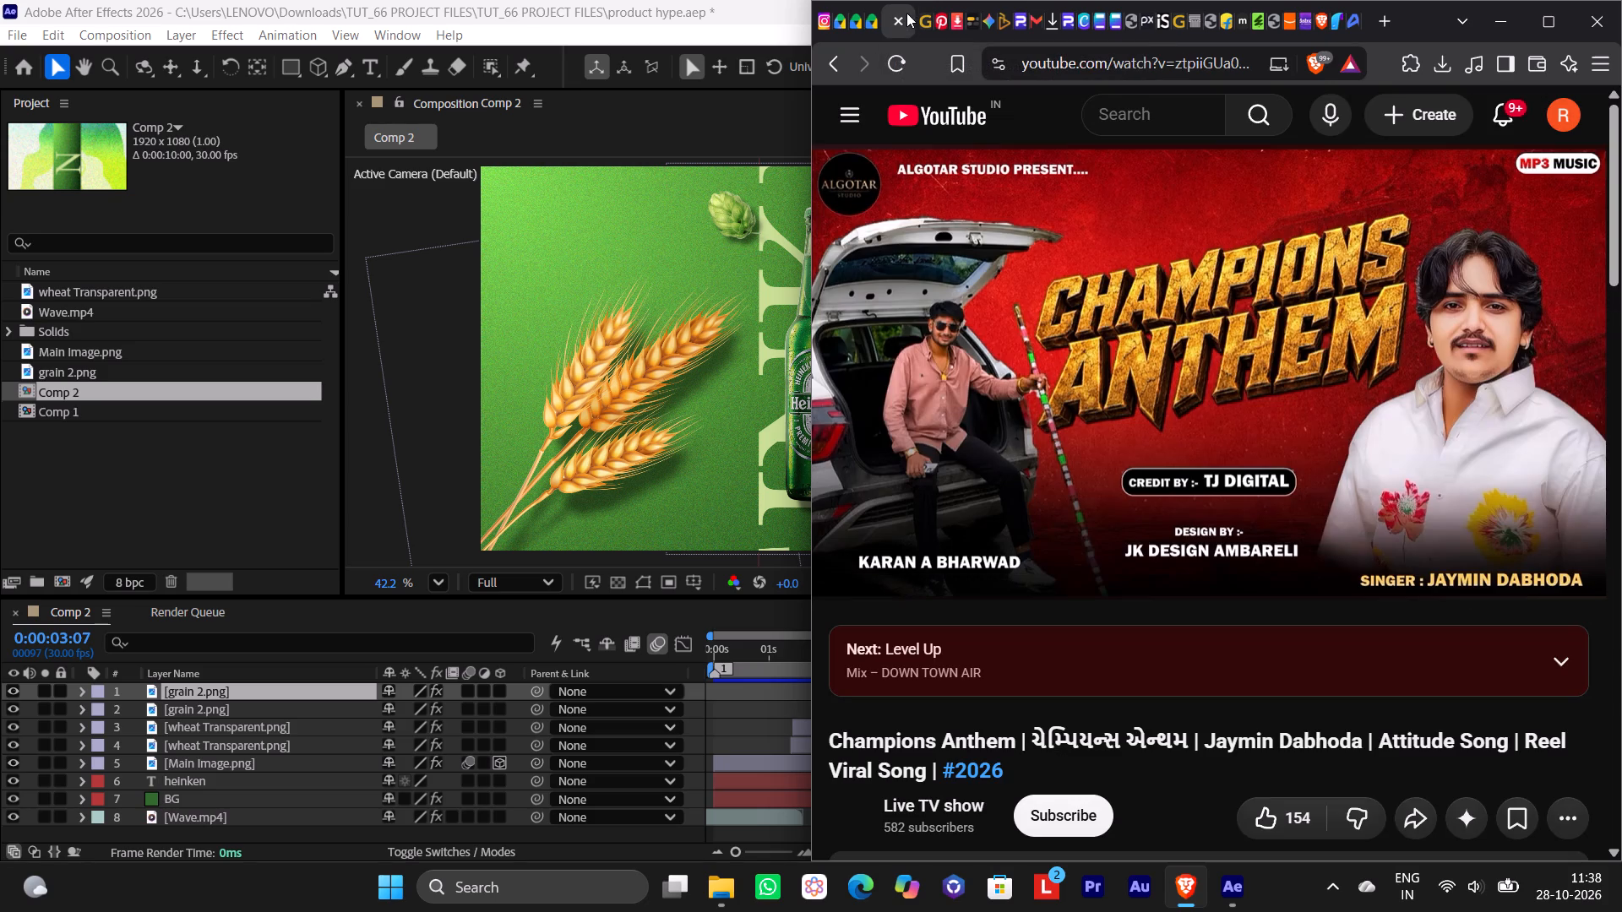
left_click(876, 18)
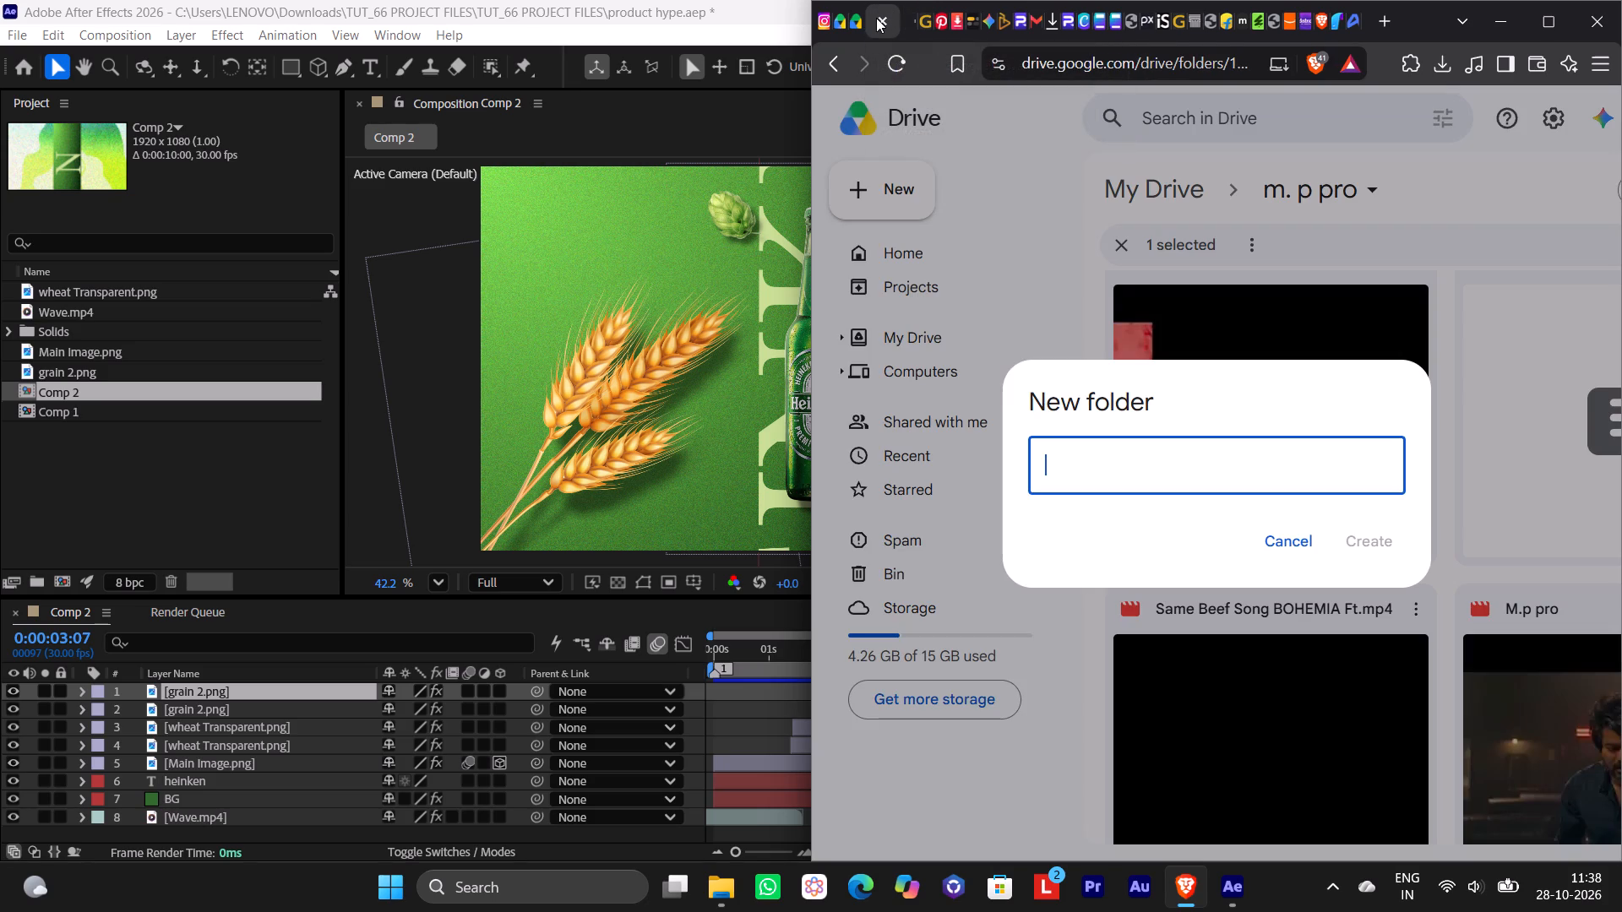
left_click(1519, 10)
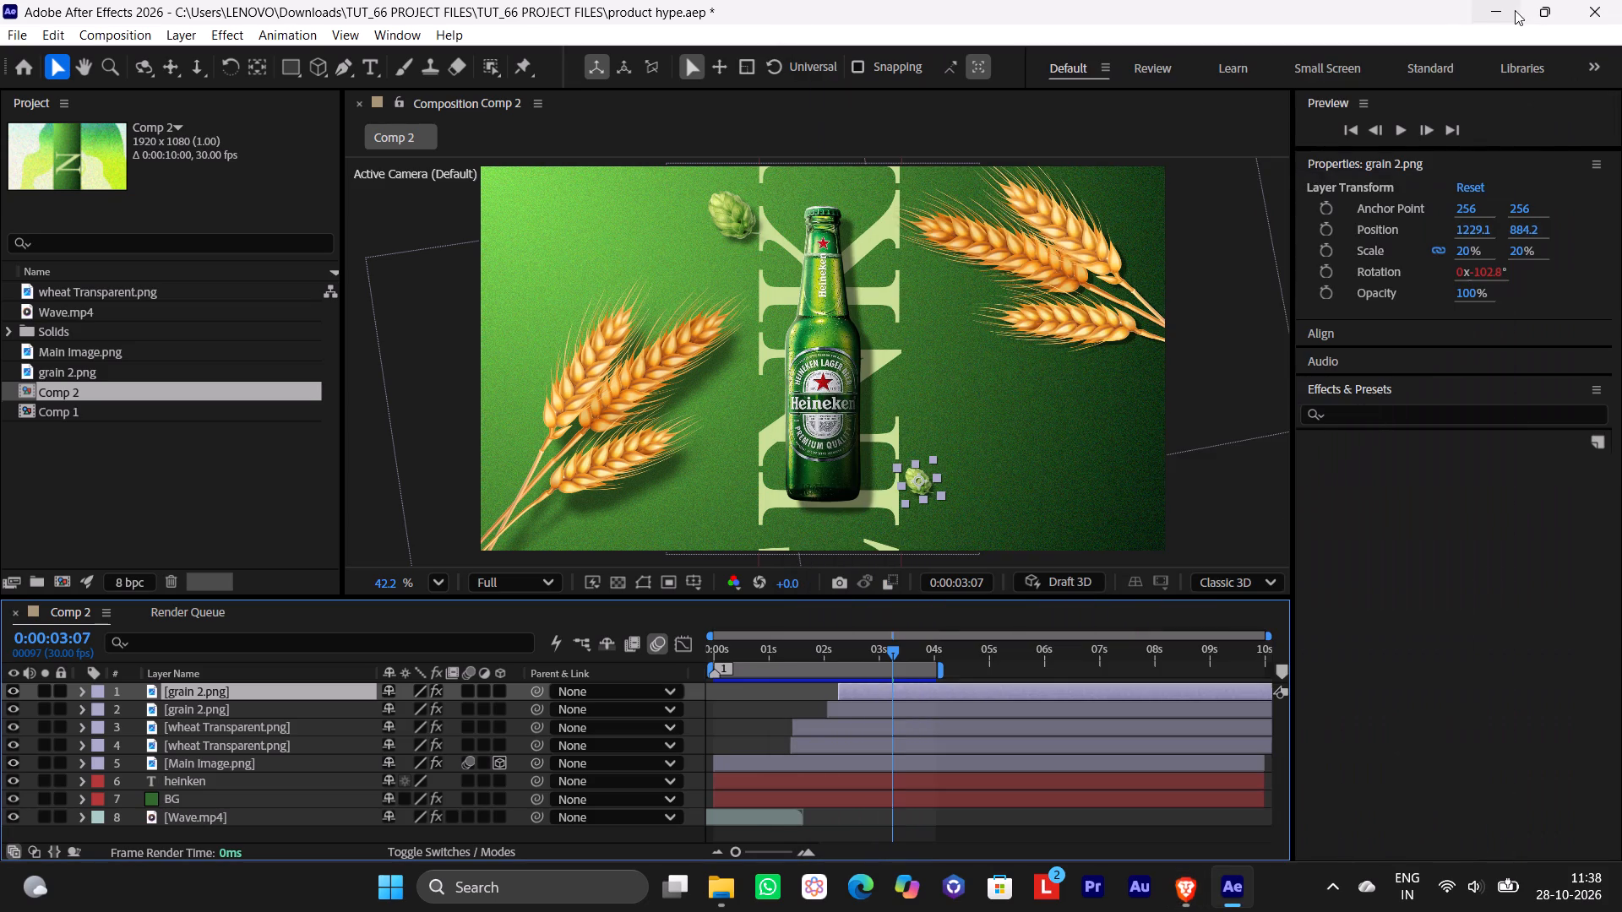
Show the render queue with the queued Comp 2 item.
left_click(216, 613)
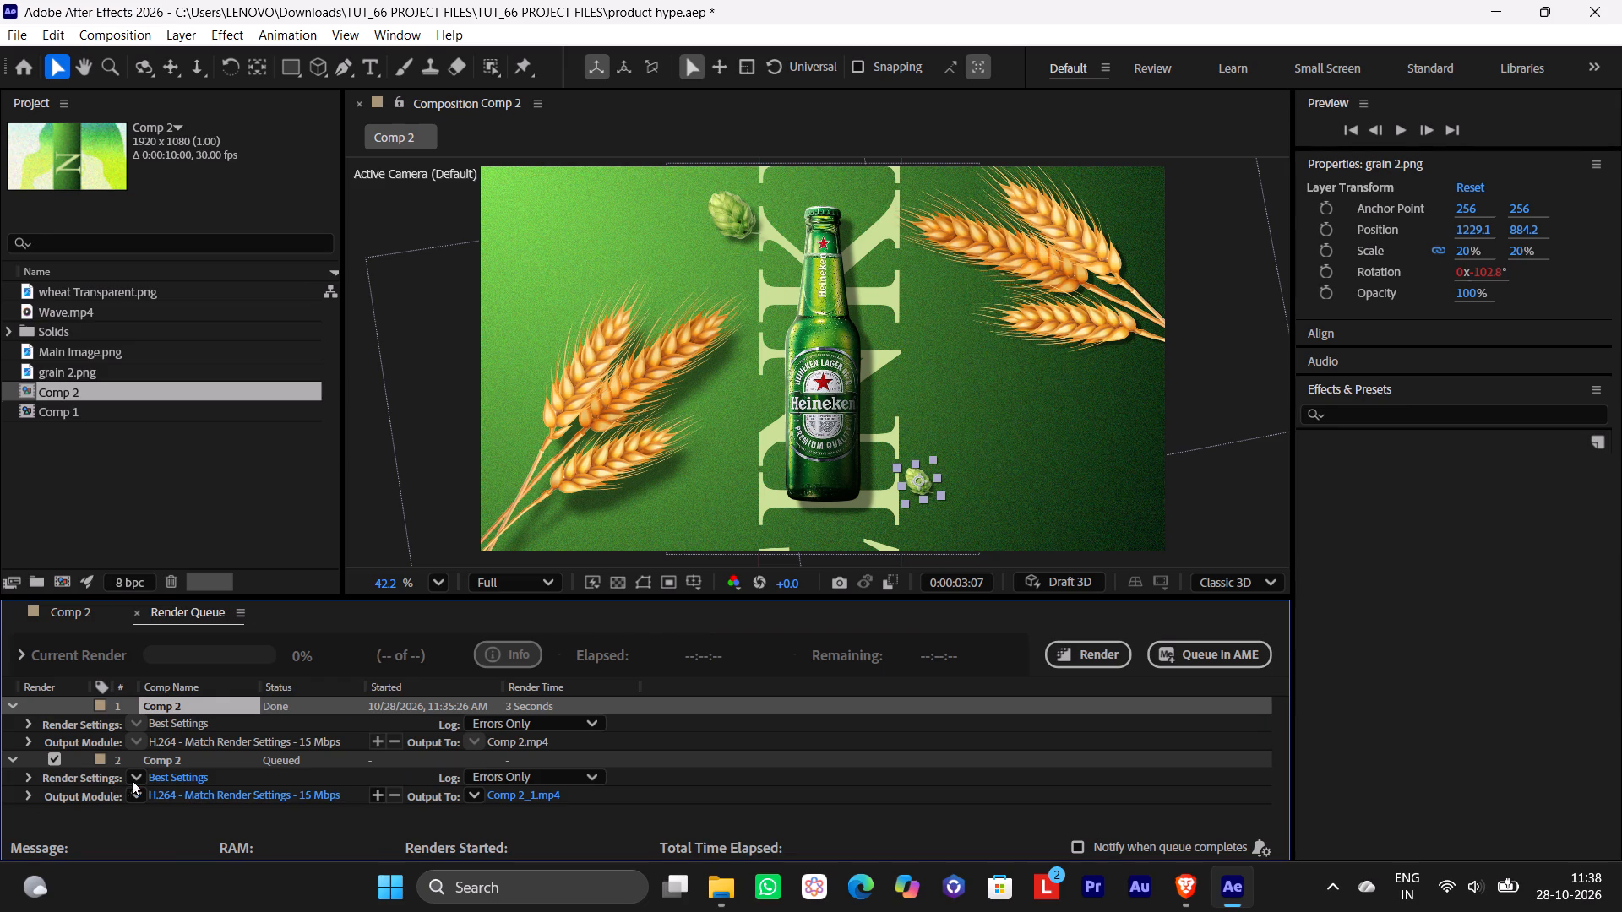
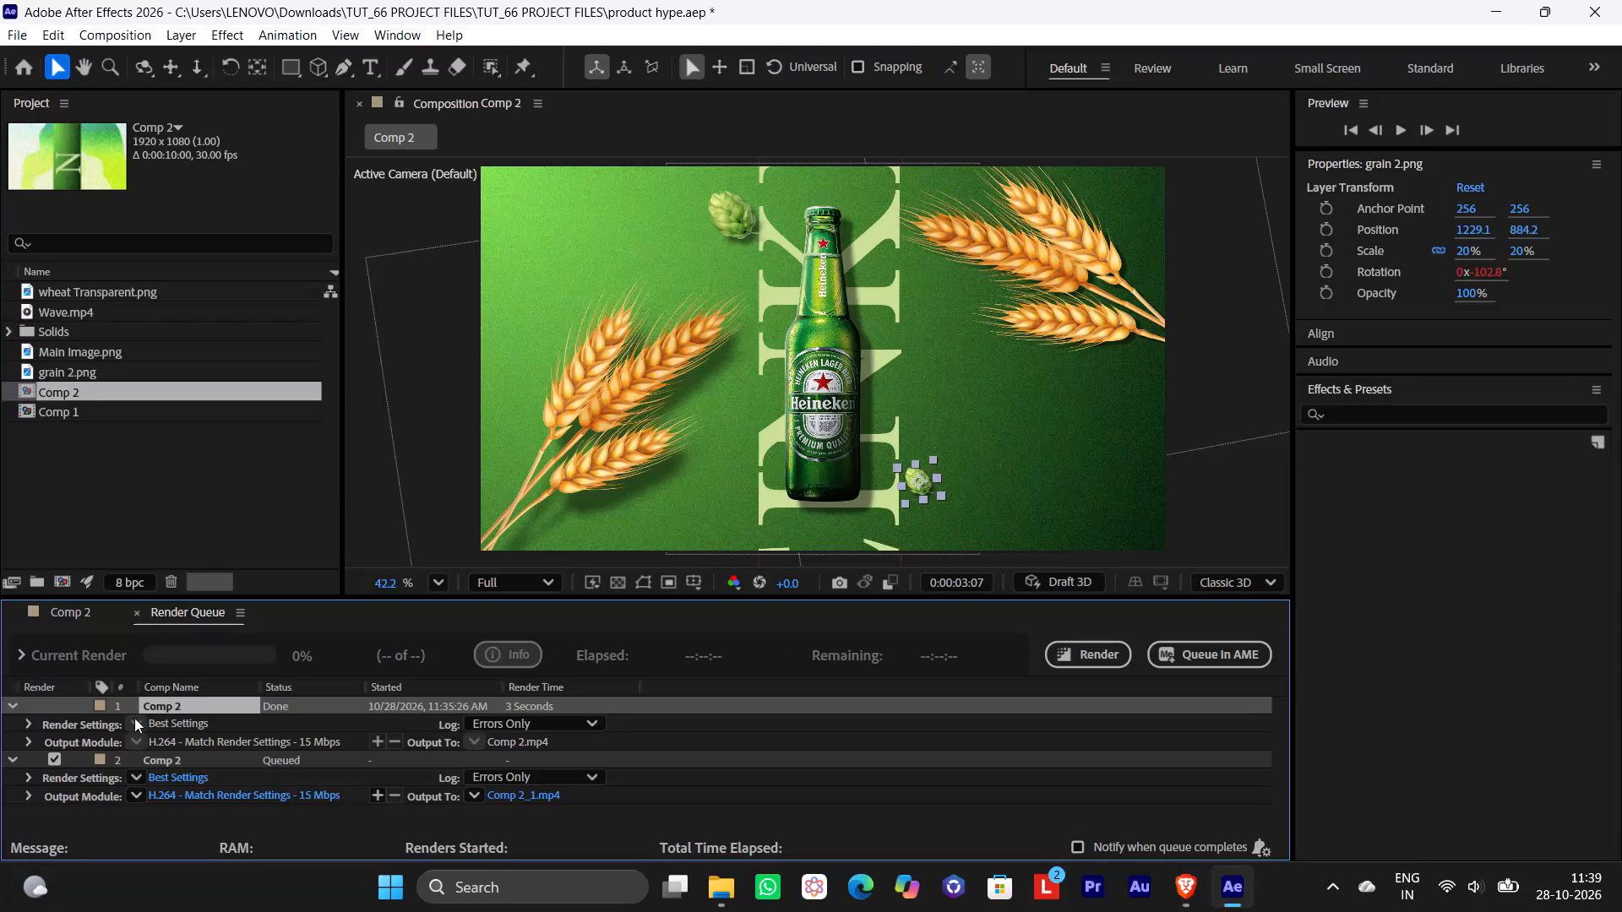
Open Comp 2's timeline from the finished render queue item and briefly view its top grain 2.png layer on its own.
left_click(133, 720)
double_click(172, 706)
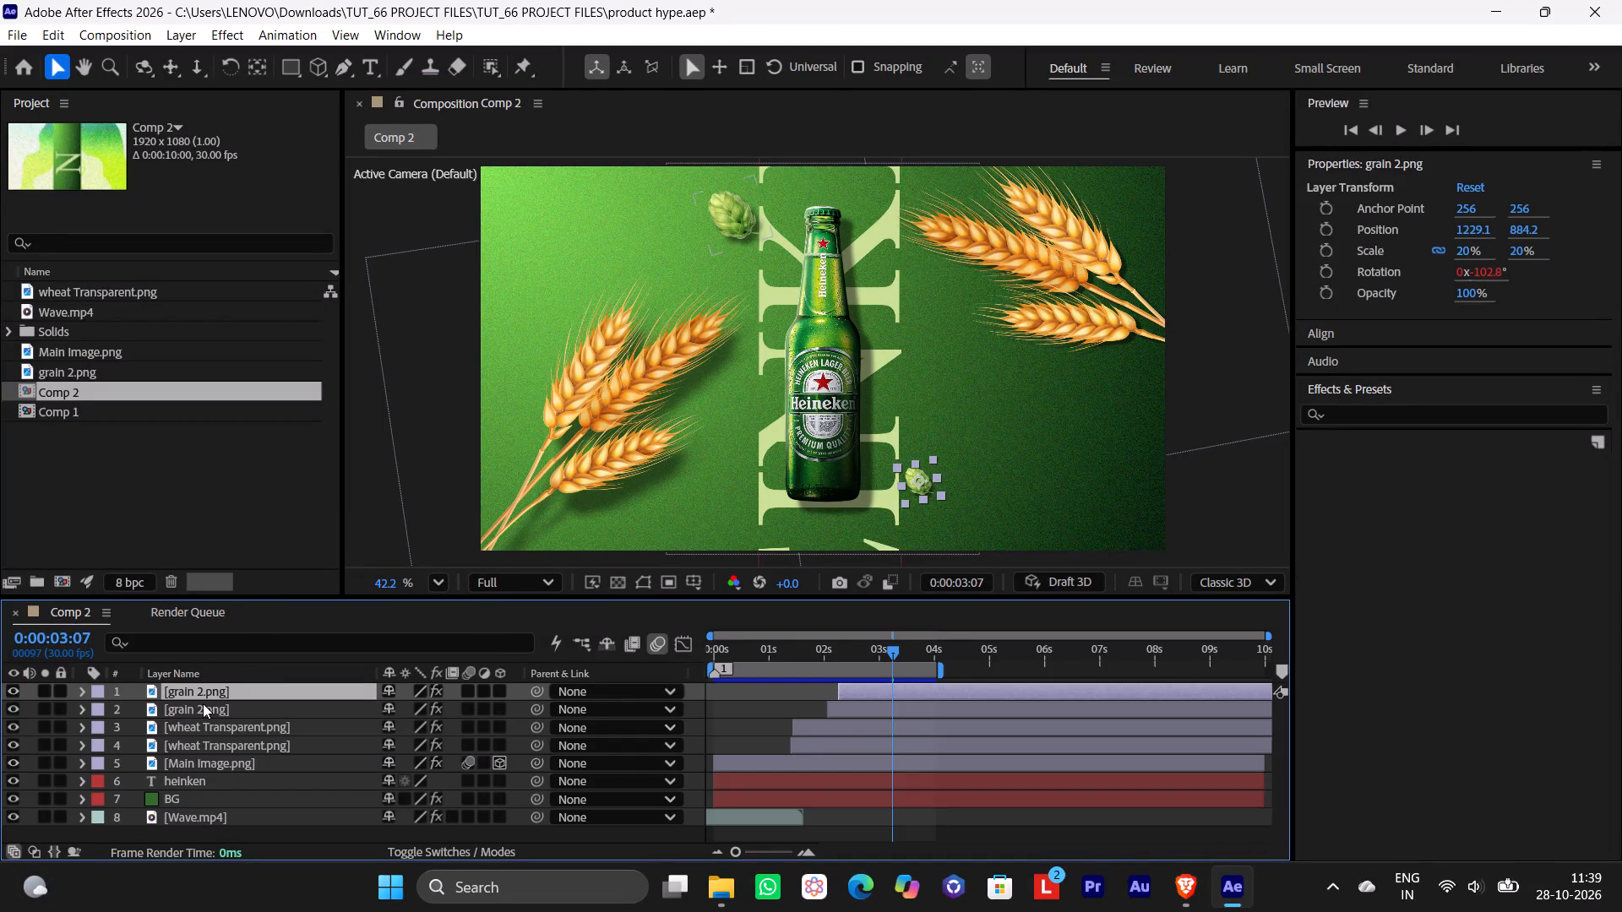
double_click(202, 691)
double_click(202, 691)
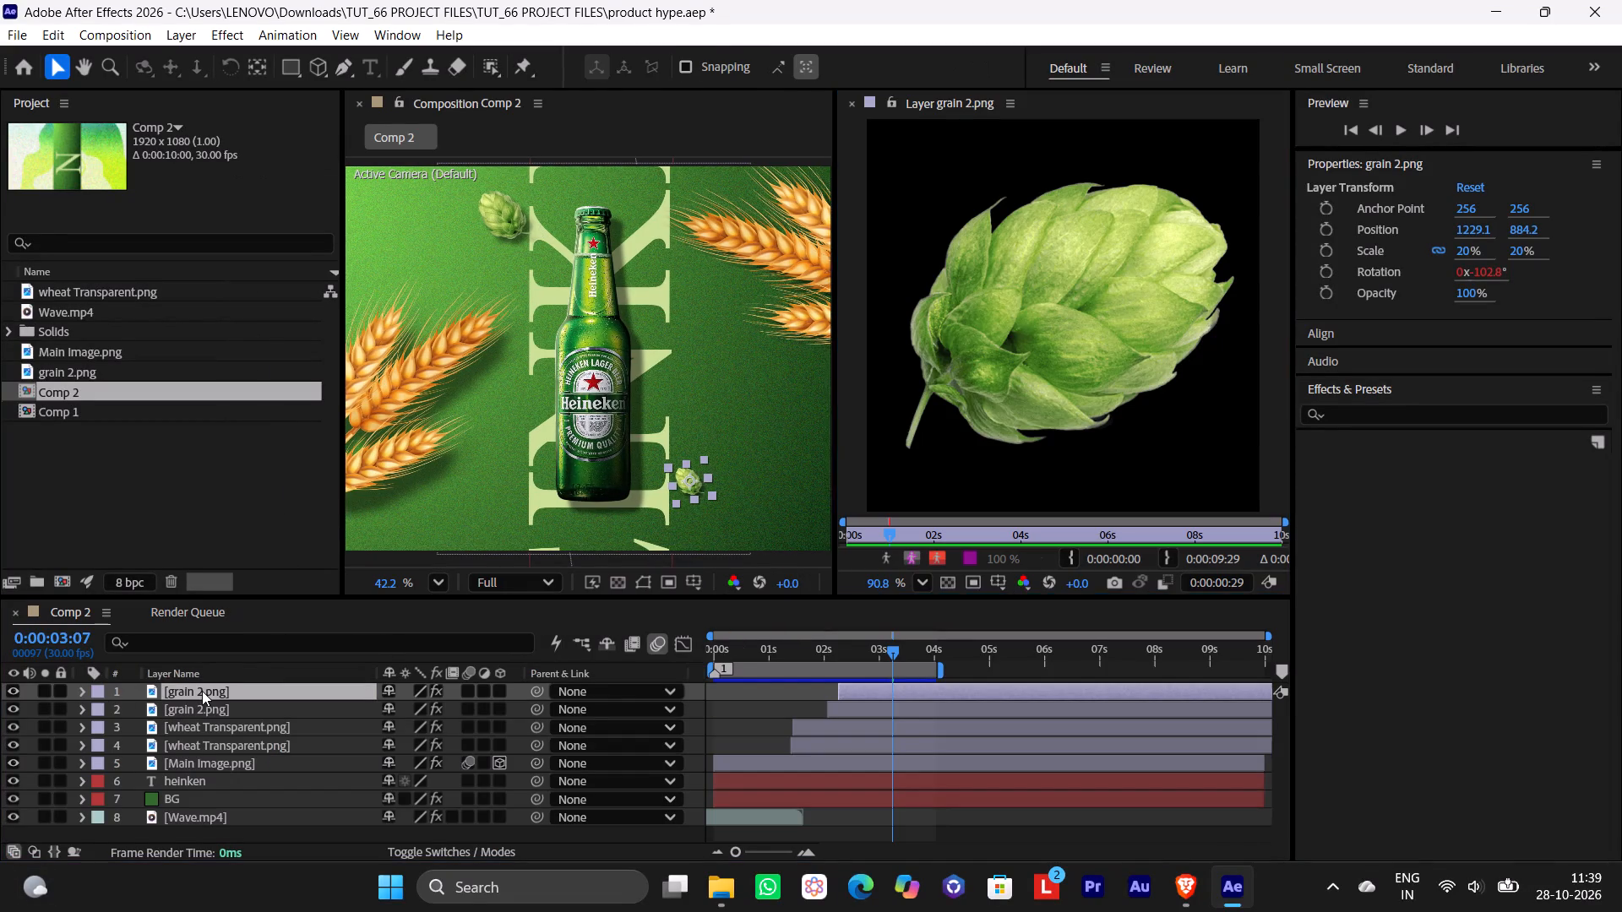
left_click(847, 103)
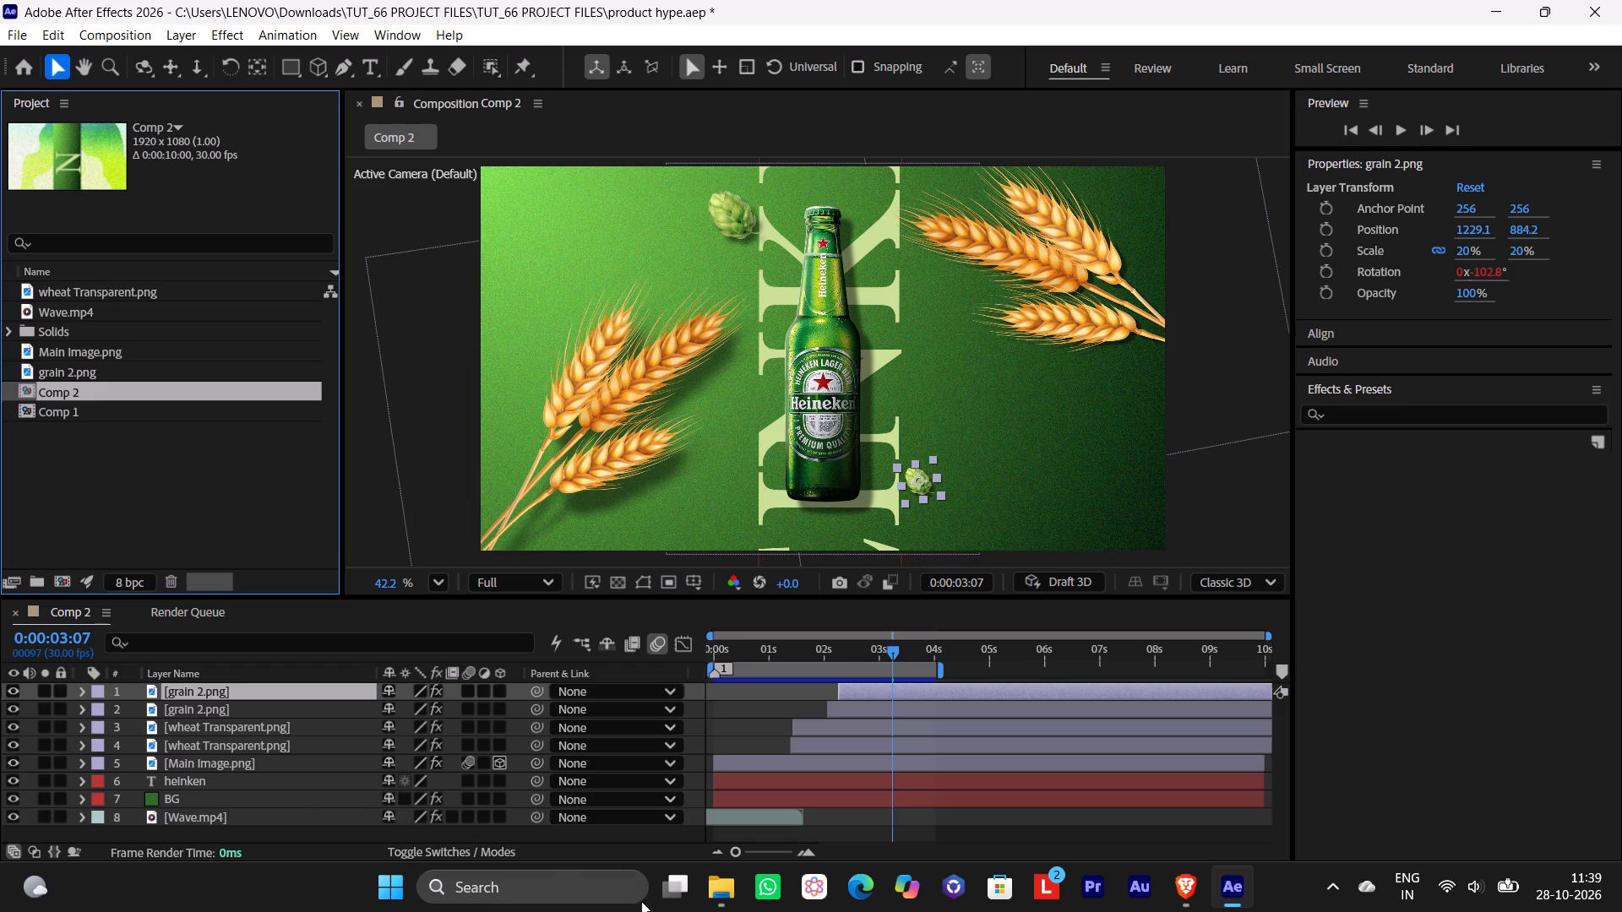
Switch to File Explorer and open Untitled Project from the nested af prijict folder, saving the changes to product hype.aep.
left_click(694, 899)
left_click(689, 891)
left_click(742, 902)
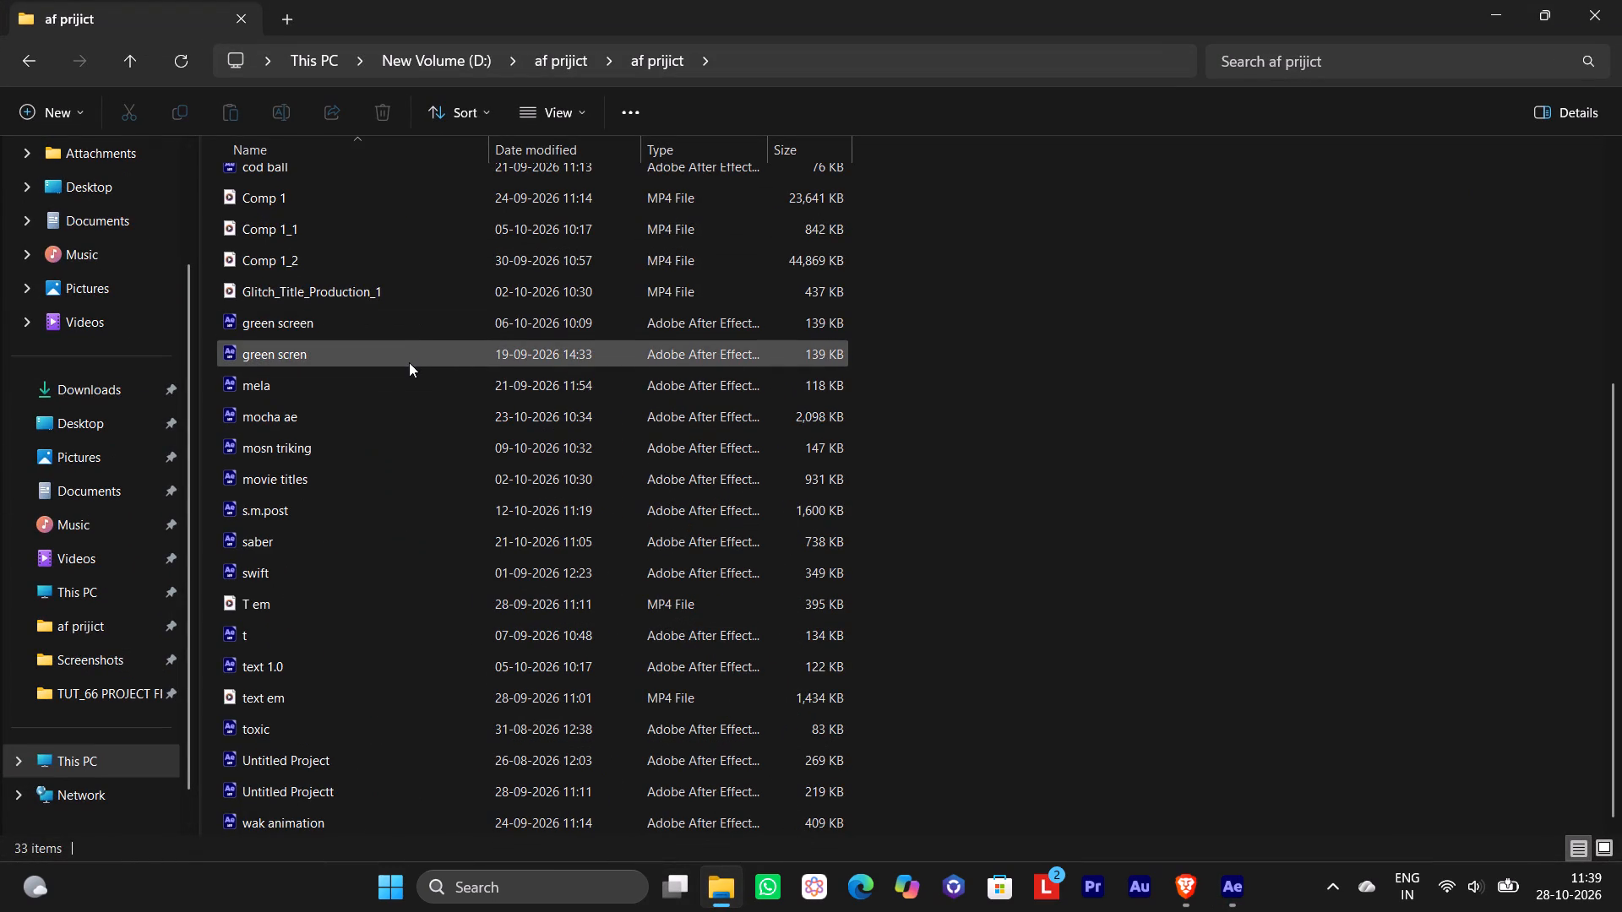
left_click(307, 768)
left_click(307, 768)
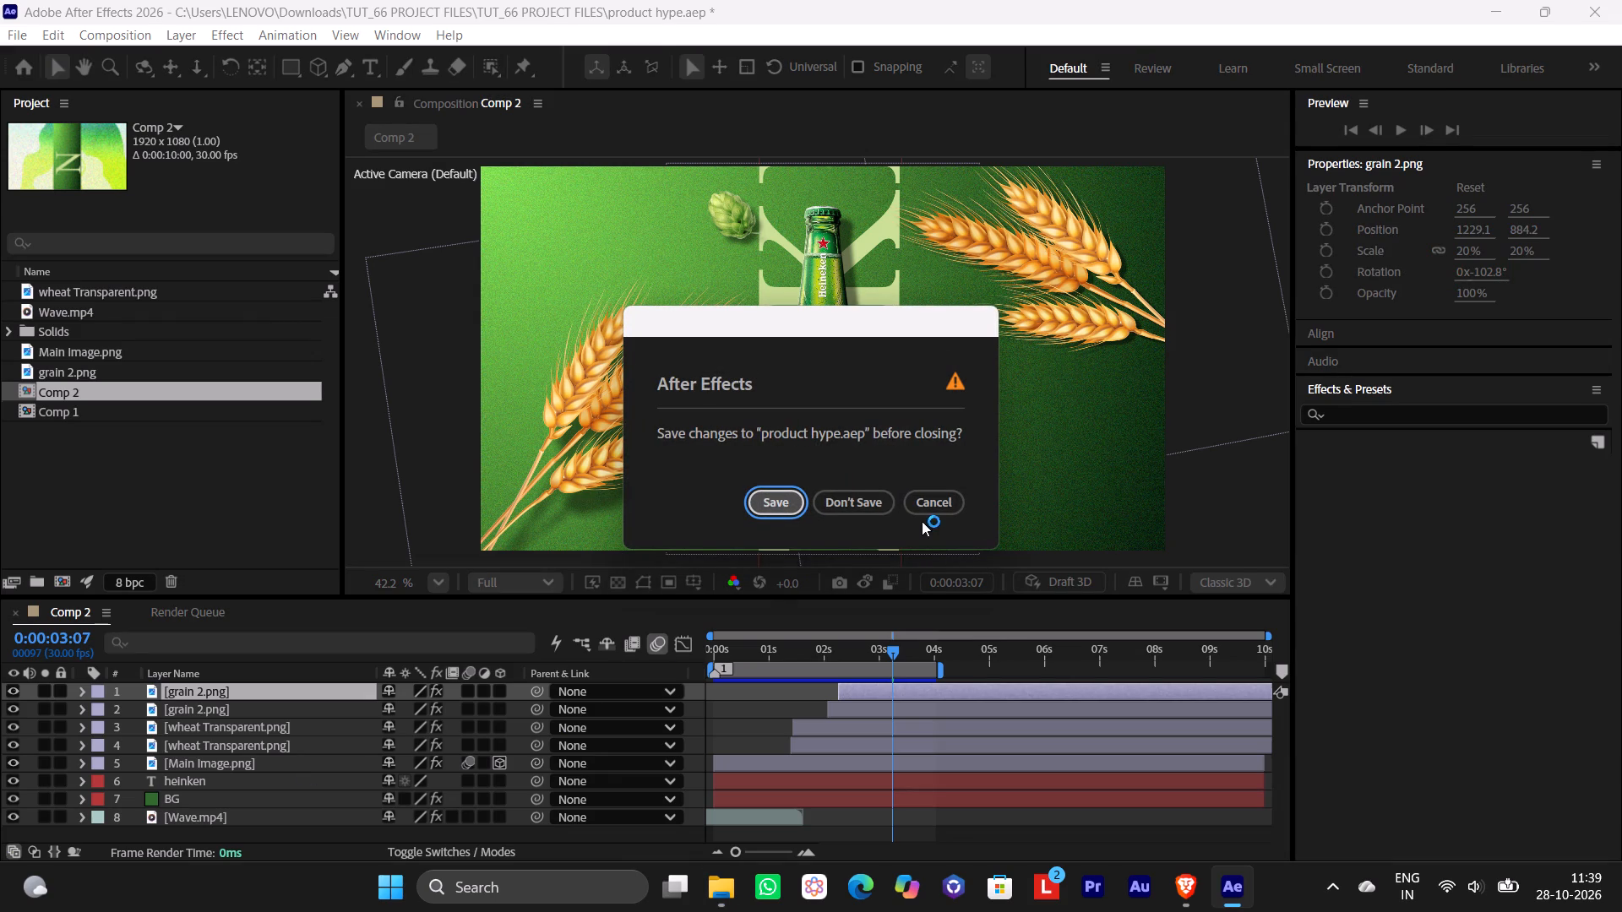
left_click(764, 502)
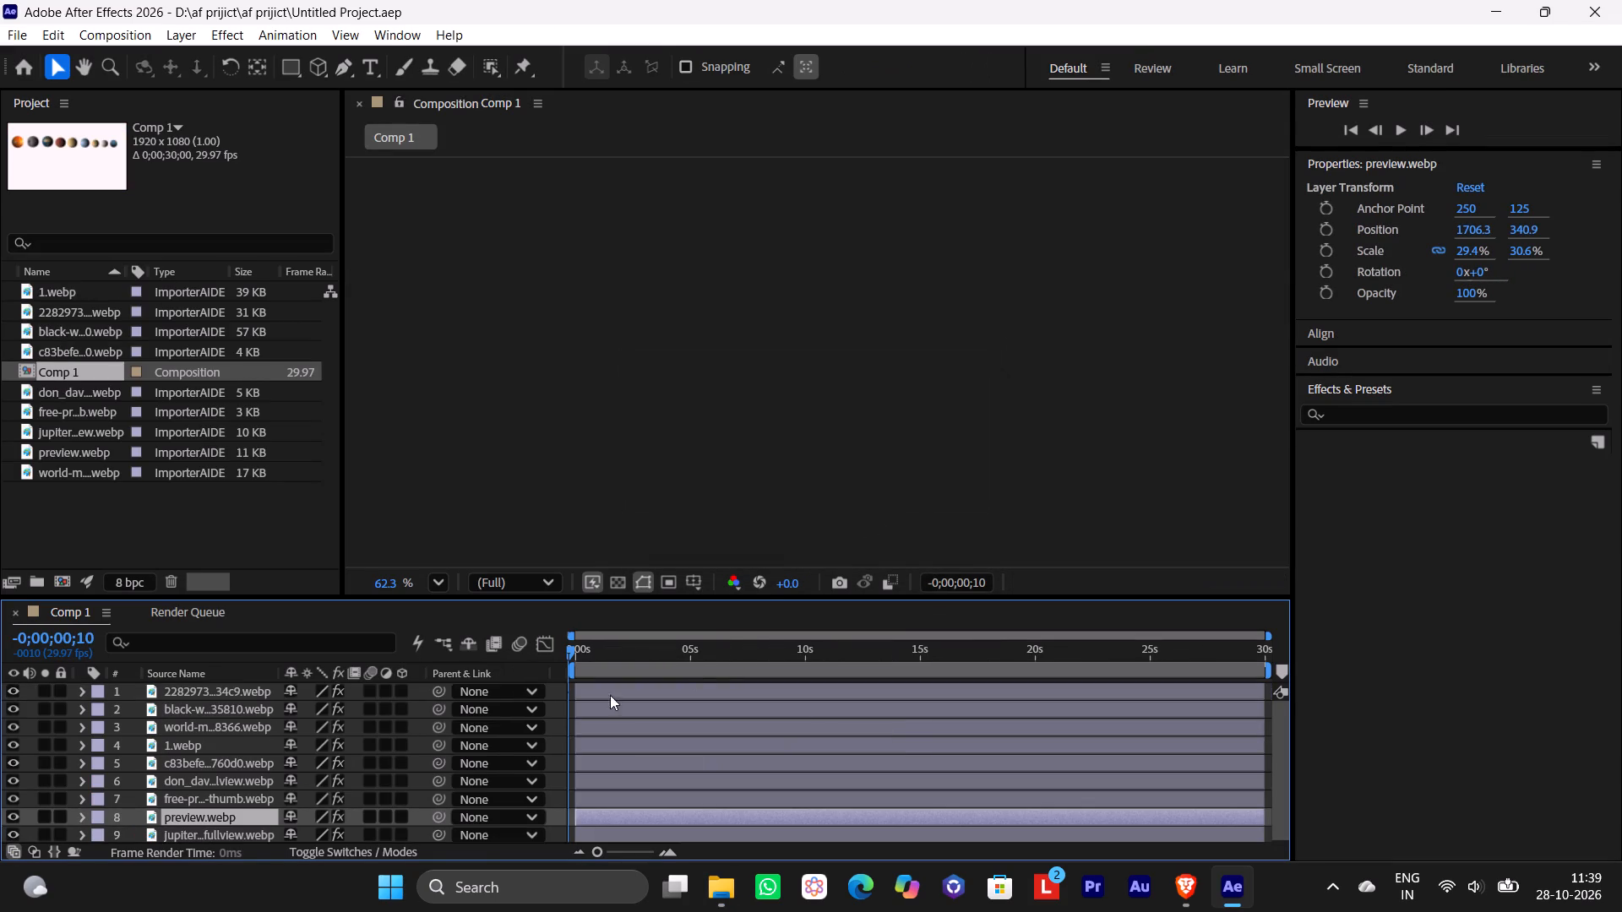
Scrub through the planets composition in Untitled Project and close After Effects.
left_click_drag(576, 656, 612, 664)
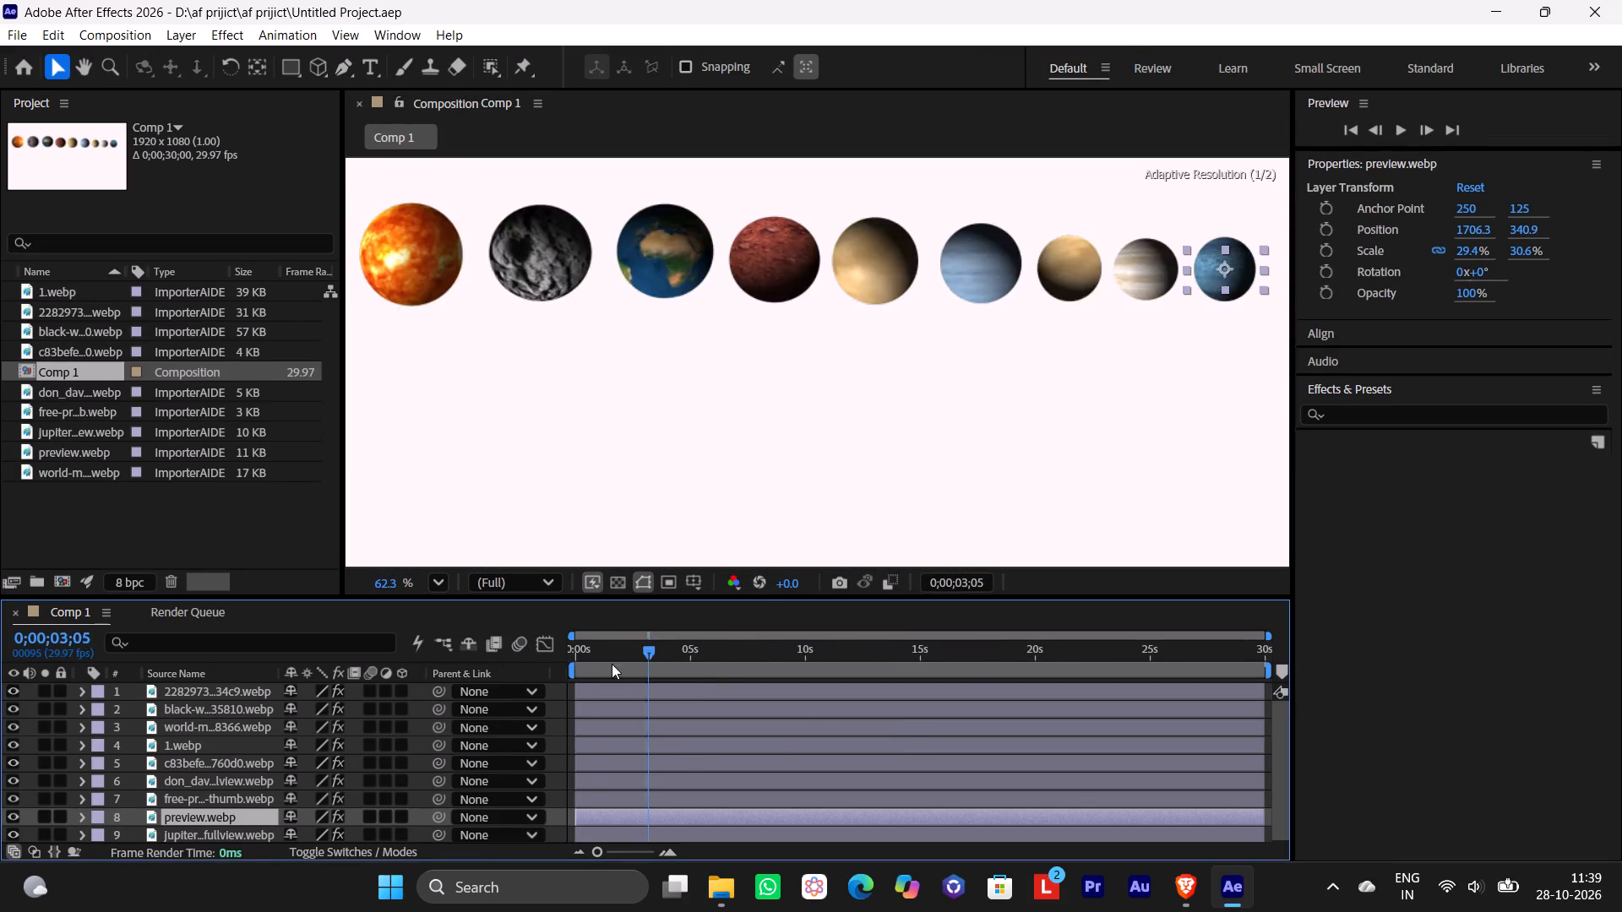
left_click_drag(612, 664, 645, 681)
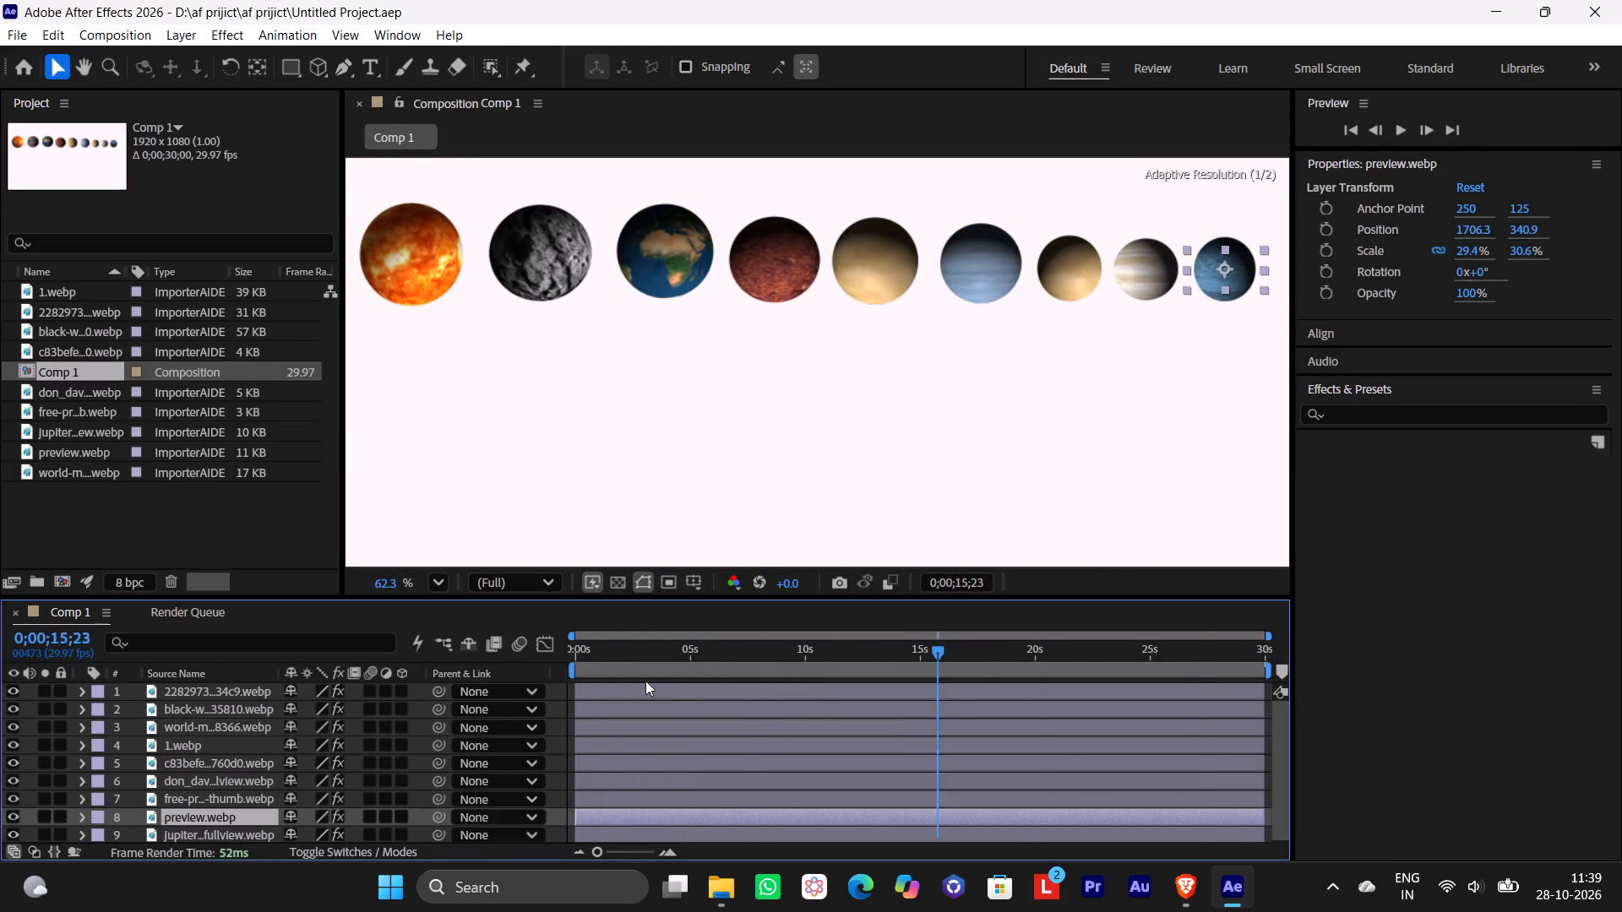
left_click_drag(645, 681, 376, 649)
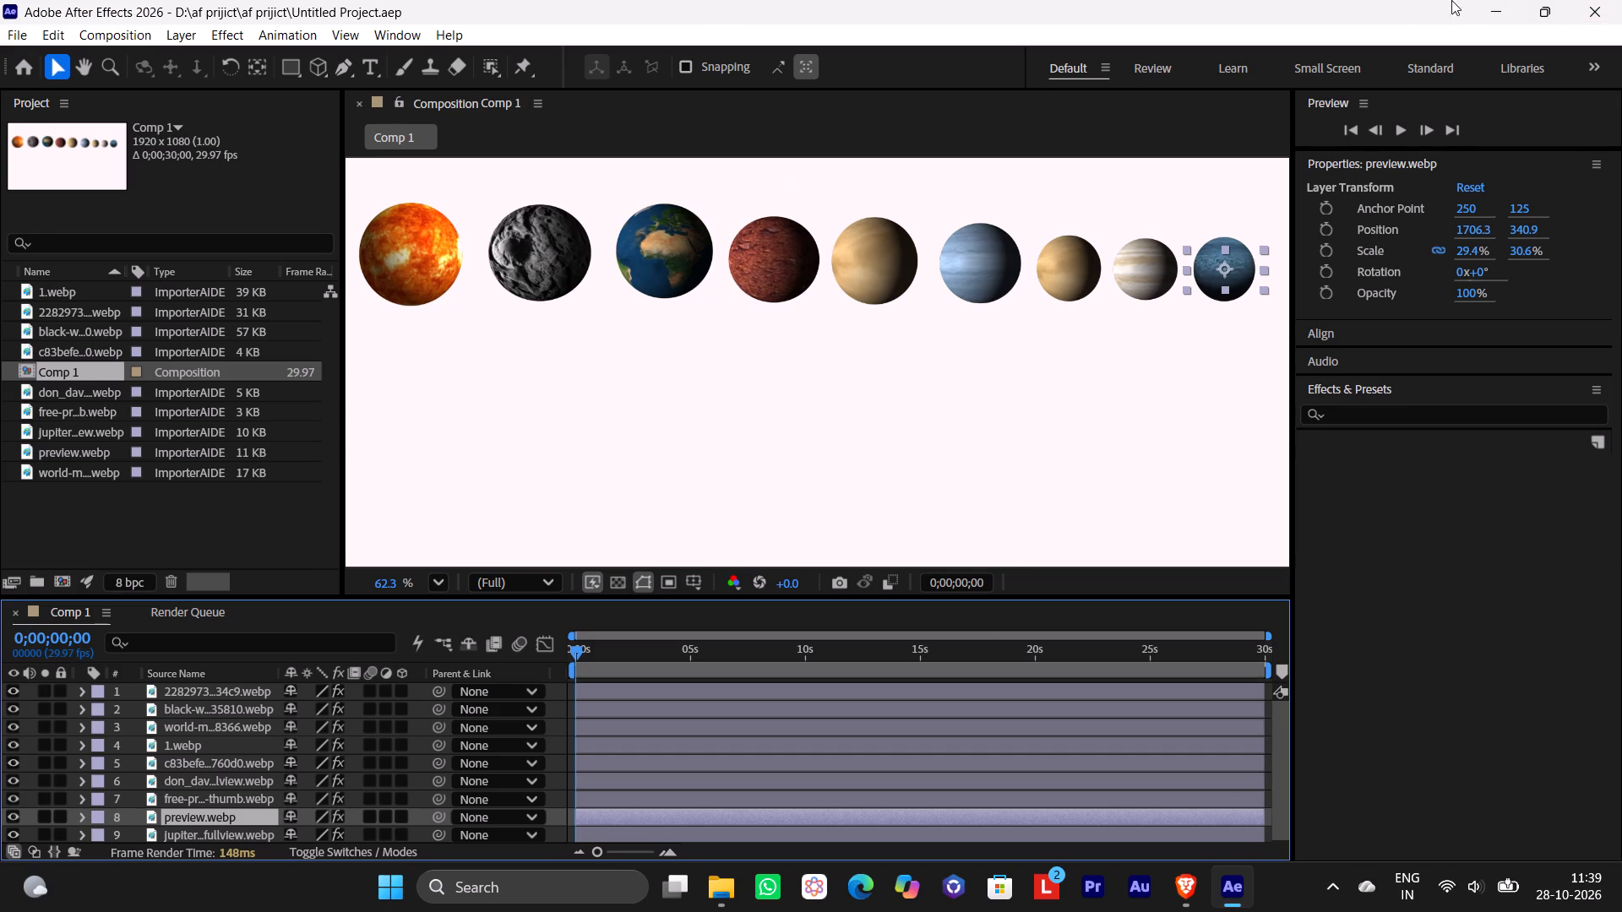
left_click(1621, 0)
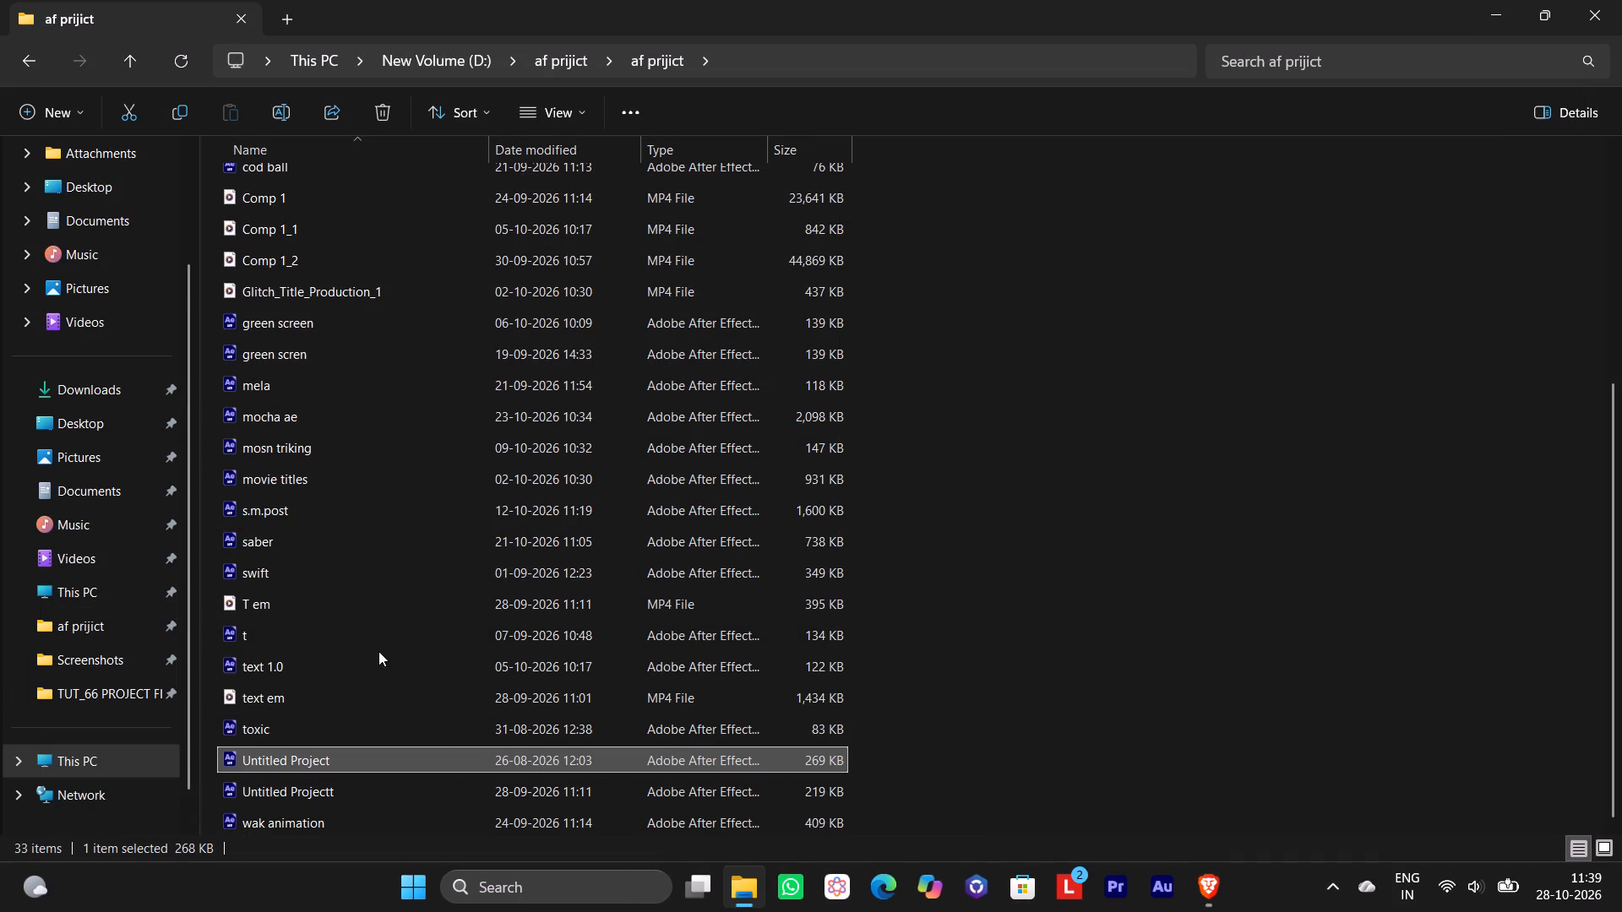
Look through the nested af prijict folder and briefly play the Comp 1_2 video.
scroll(359, 644, "up", 2)
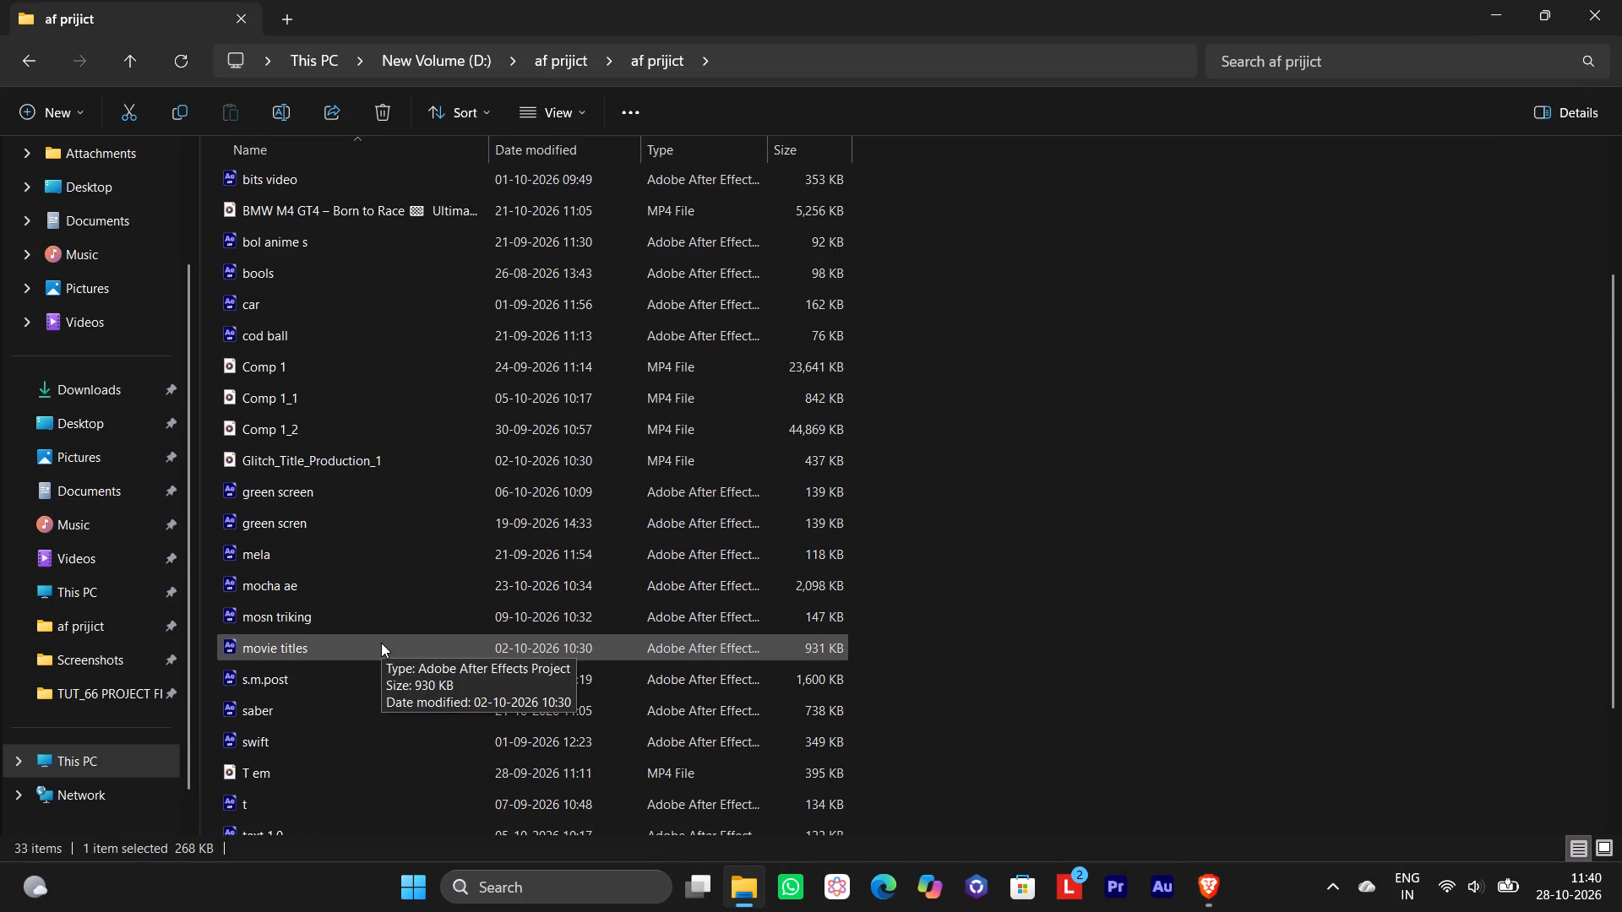
scroll(150, 551, "up", 1)
scroll(493, 605, "up", 2)
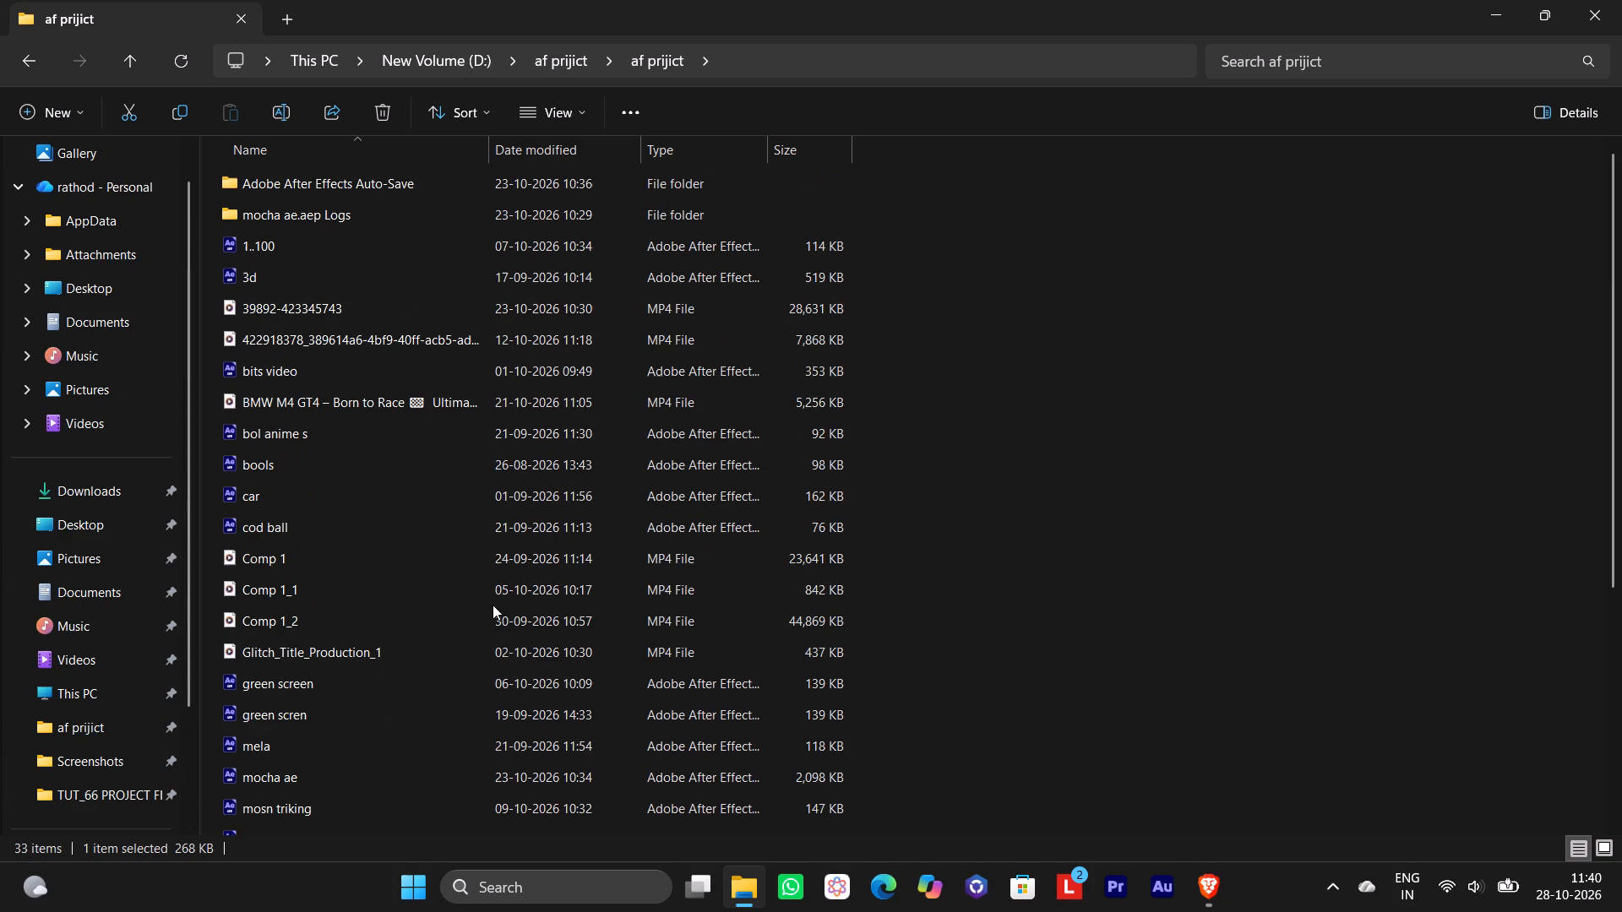
scroll(493, 605, "up", 3)
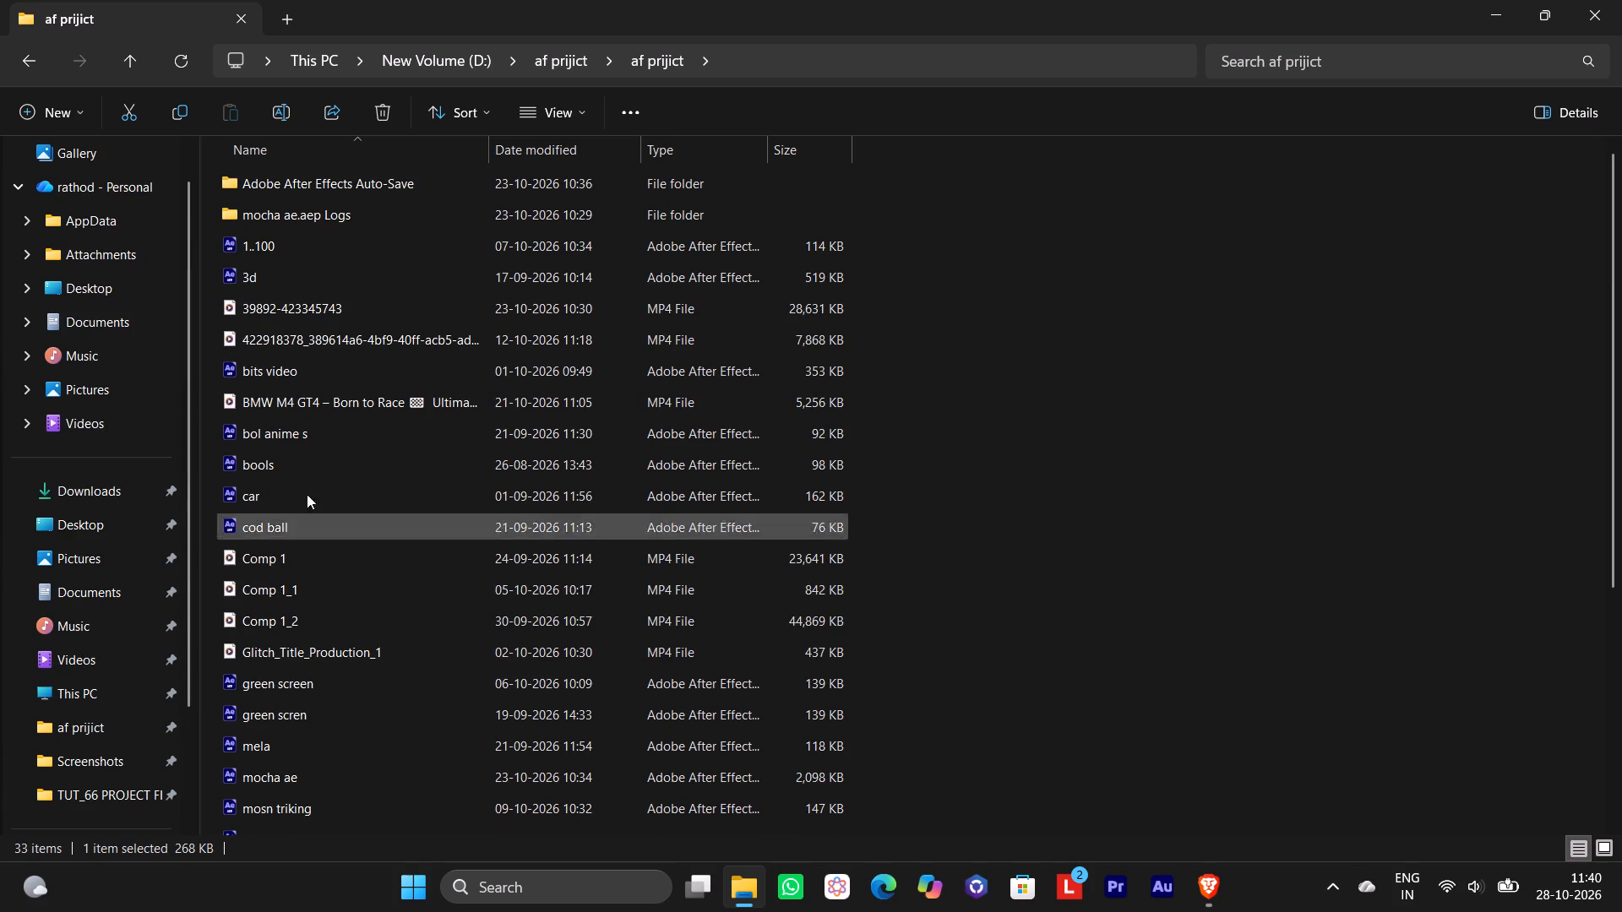
double_click(276, 623)
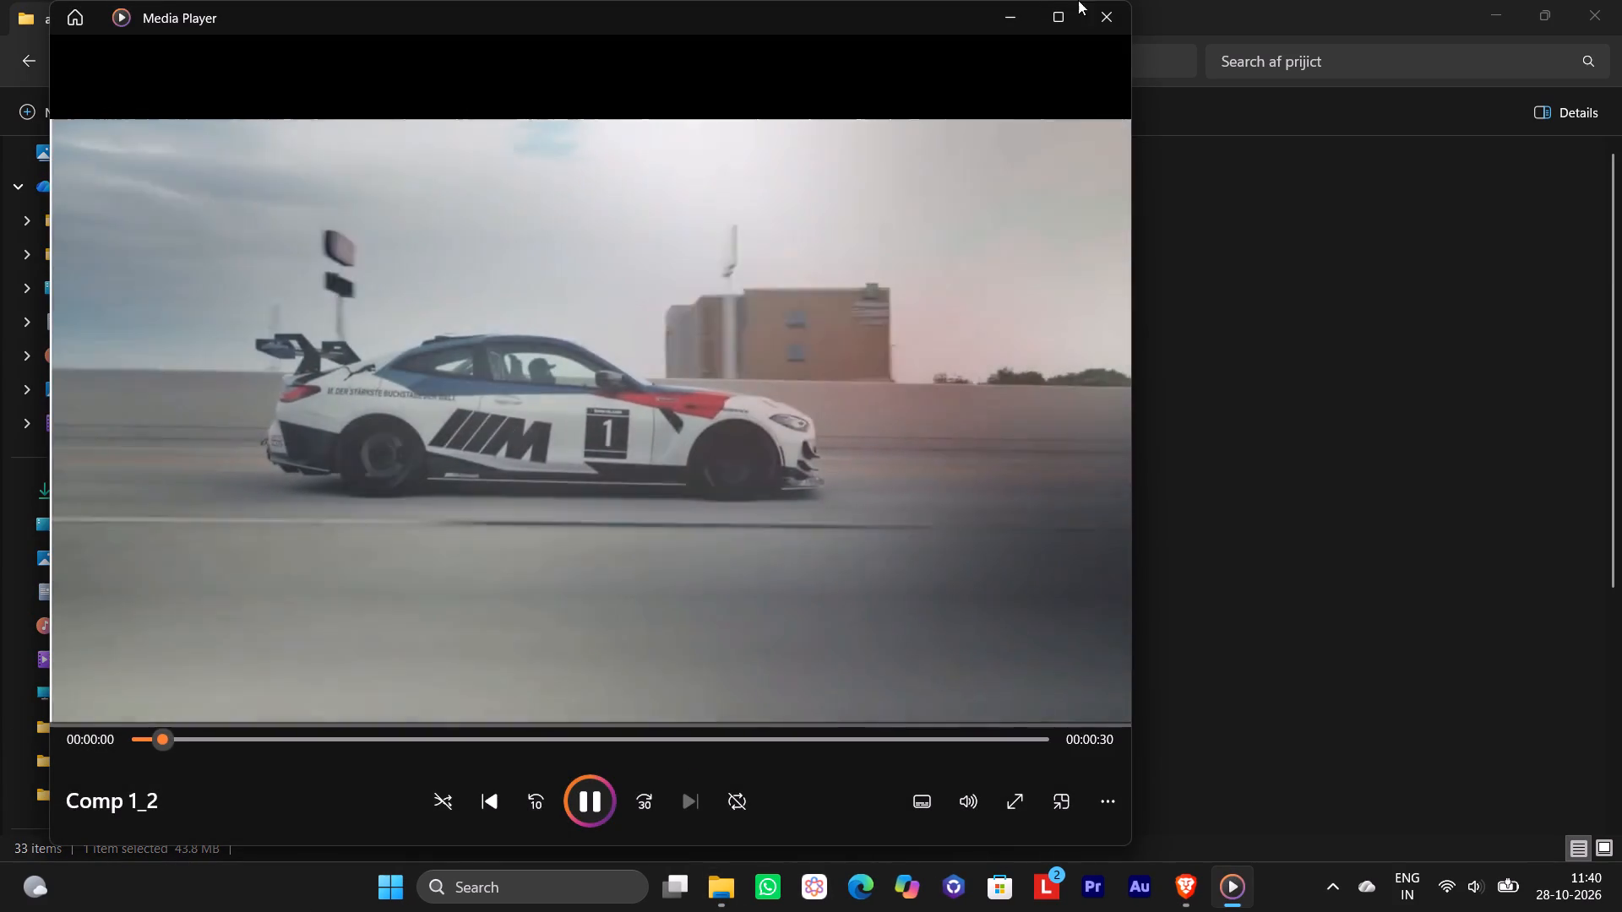
left_click(1092, 16)
Go up to the parent af prijict folder and play the rendered Comp 2 video.
scroll(402, 582, "up", 2)
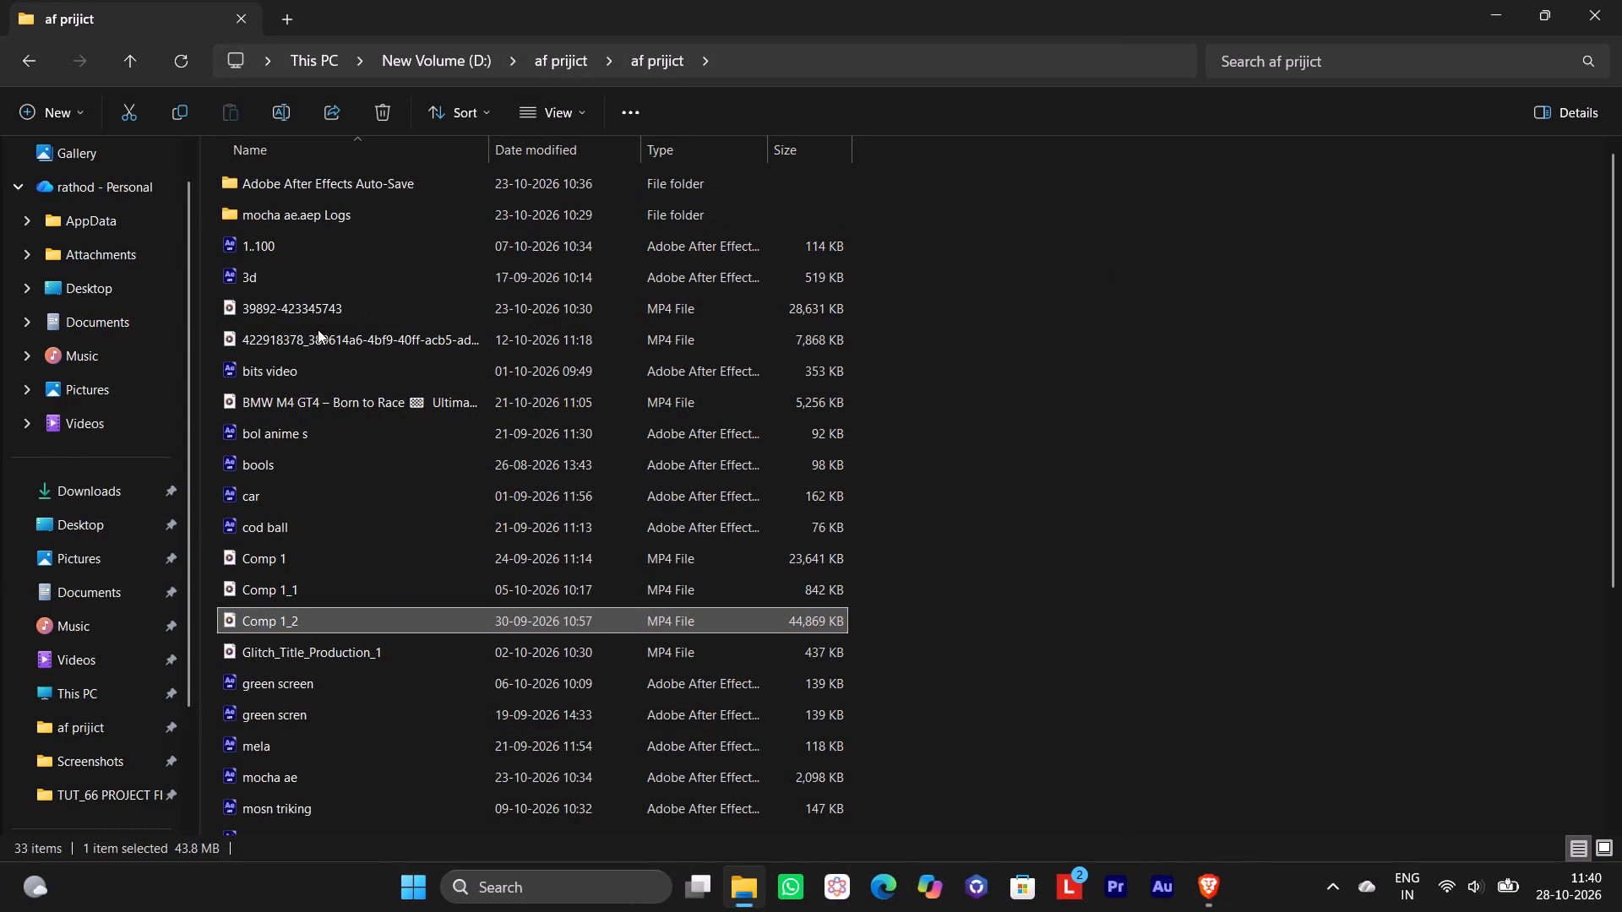
left_click(115, 58)
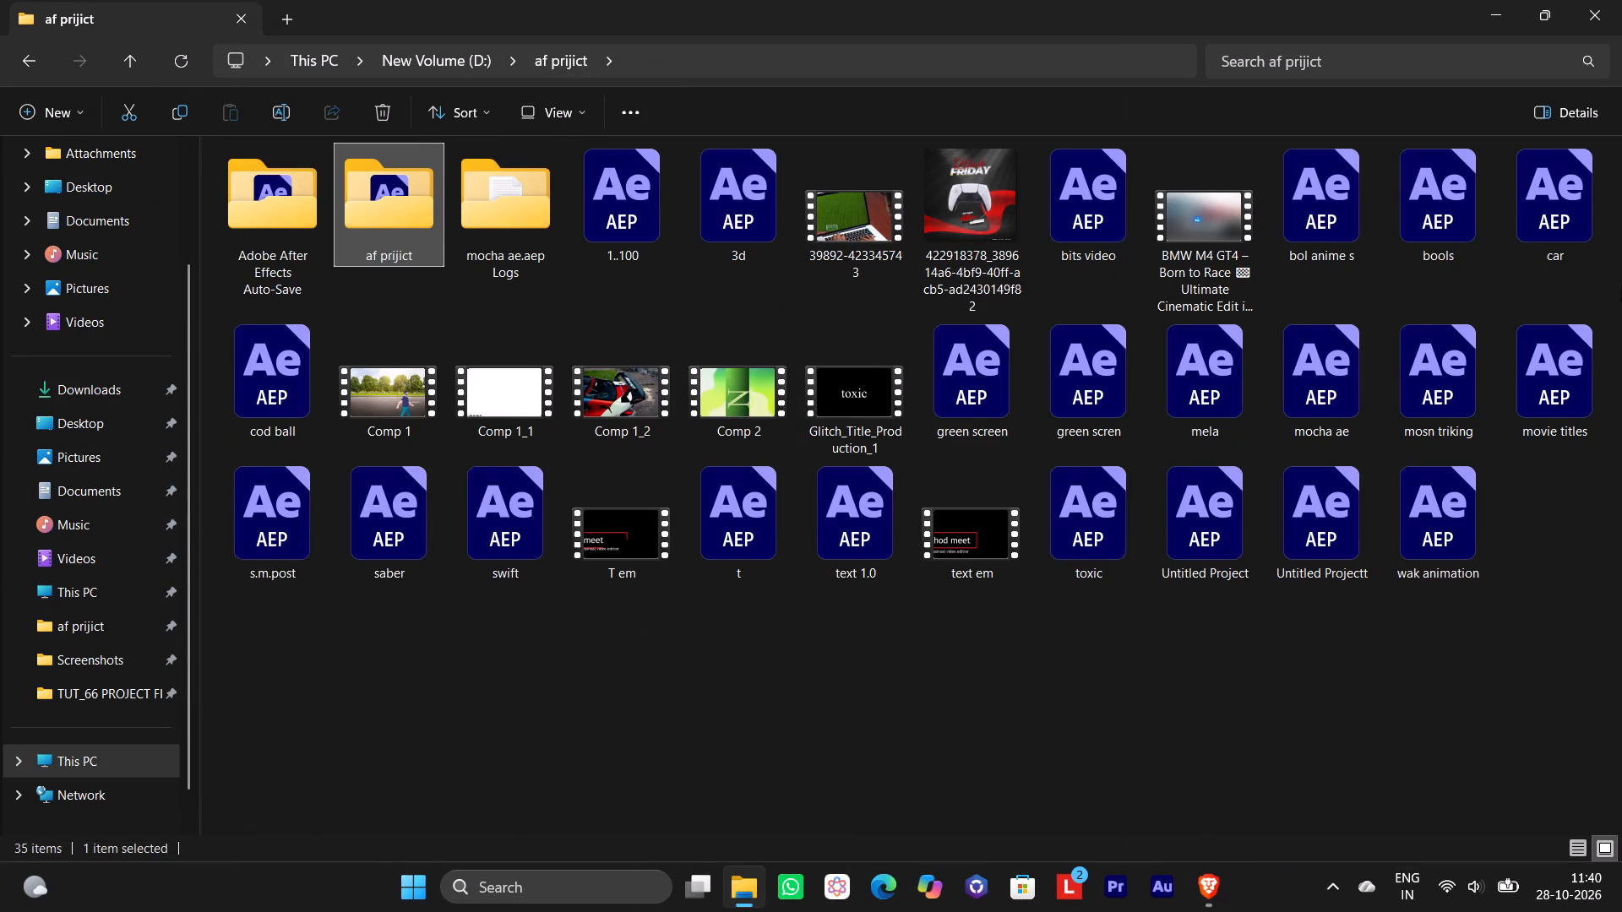
left_click_drag(1243, 574, 1239, 612)
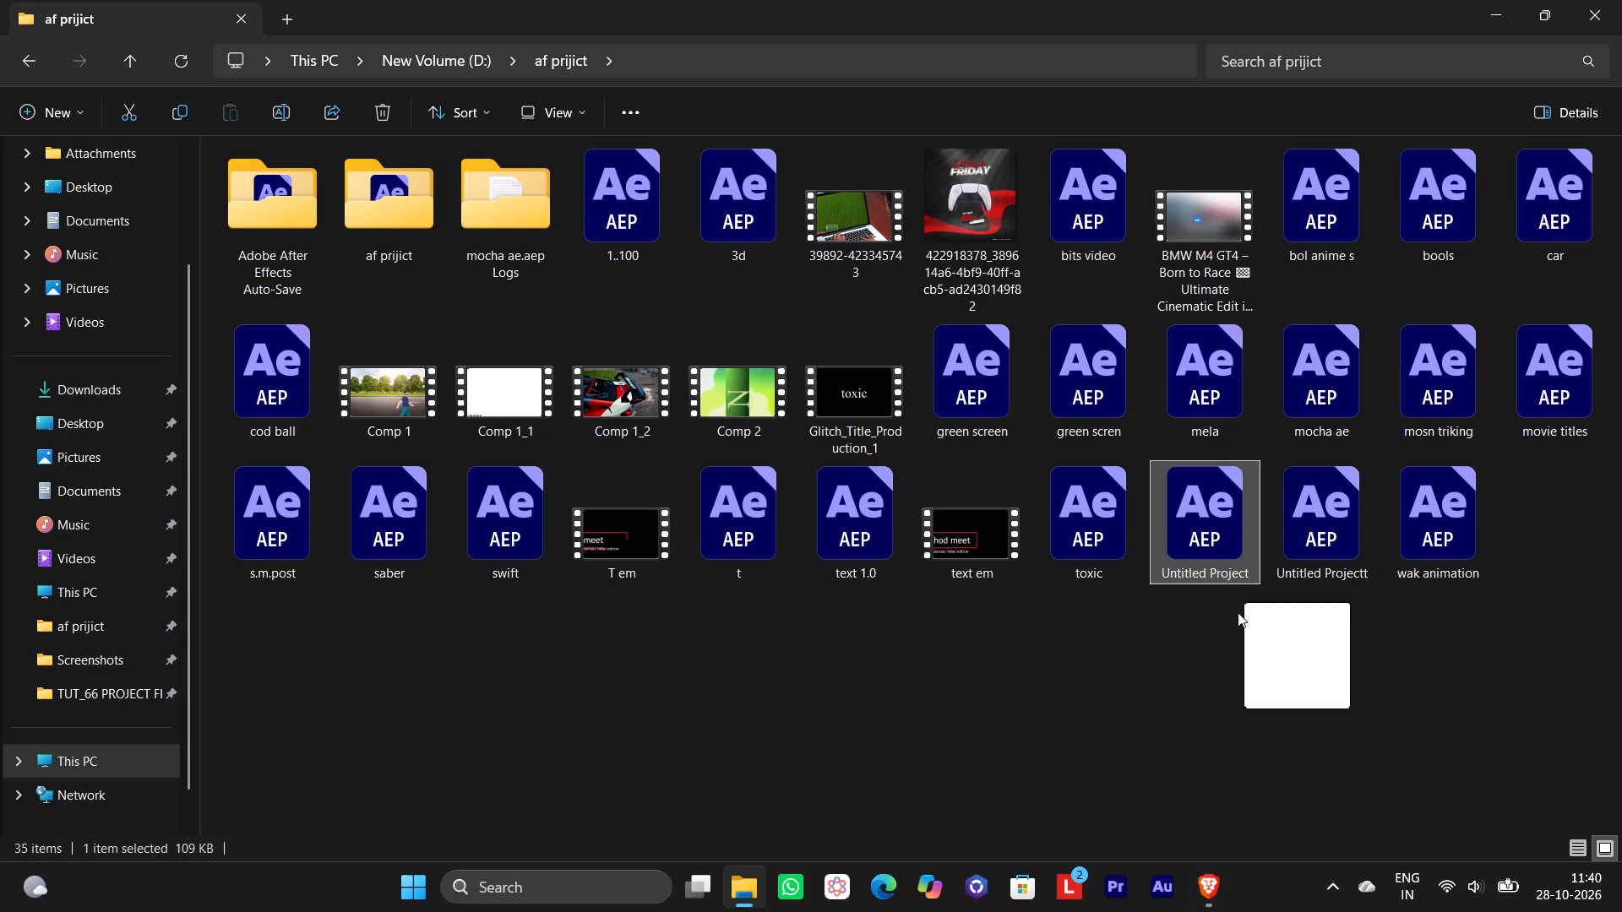
left_click(615, 610)
left_click(612, 616)
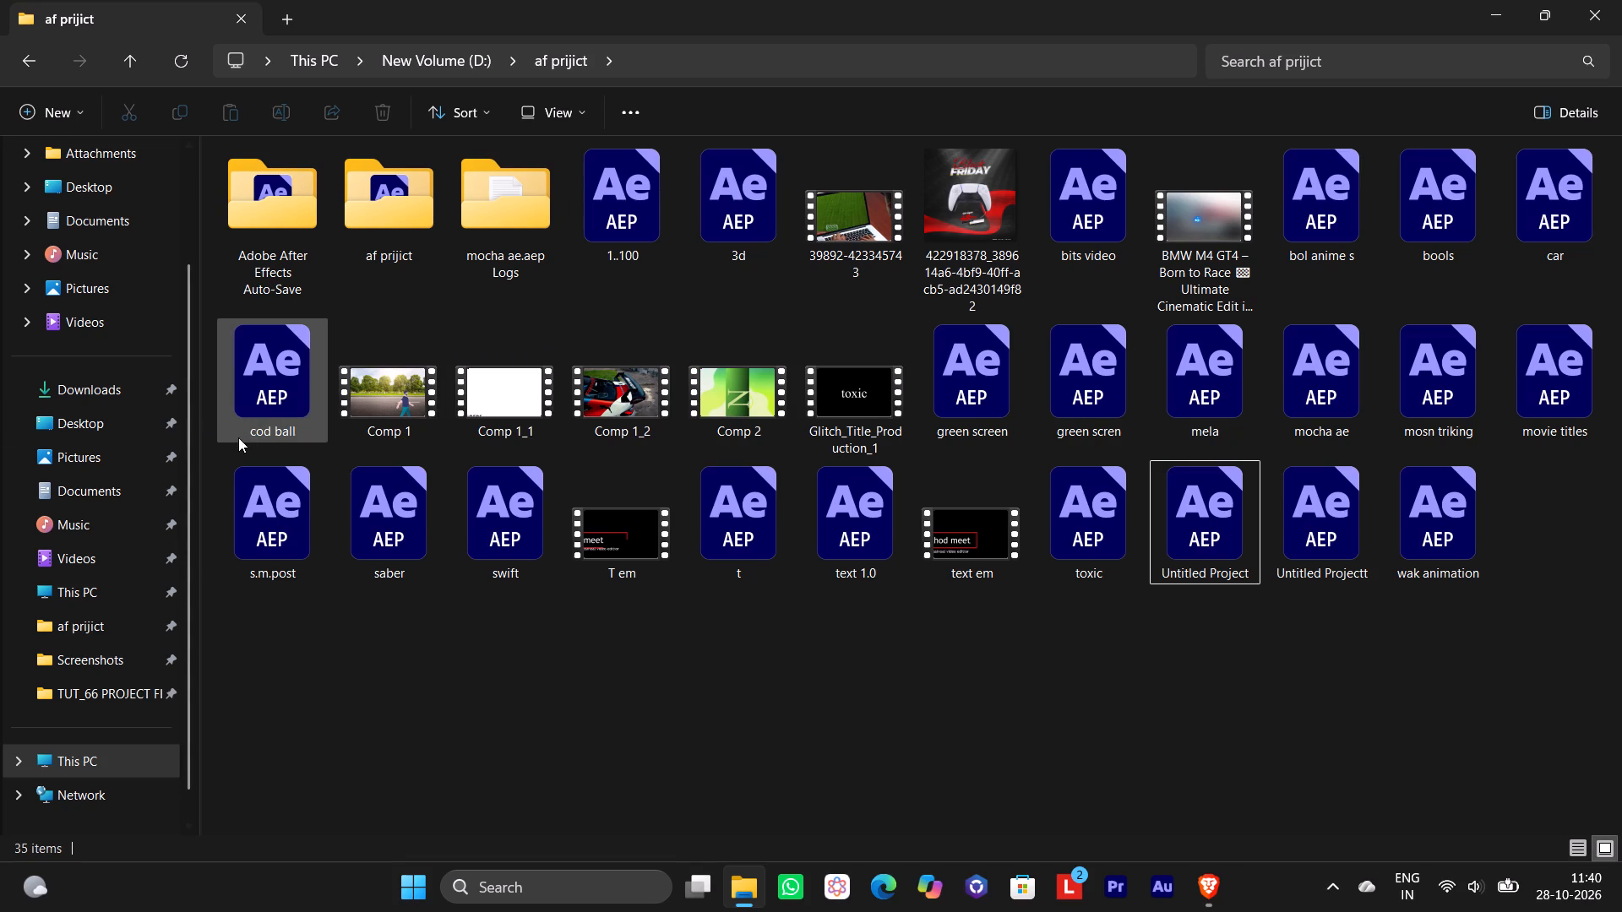
double_click(739, 371)
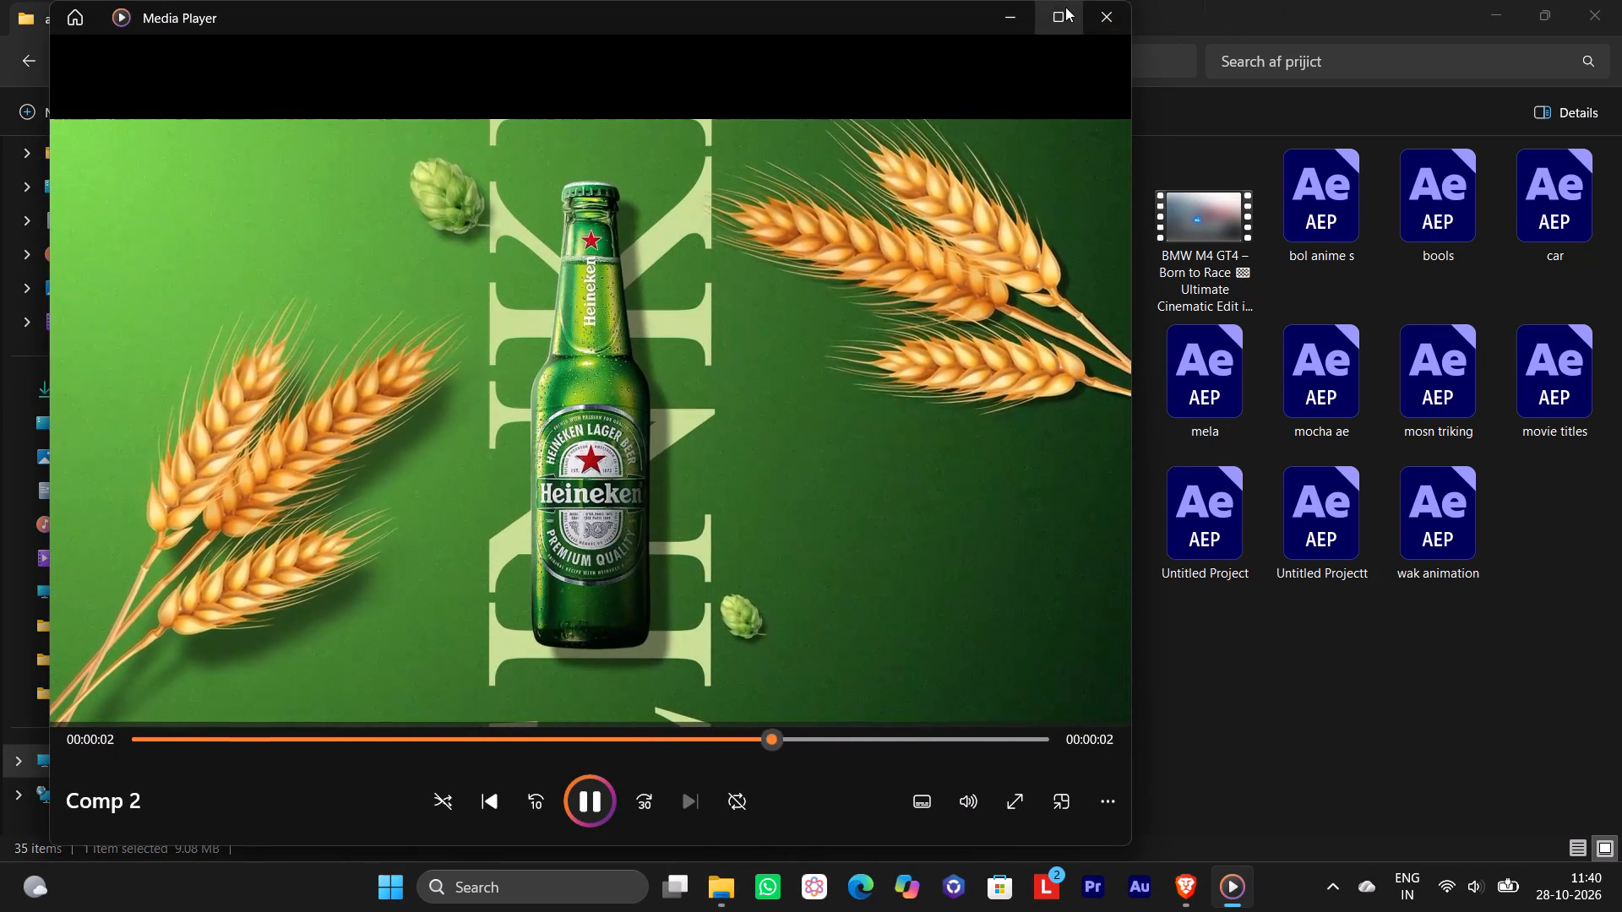
left_click(1090, 9)
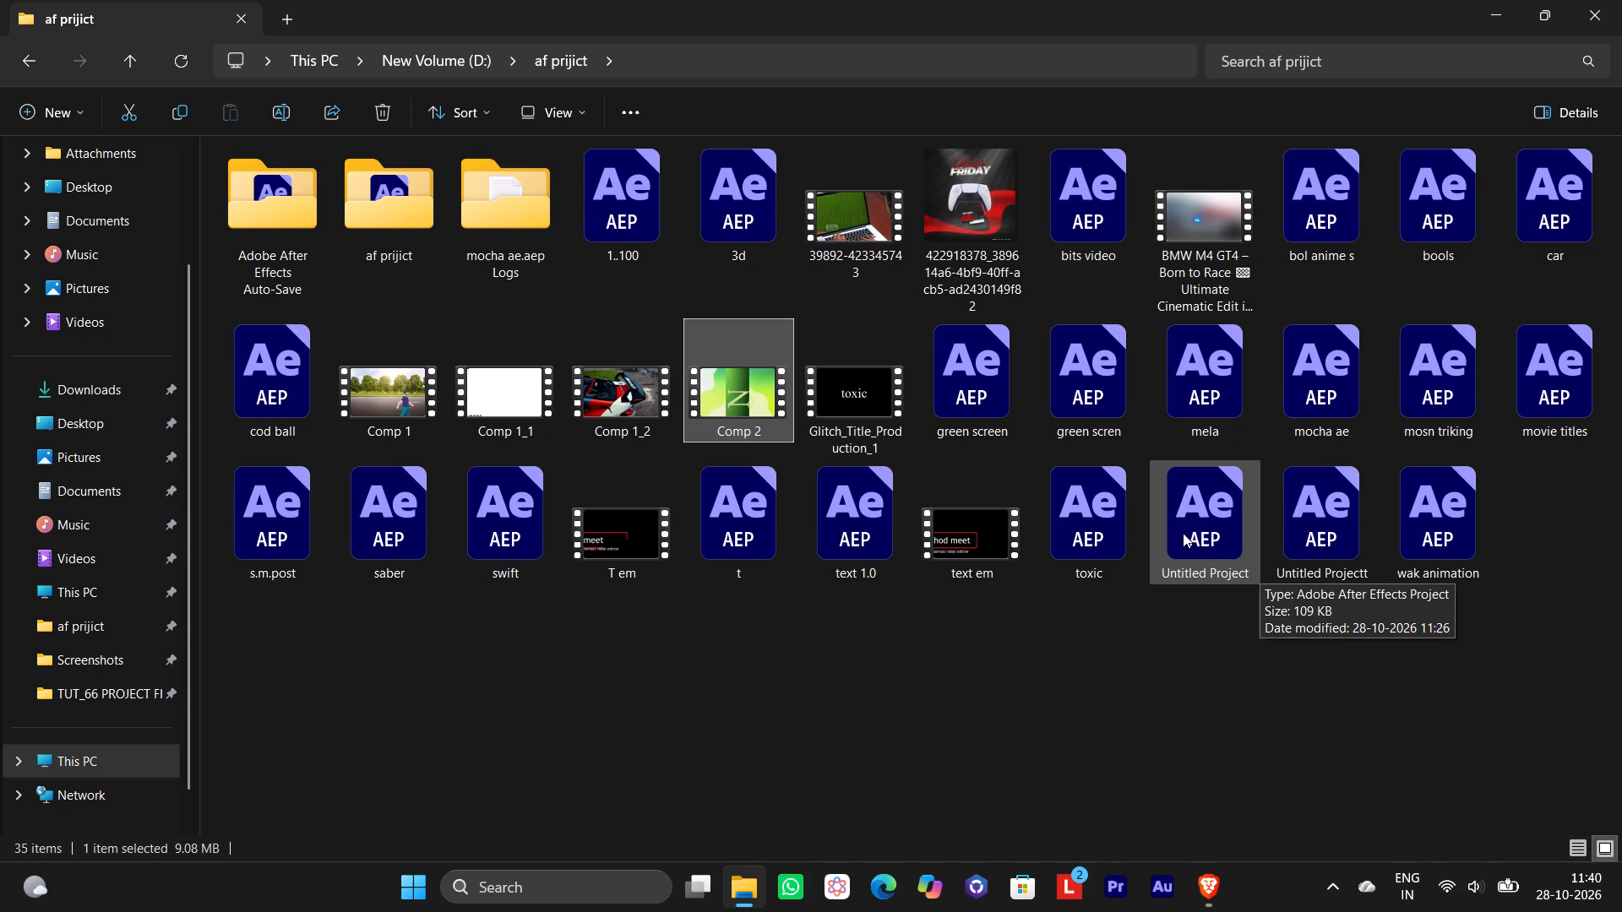
Open the mosn triking project, scrub back through its timeline, and close After Effects.
double_click(1457, 416)
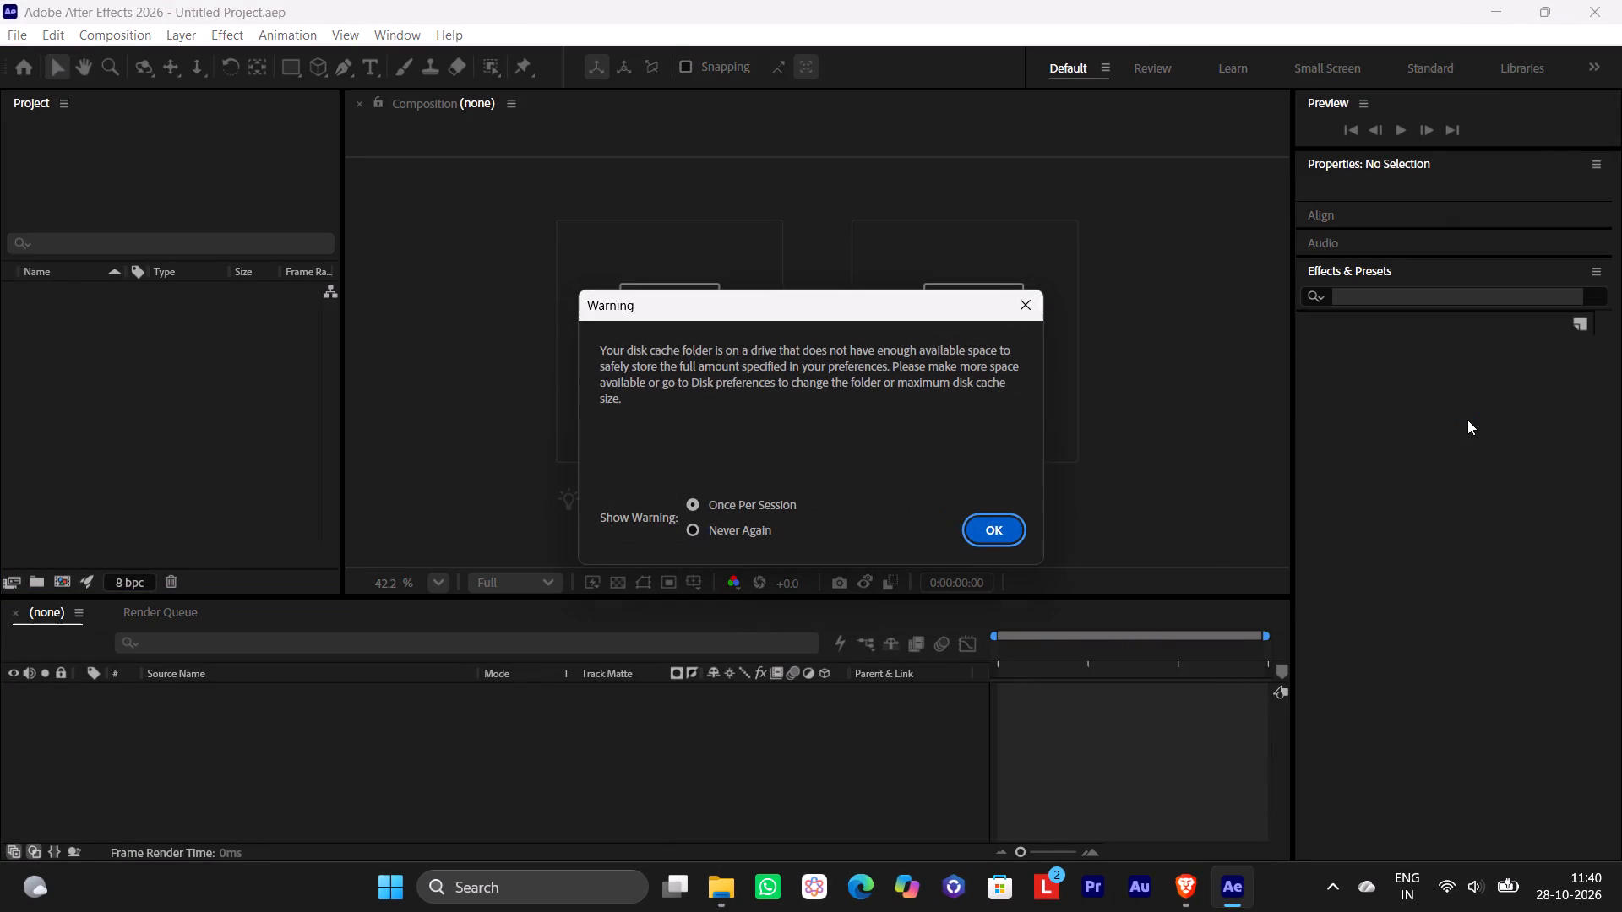
left_click(971, 518)
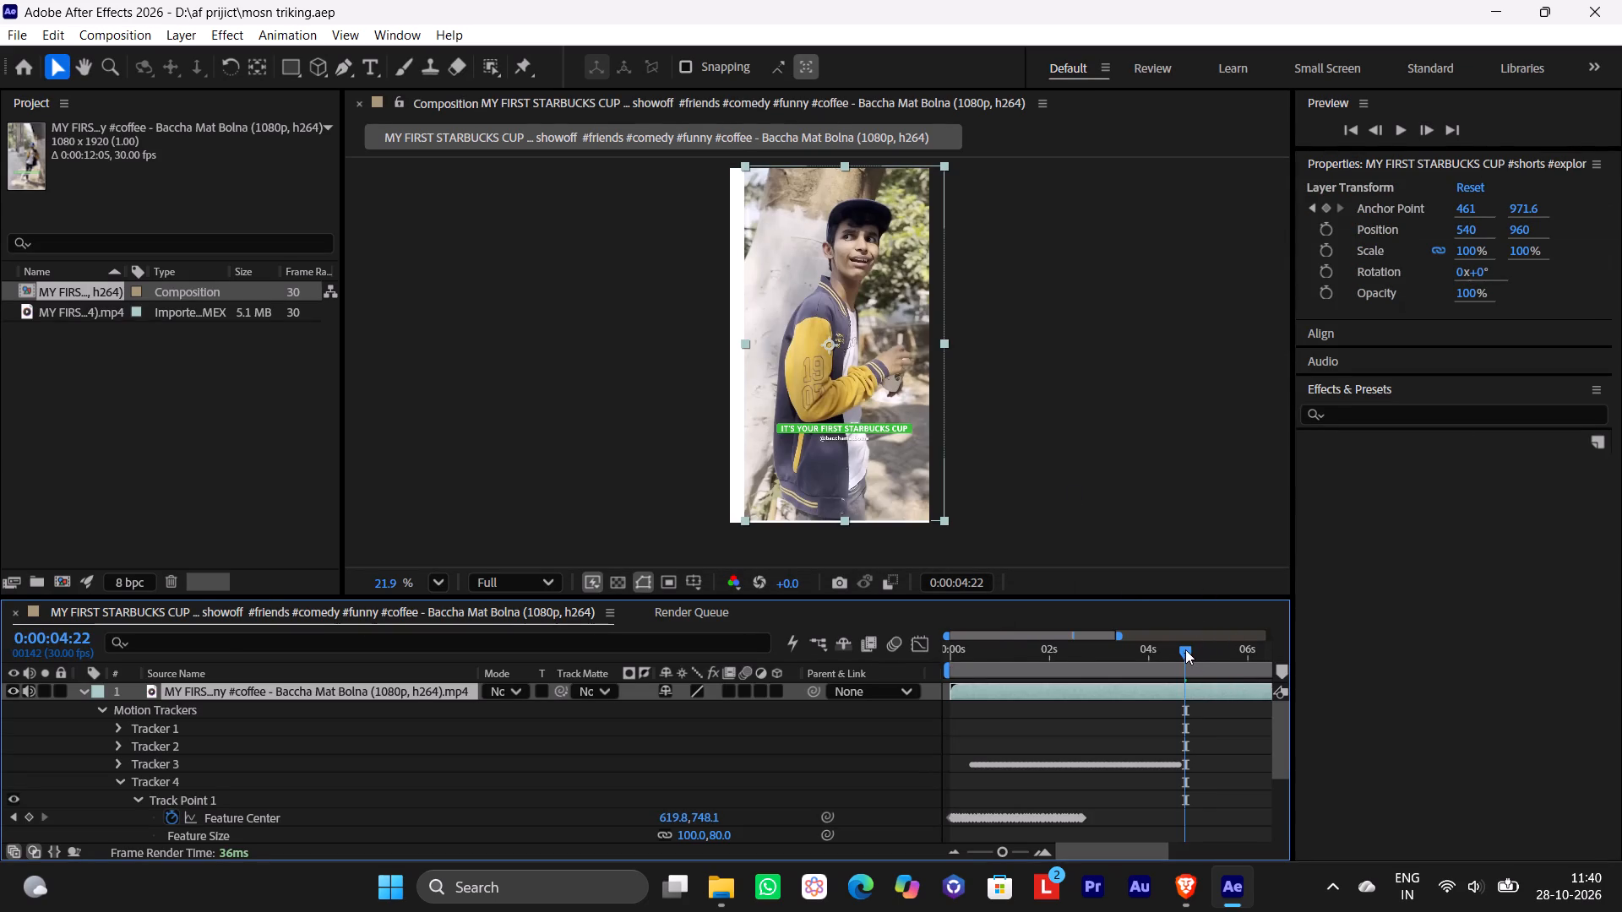
left_click_drag(1185, 649, 989, 655)
left_click(1621, 0)
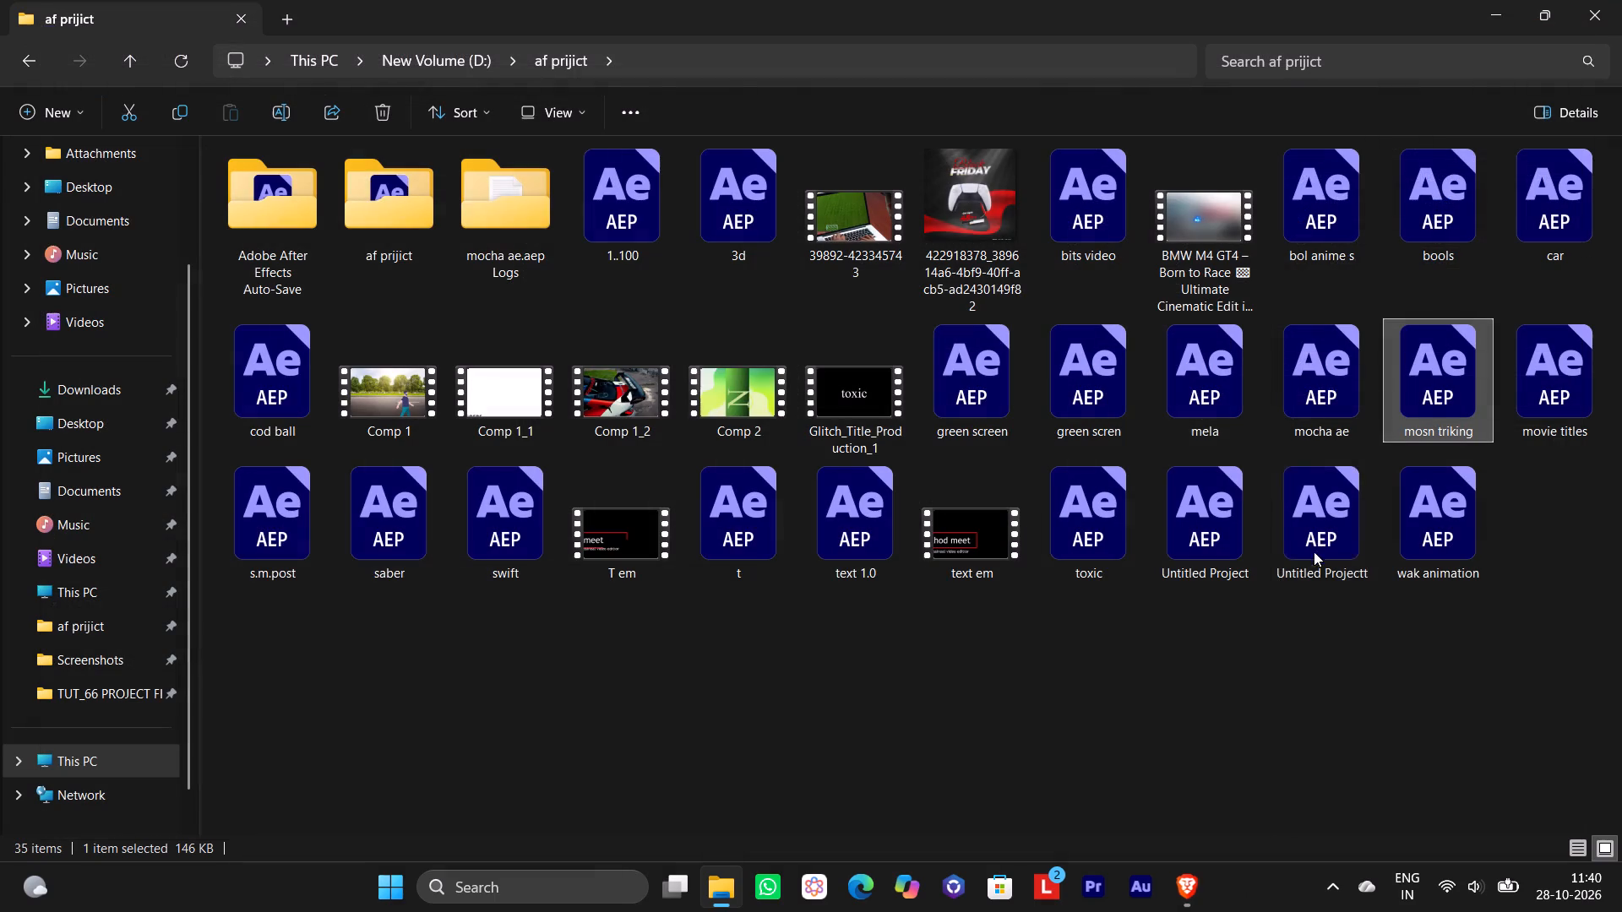
Check the contents of the mocha ae.aep Logs folder and the nested af prijict folder, returning to the parent folder.
left_click(1316, 697)
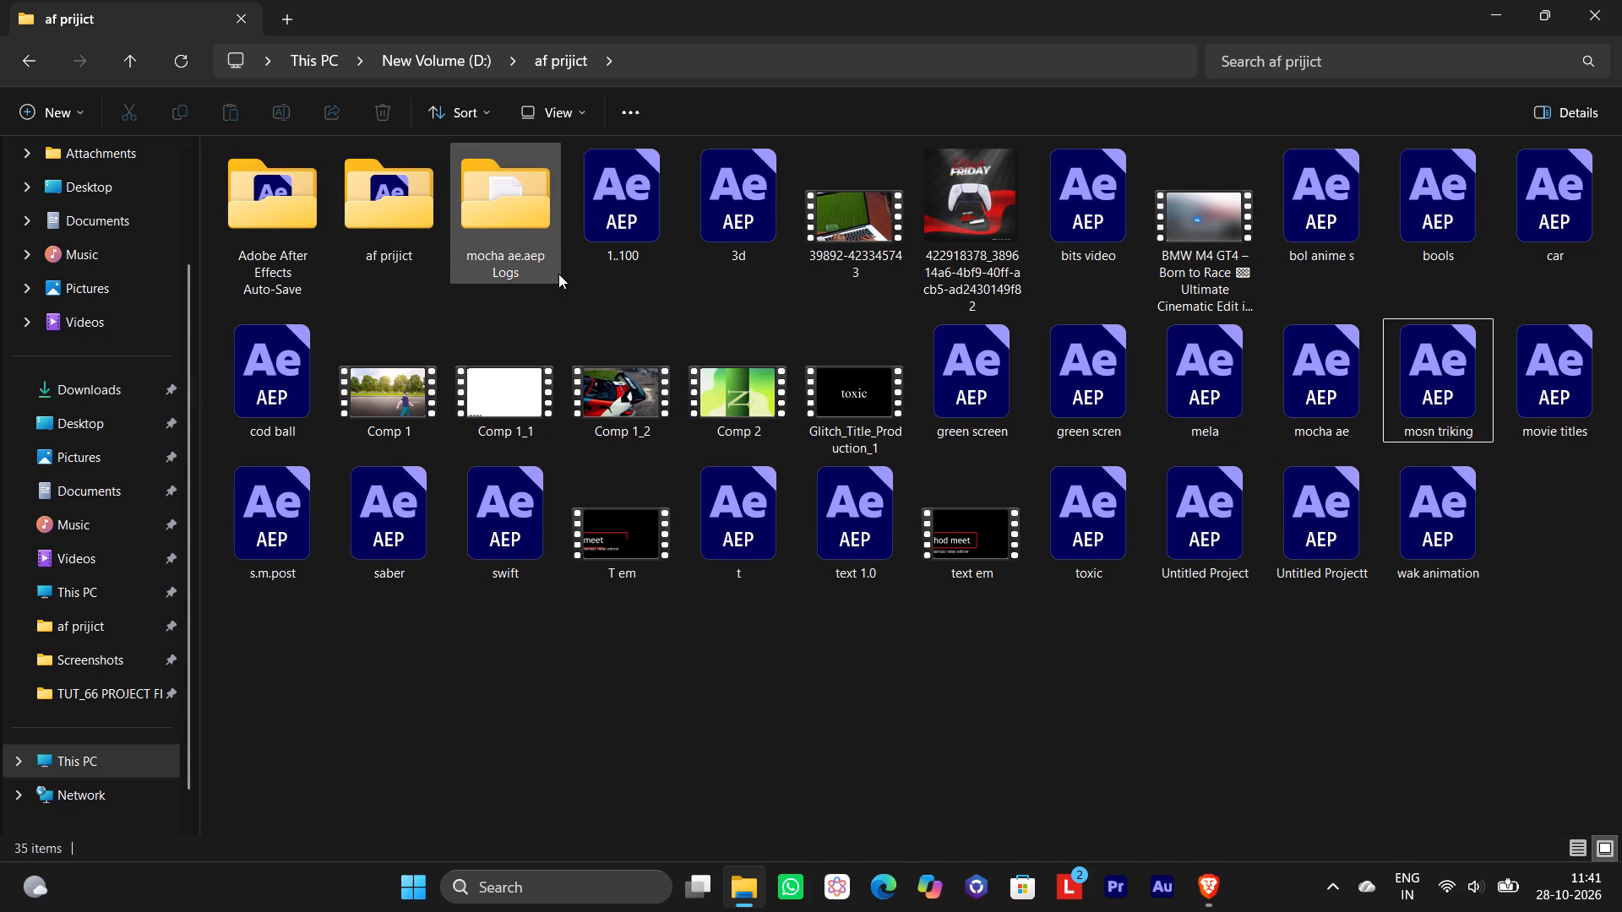
left_click(536, 221)
triple_click(528, 221)
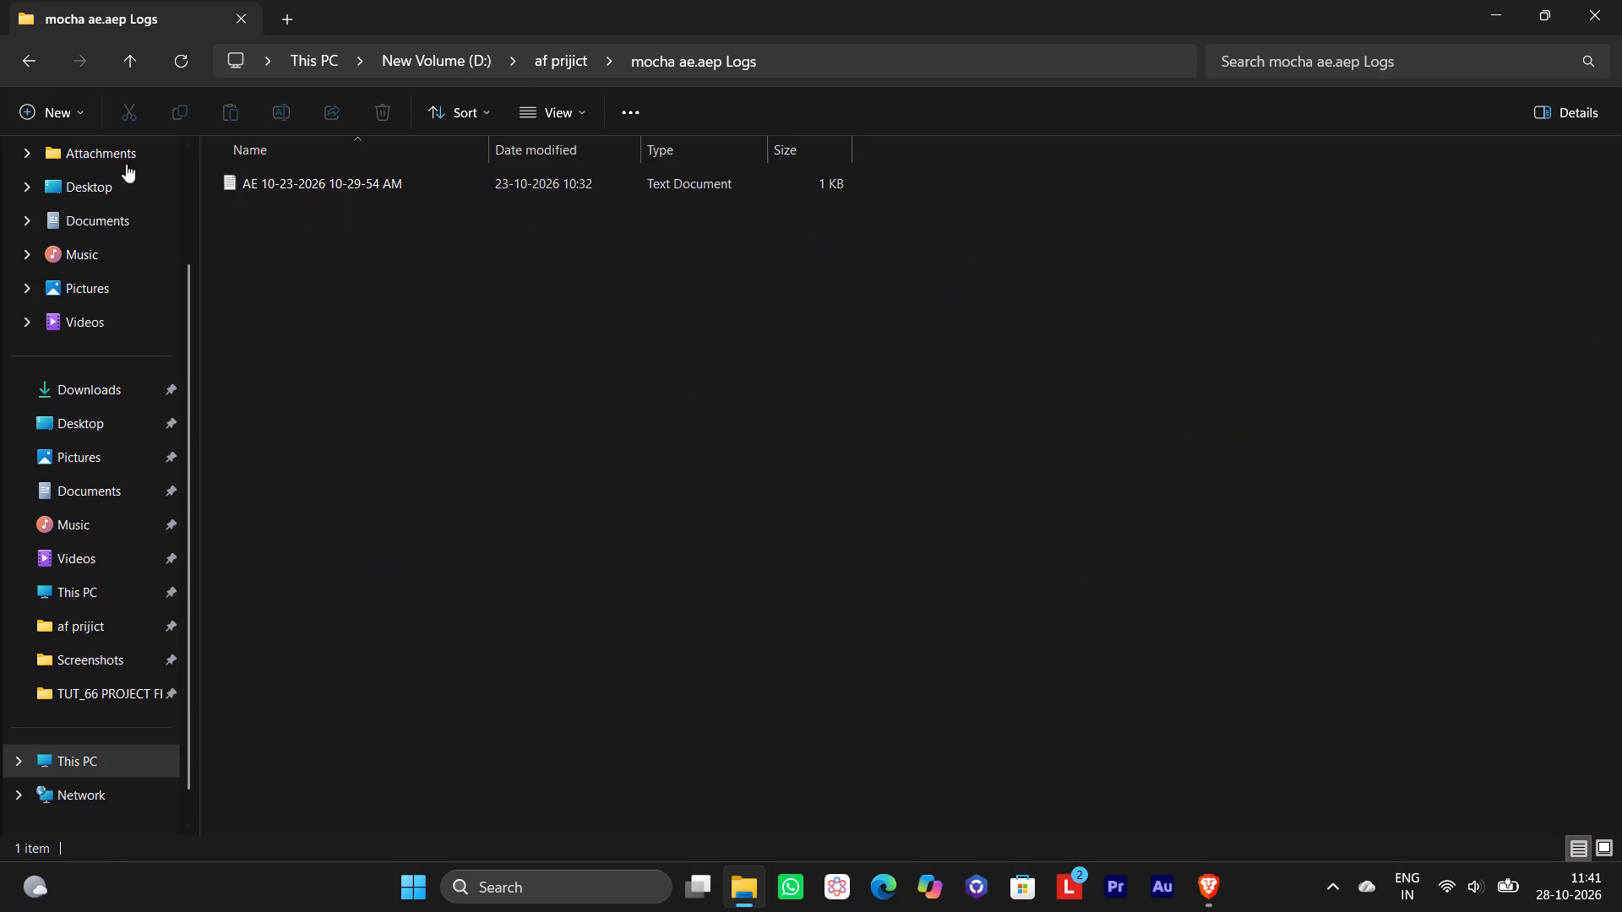
left_click(117, 50)
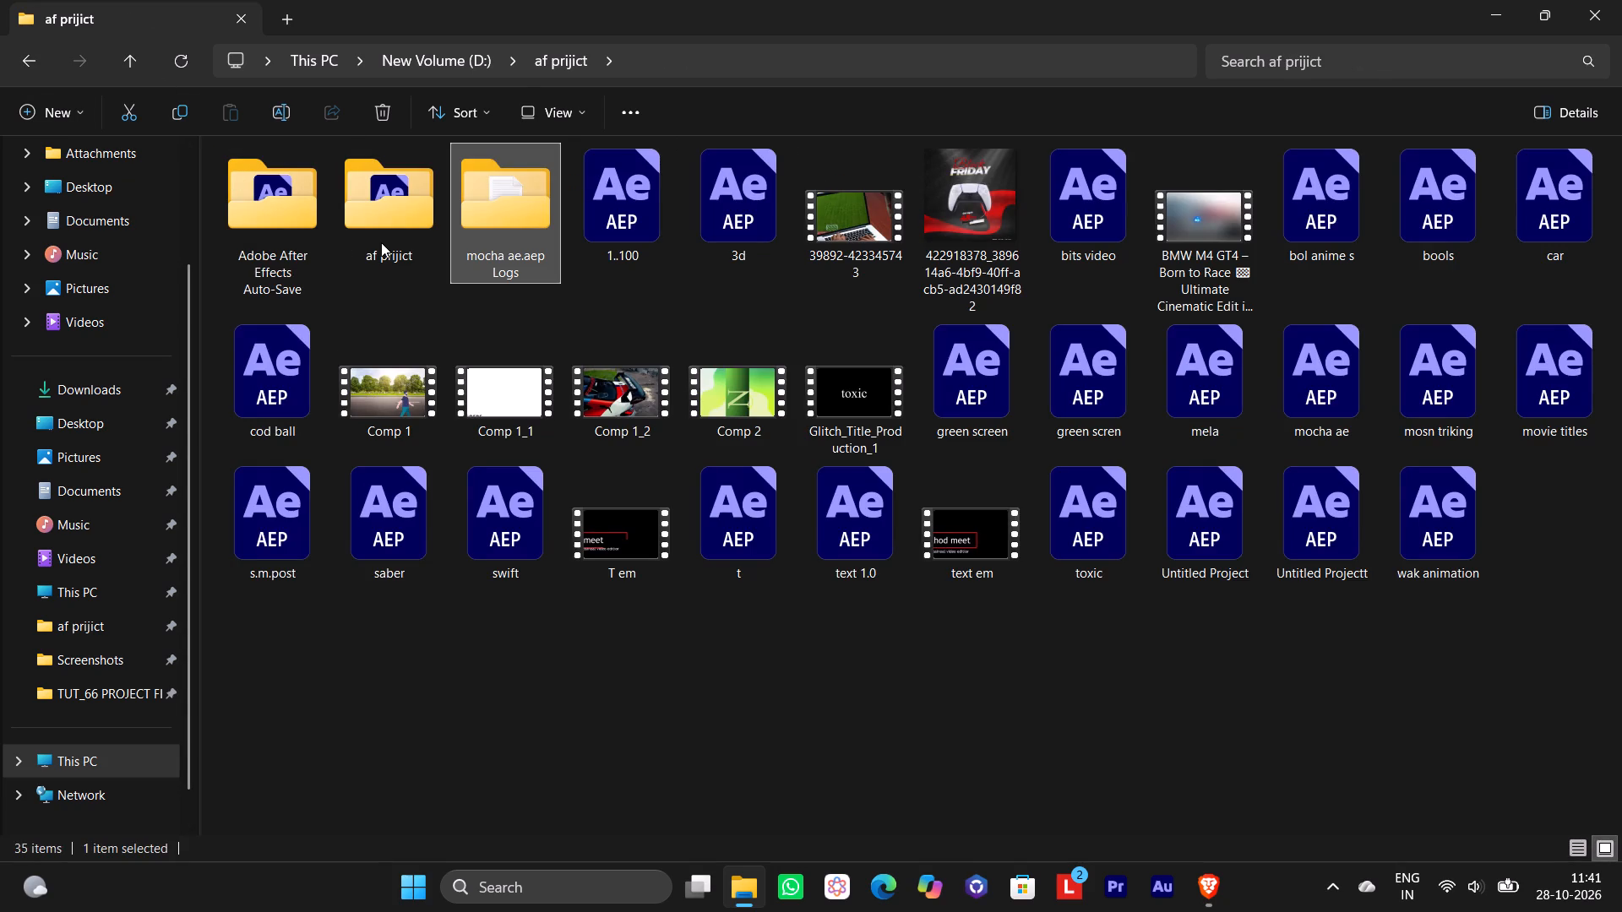
double_click(382, 242)
scroll(418, 314, "down", 9)
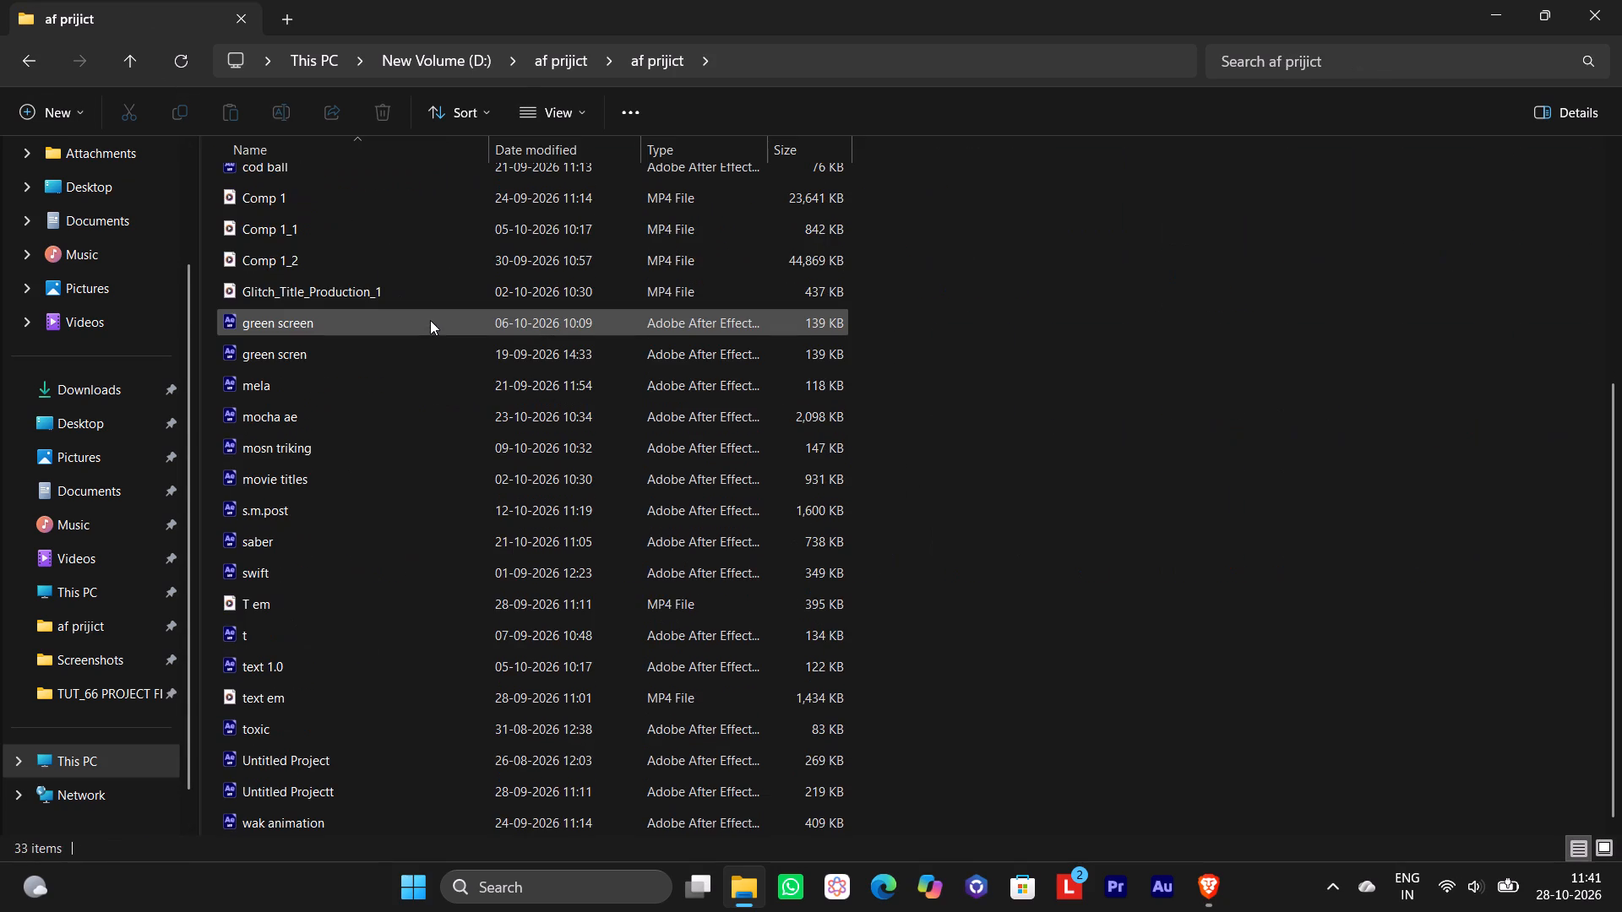
scroll(430, 320, "up", 7)
left_click(127, 72)
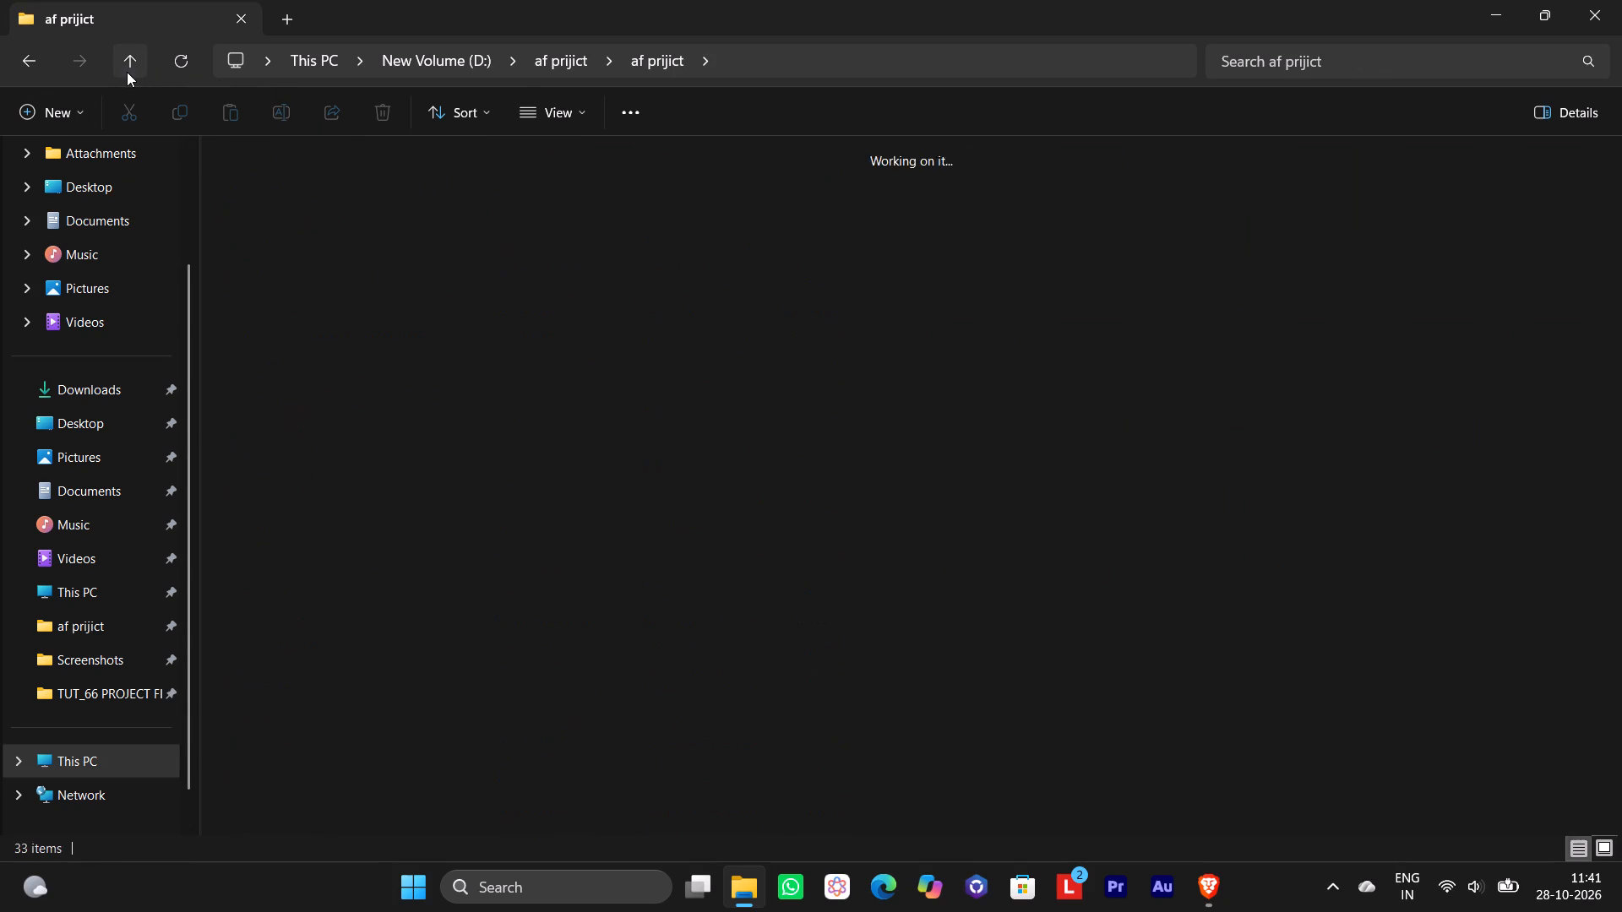
Open the inner TUT_66 PROJECT FILES folder inside the extracted TUT_66 PROJECT FILES folder in Downloads.
left_click(96, 401)
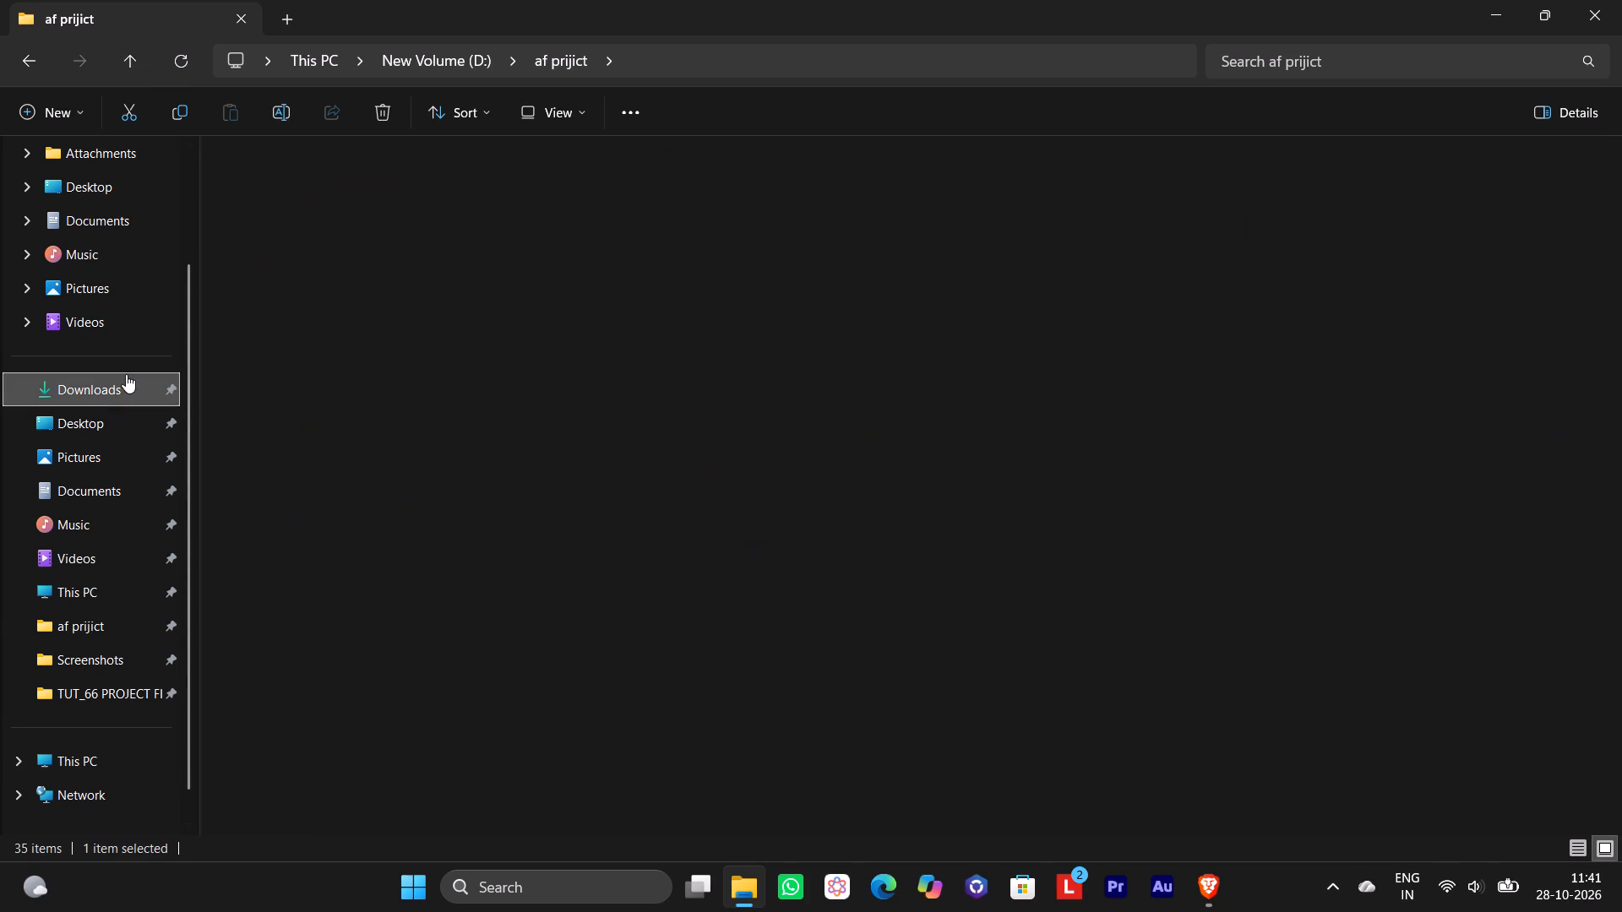
left_click(117, 161)
scroll(150, 318, "up", 2)
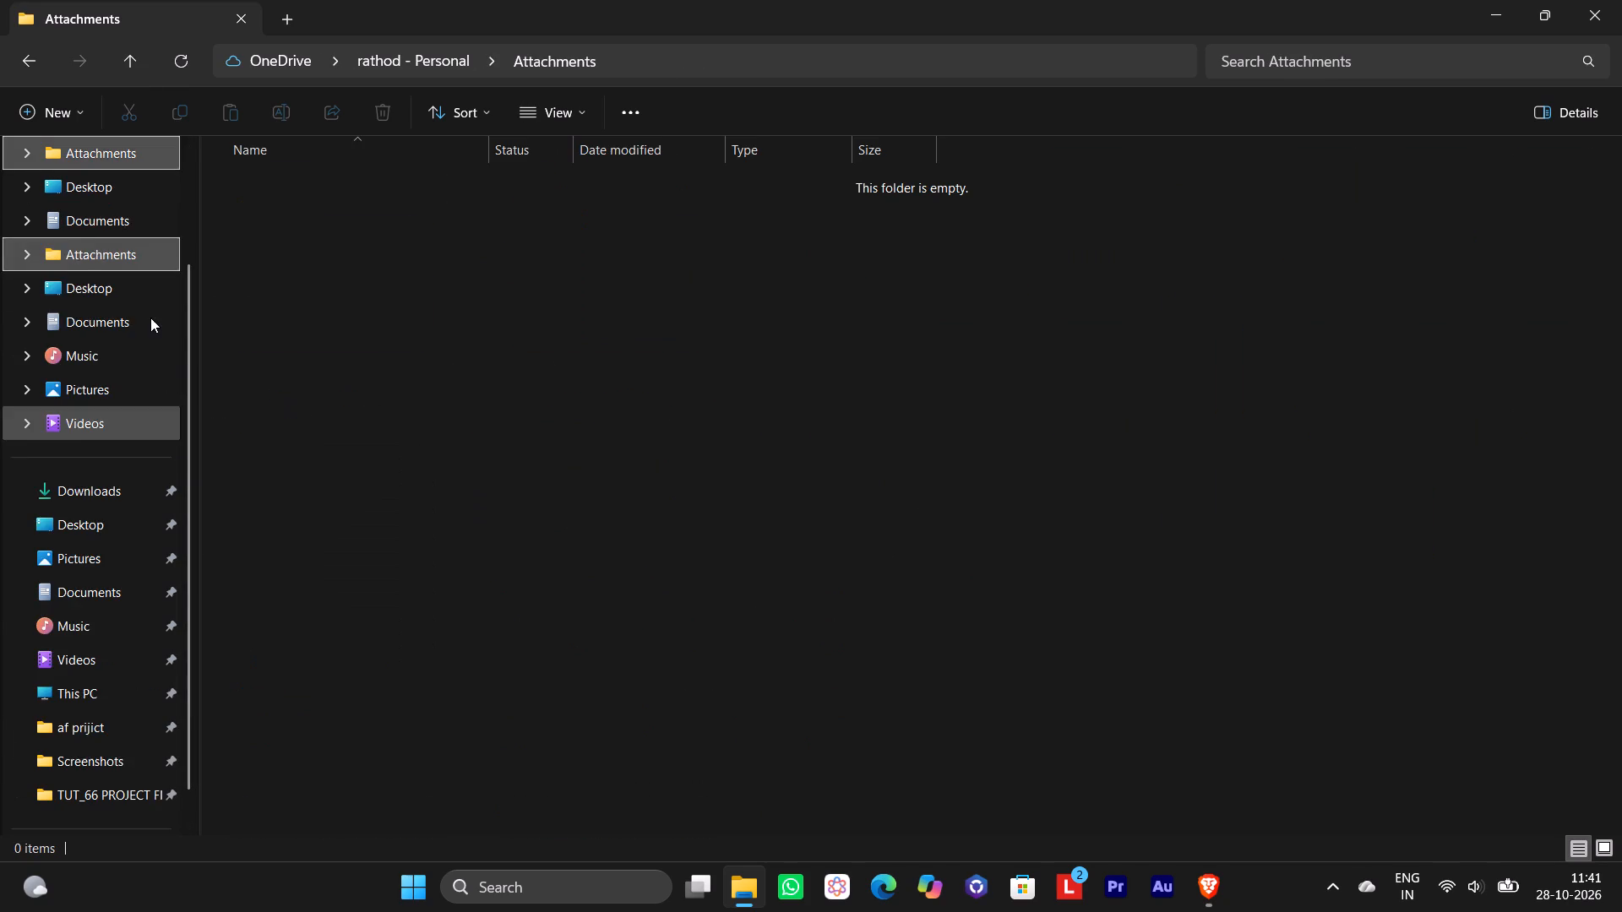
scroll(150, 318, "up", 5)
left_click(119, 187)
left_click(81, 542)
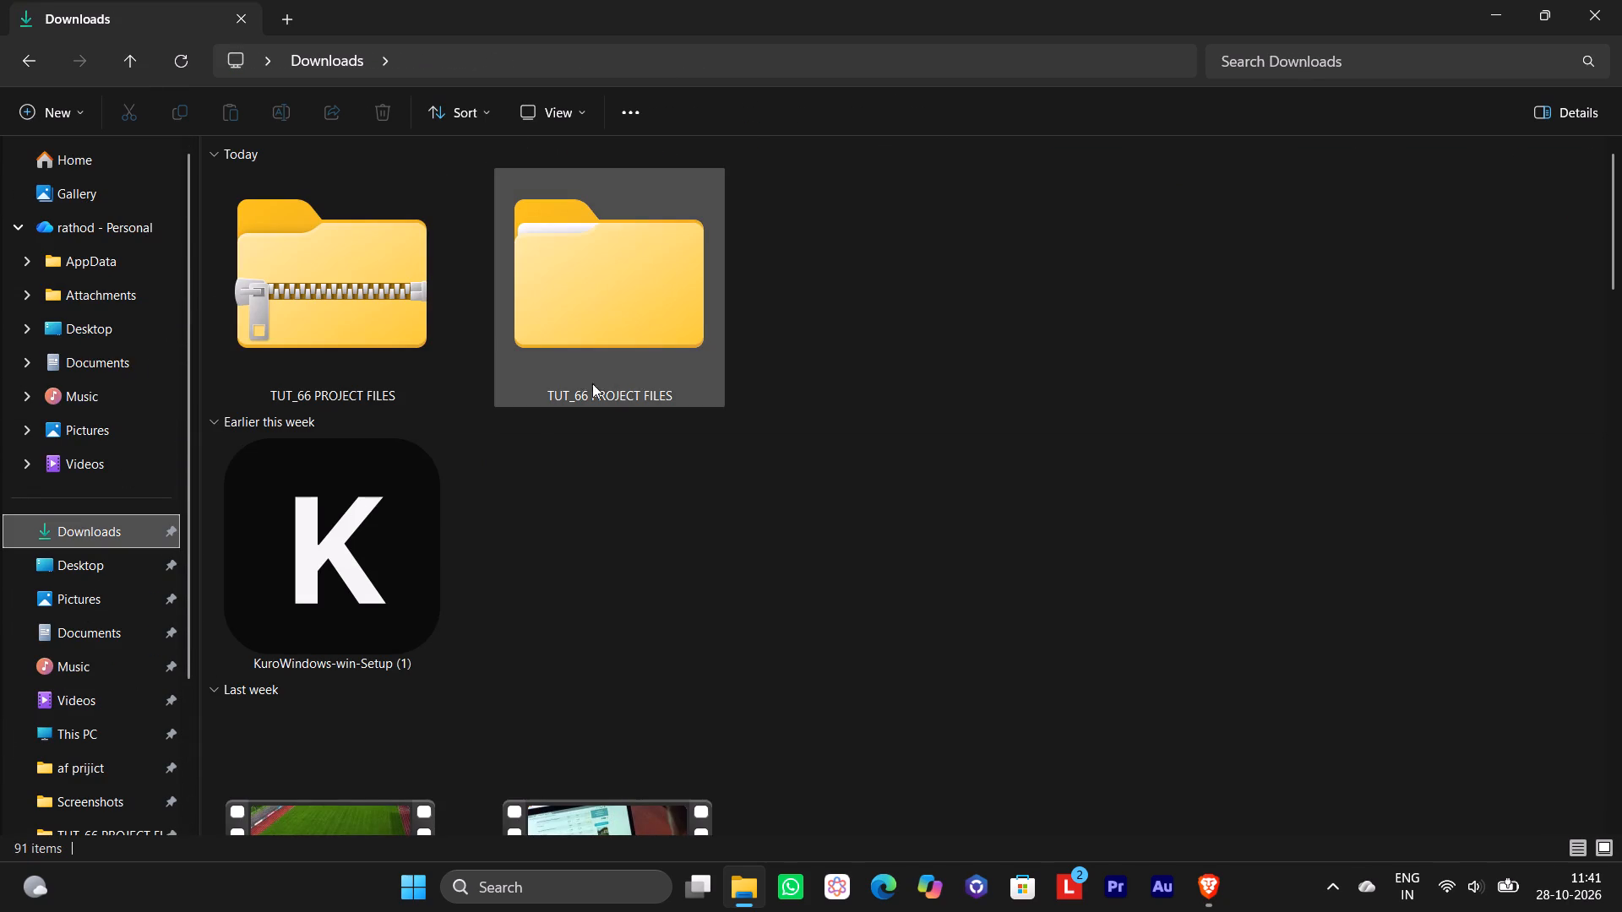
left_click(636, 379)
left_click(643, 381)
left_click(643, 343)
left_click(649, 339)
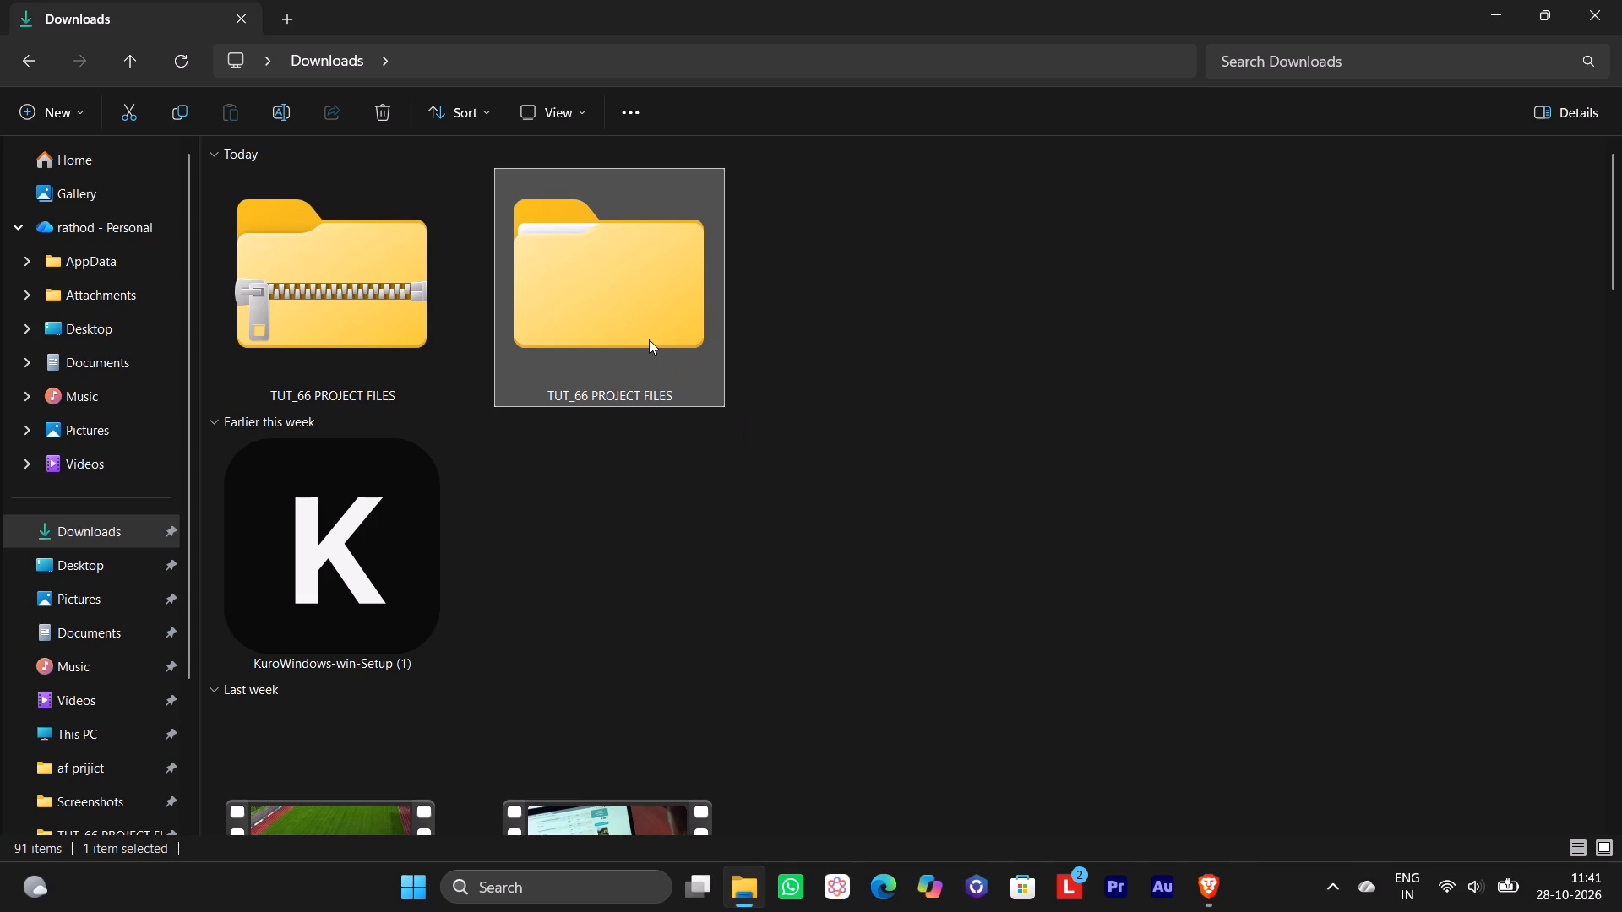
double_click(623, 339)
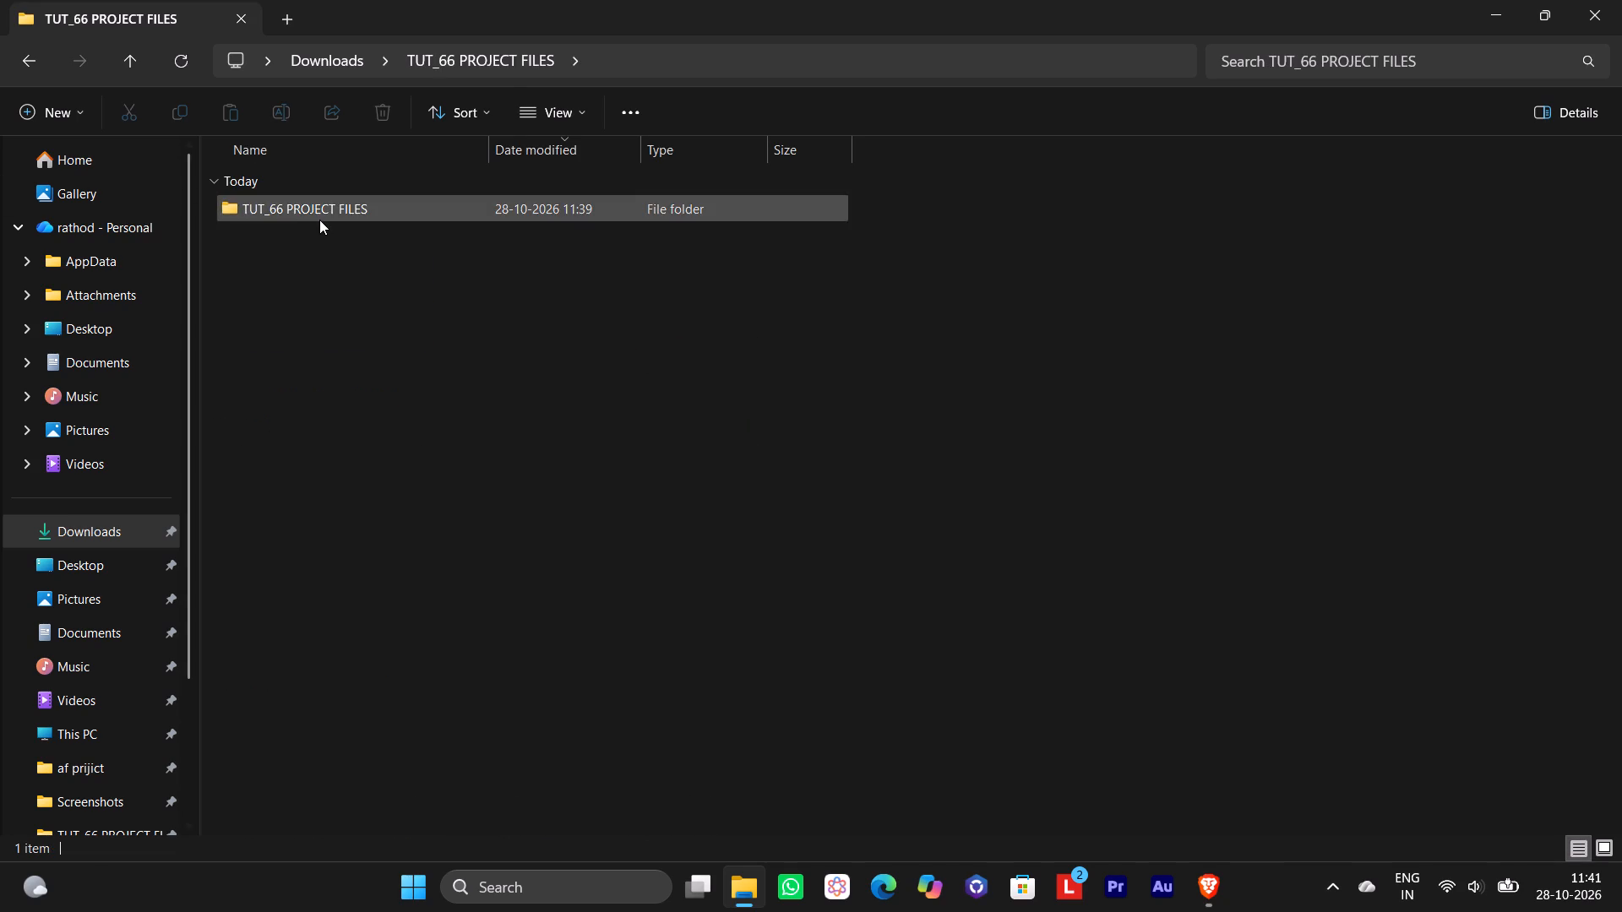
double_click(320, 220)
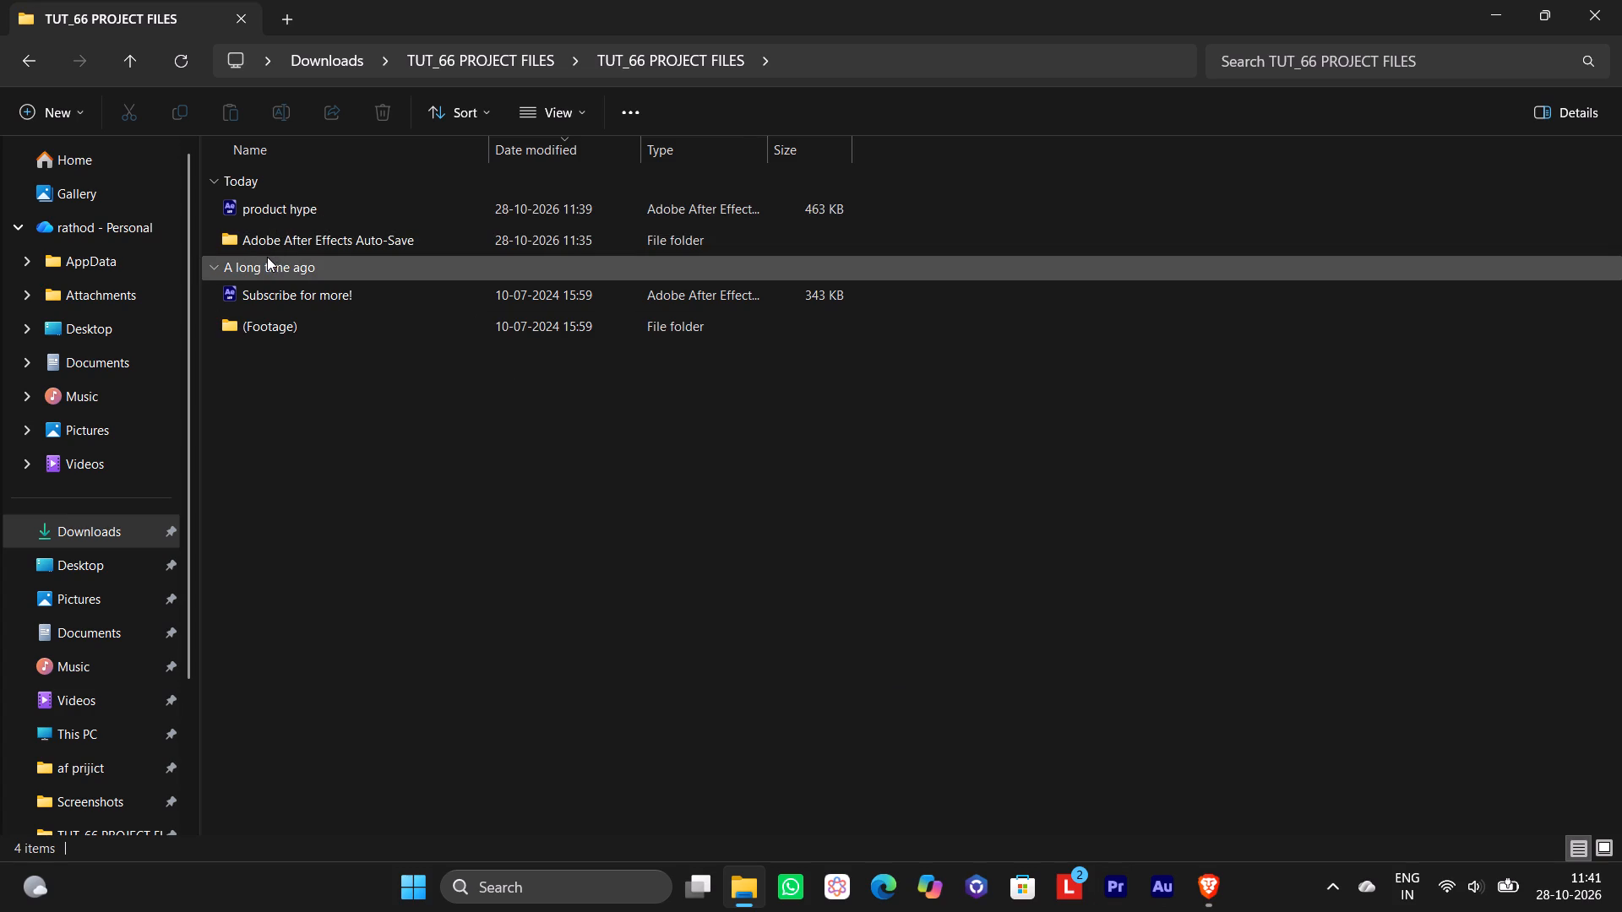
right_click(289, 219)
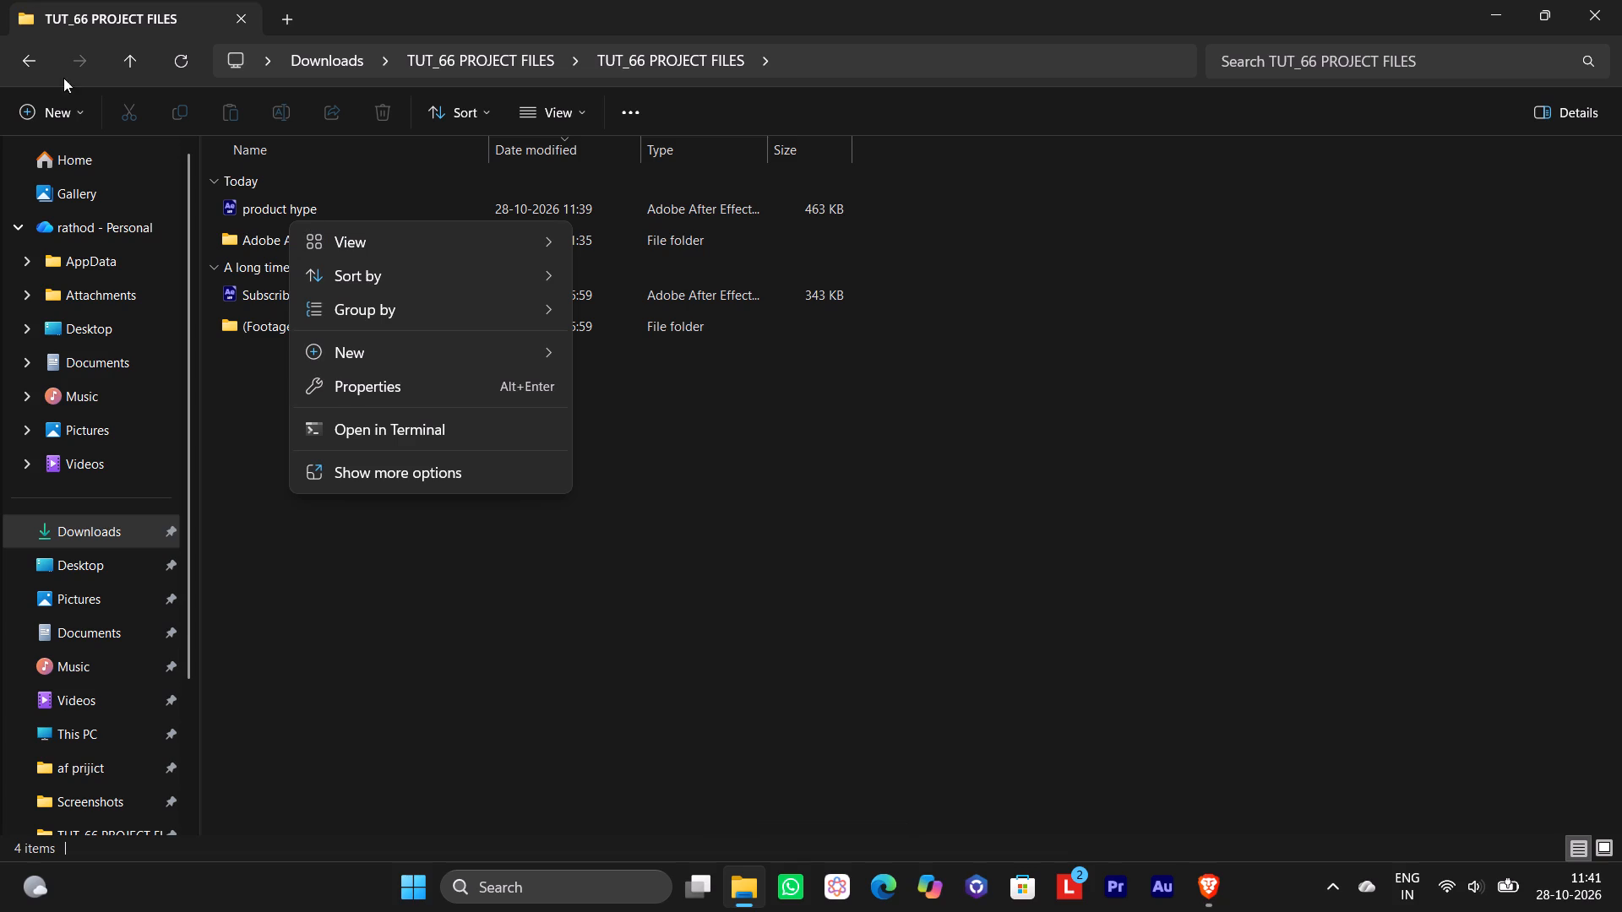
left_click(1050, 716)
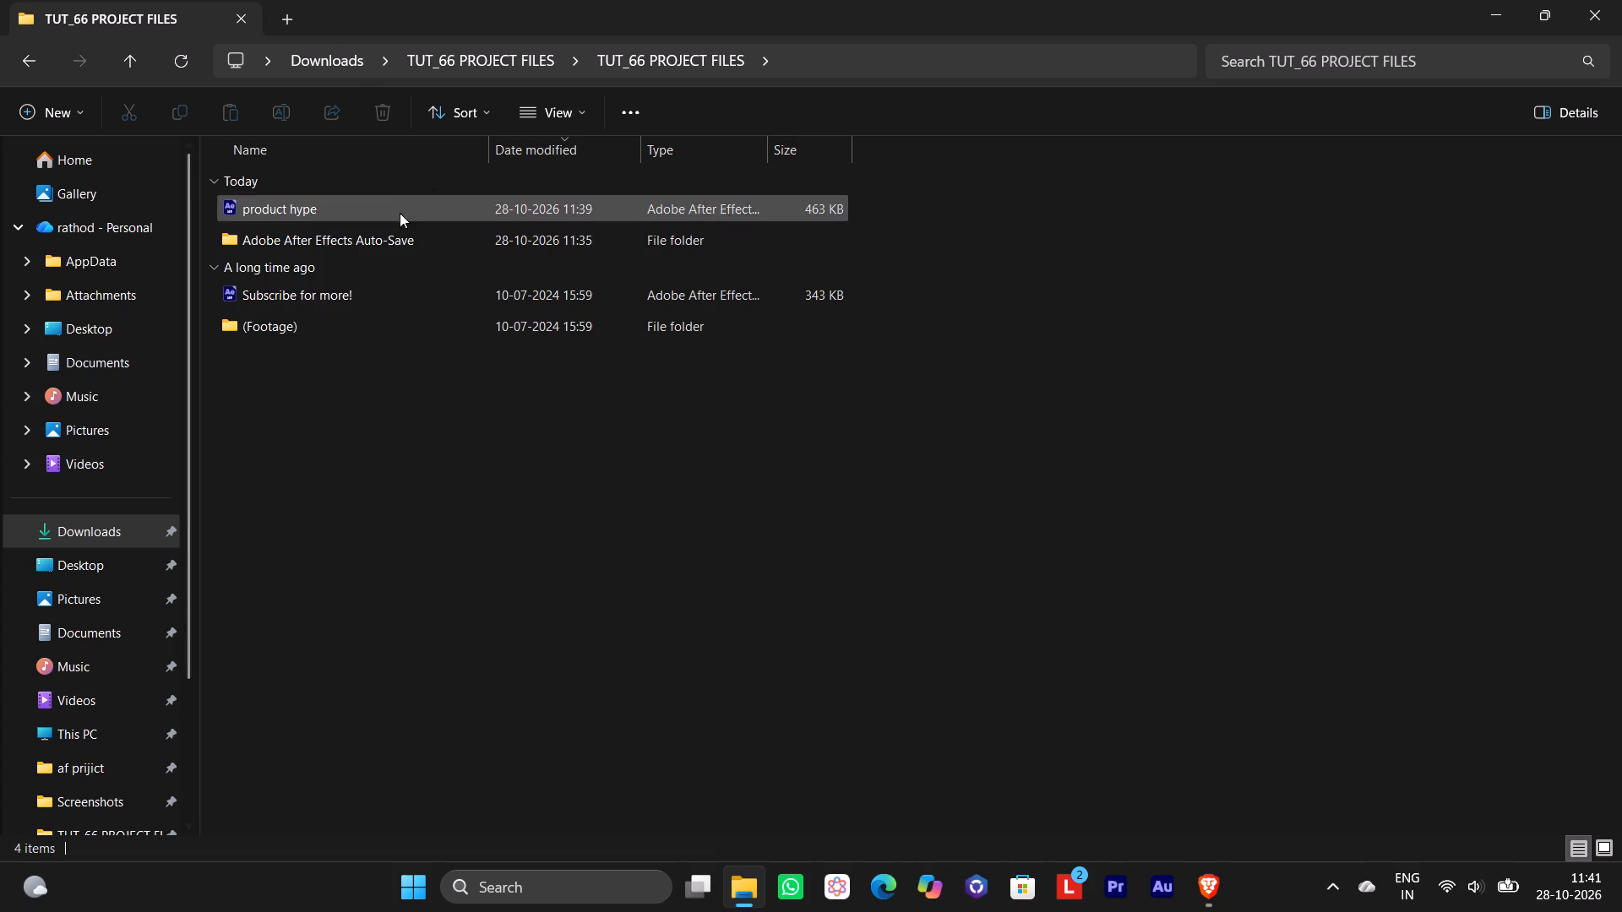
Switch to Google Drive in Brave and create a new folder named product hype inside m. p pro.
left_click(1195, 893)
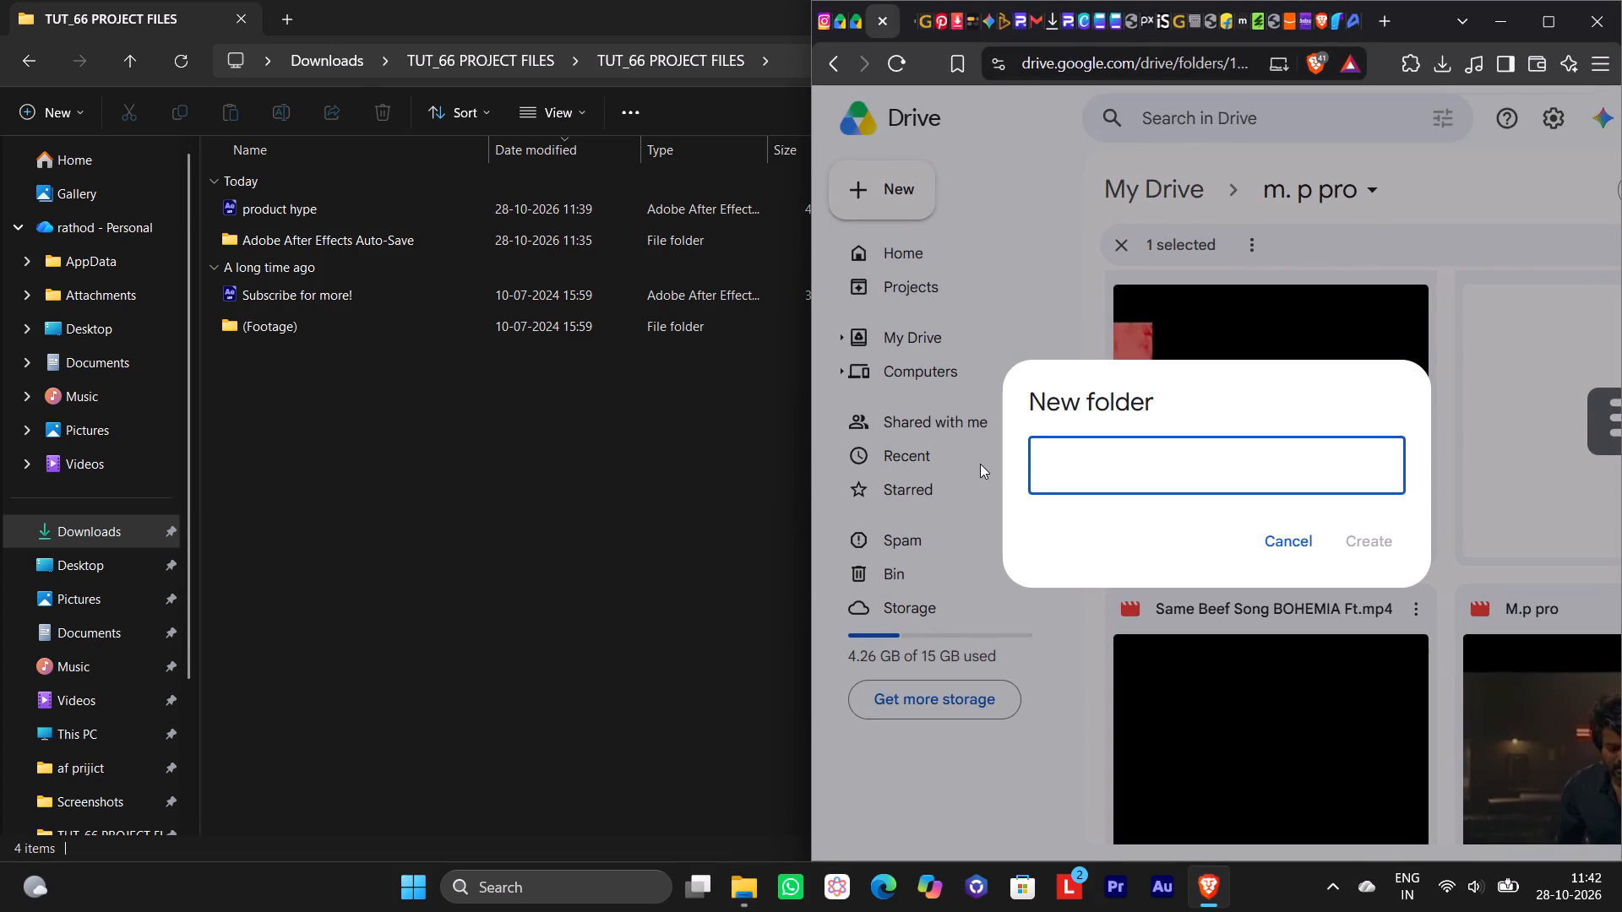
key("p")
type("ro")
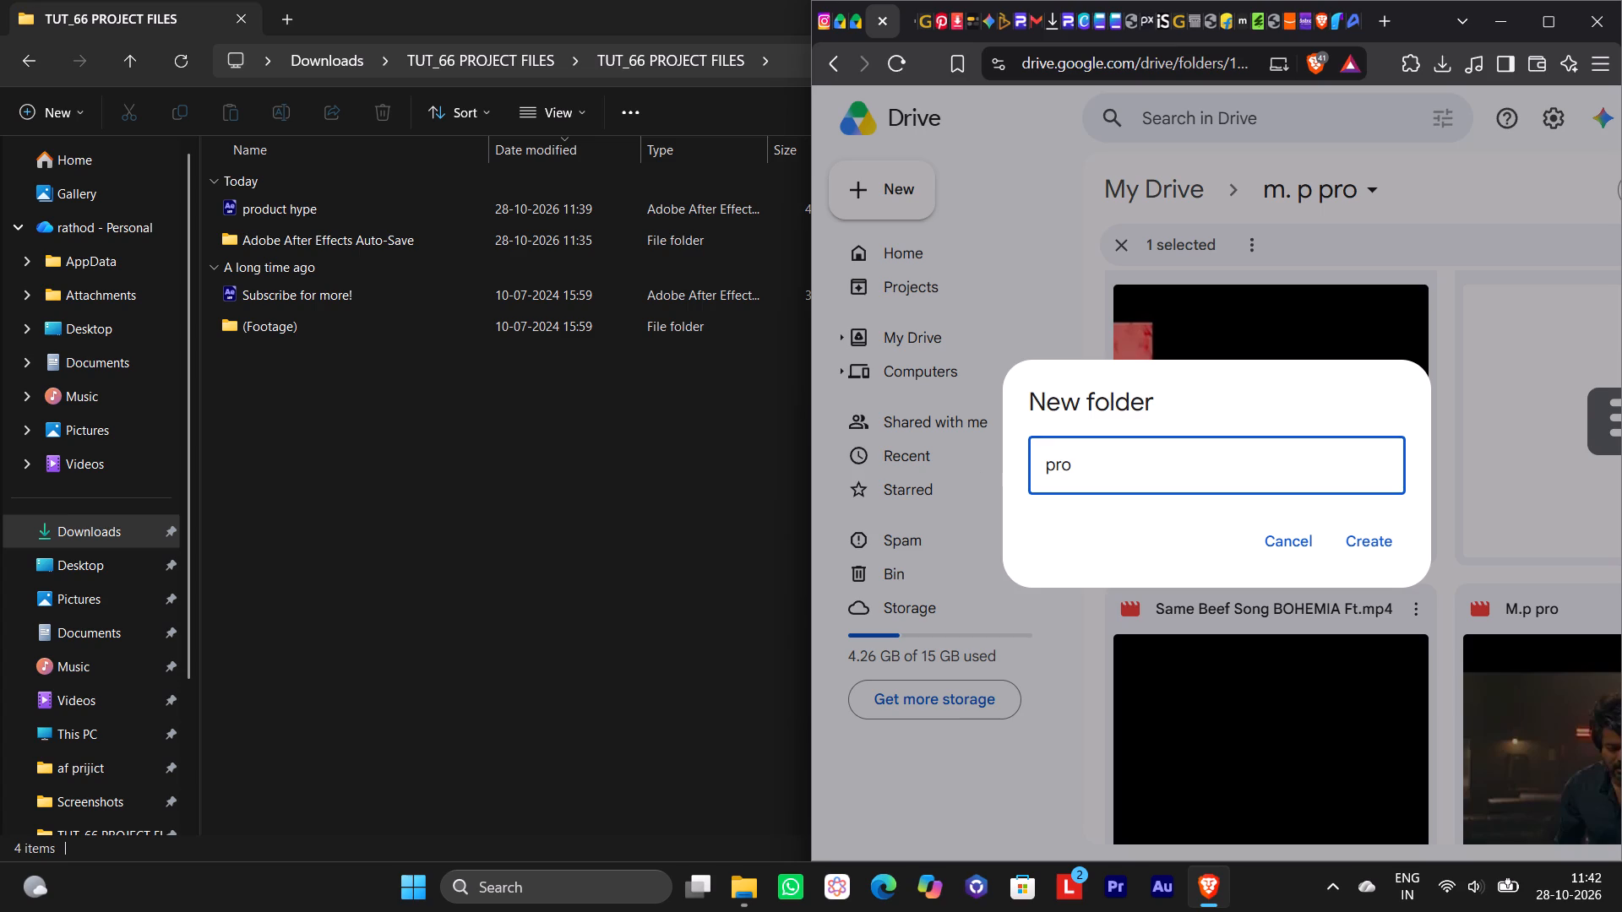
type("du")
type("ct")
key("space")
key("h")
key("y")
type("pe")
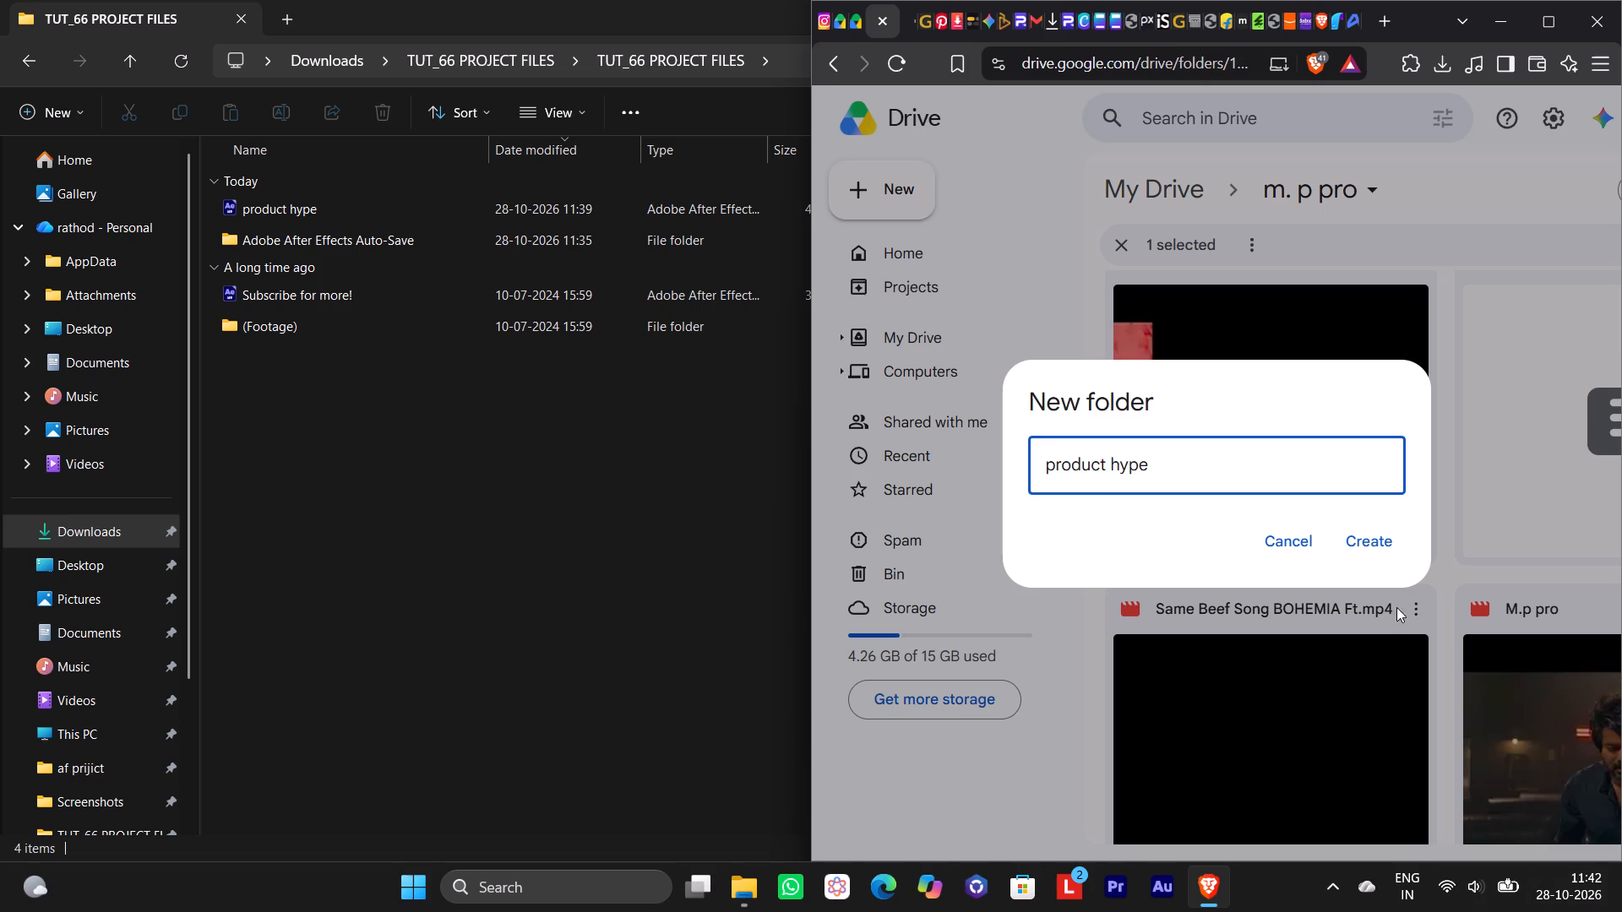
left_click(1380, 551)
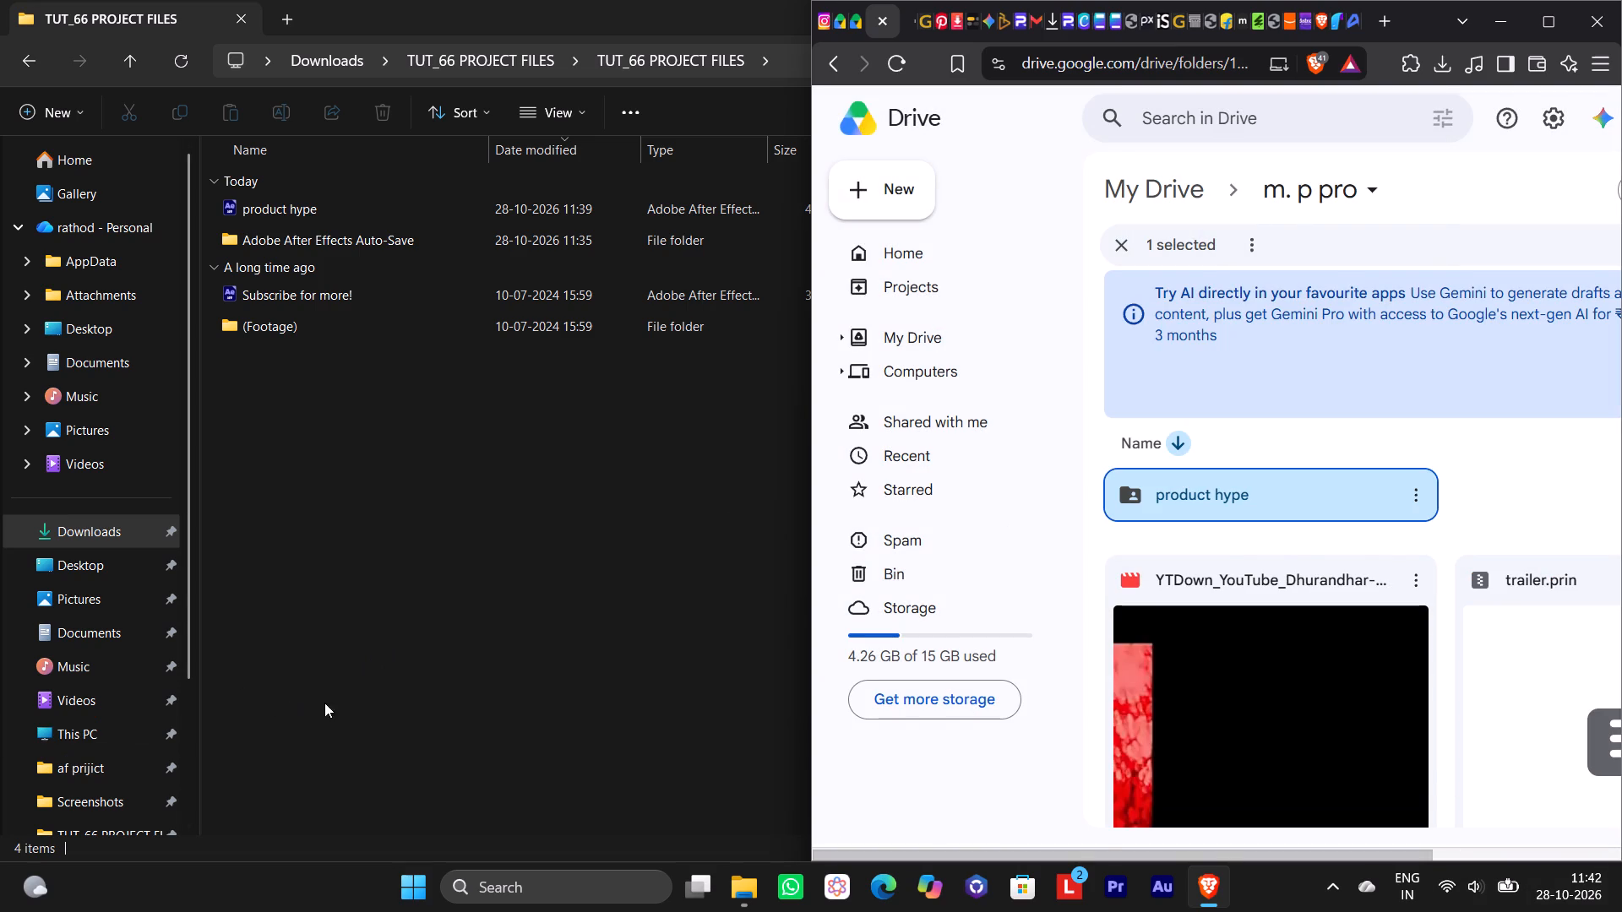
Open the product hype folder in Drive and upload the product hype After Effects project file from TUT_66 PROJECT FILES into it.
double_click(1200, 497)
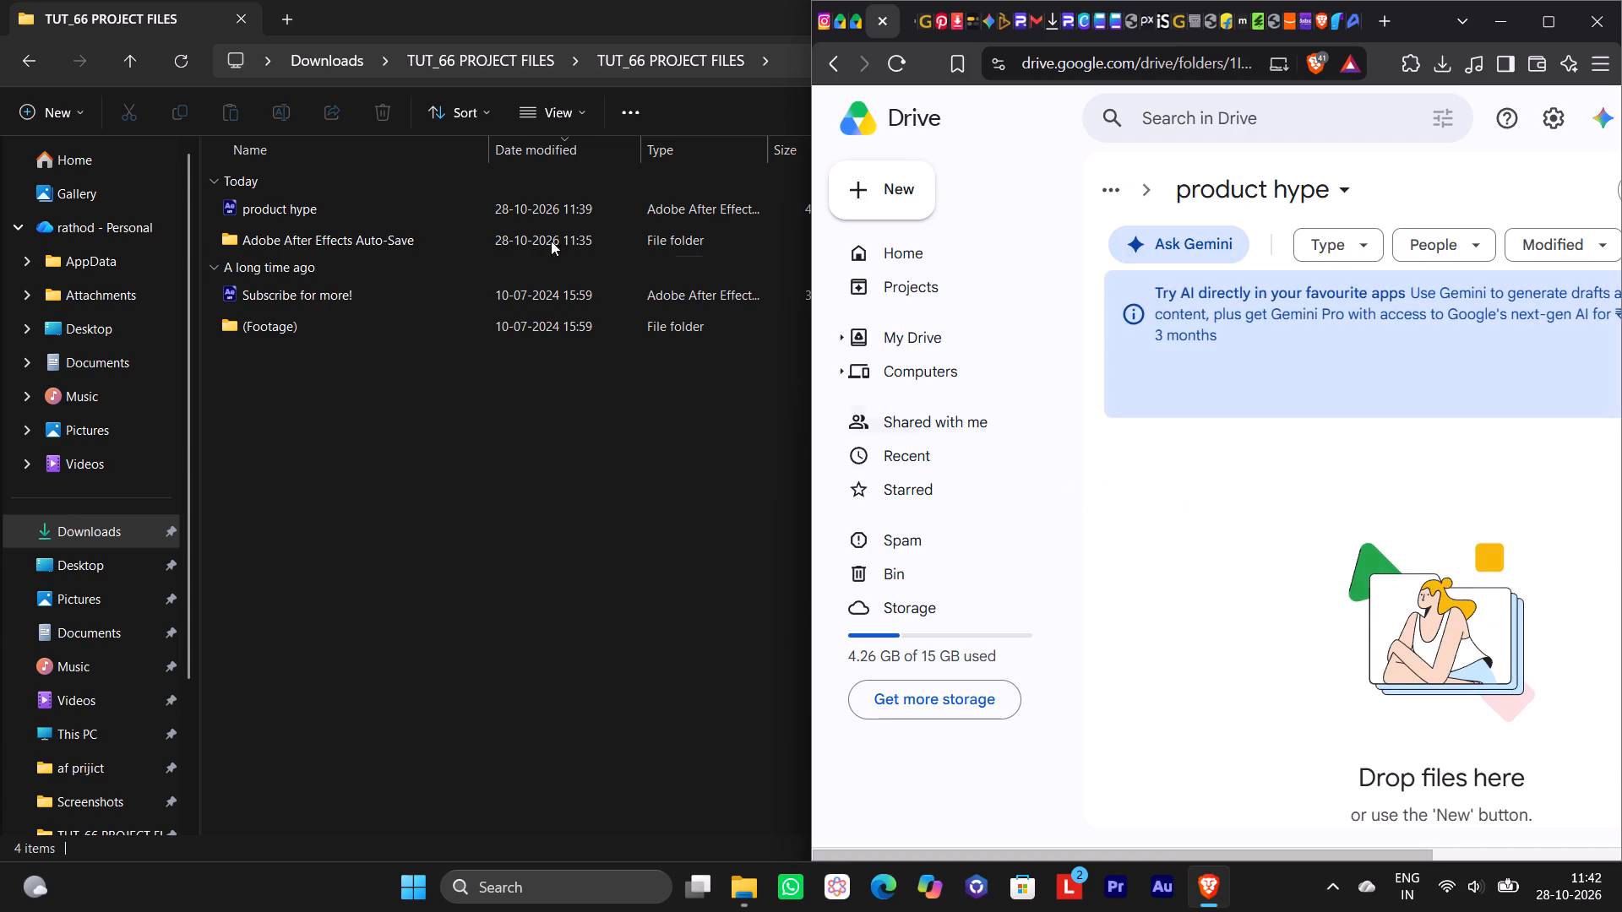
left_click_drag(366, 216, 532, 232)
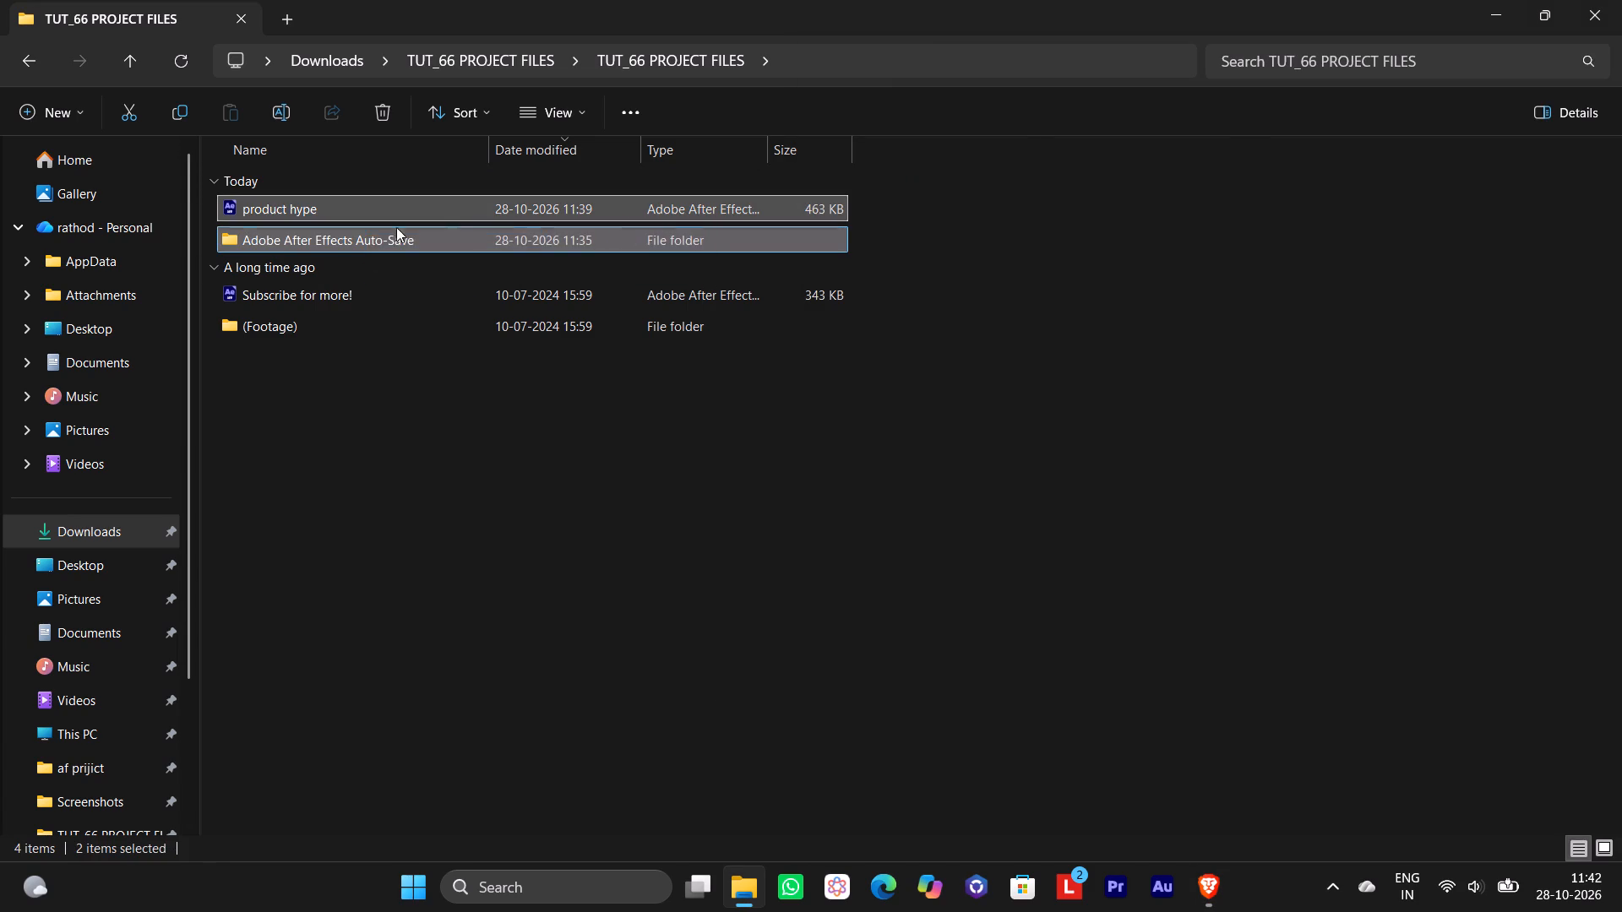
left_click(363, 463)
left_click(1230, 896)
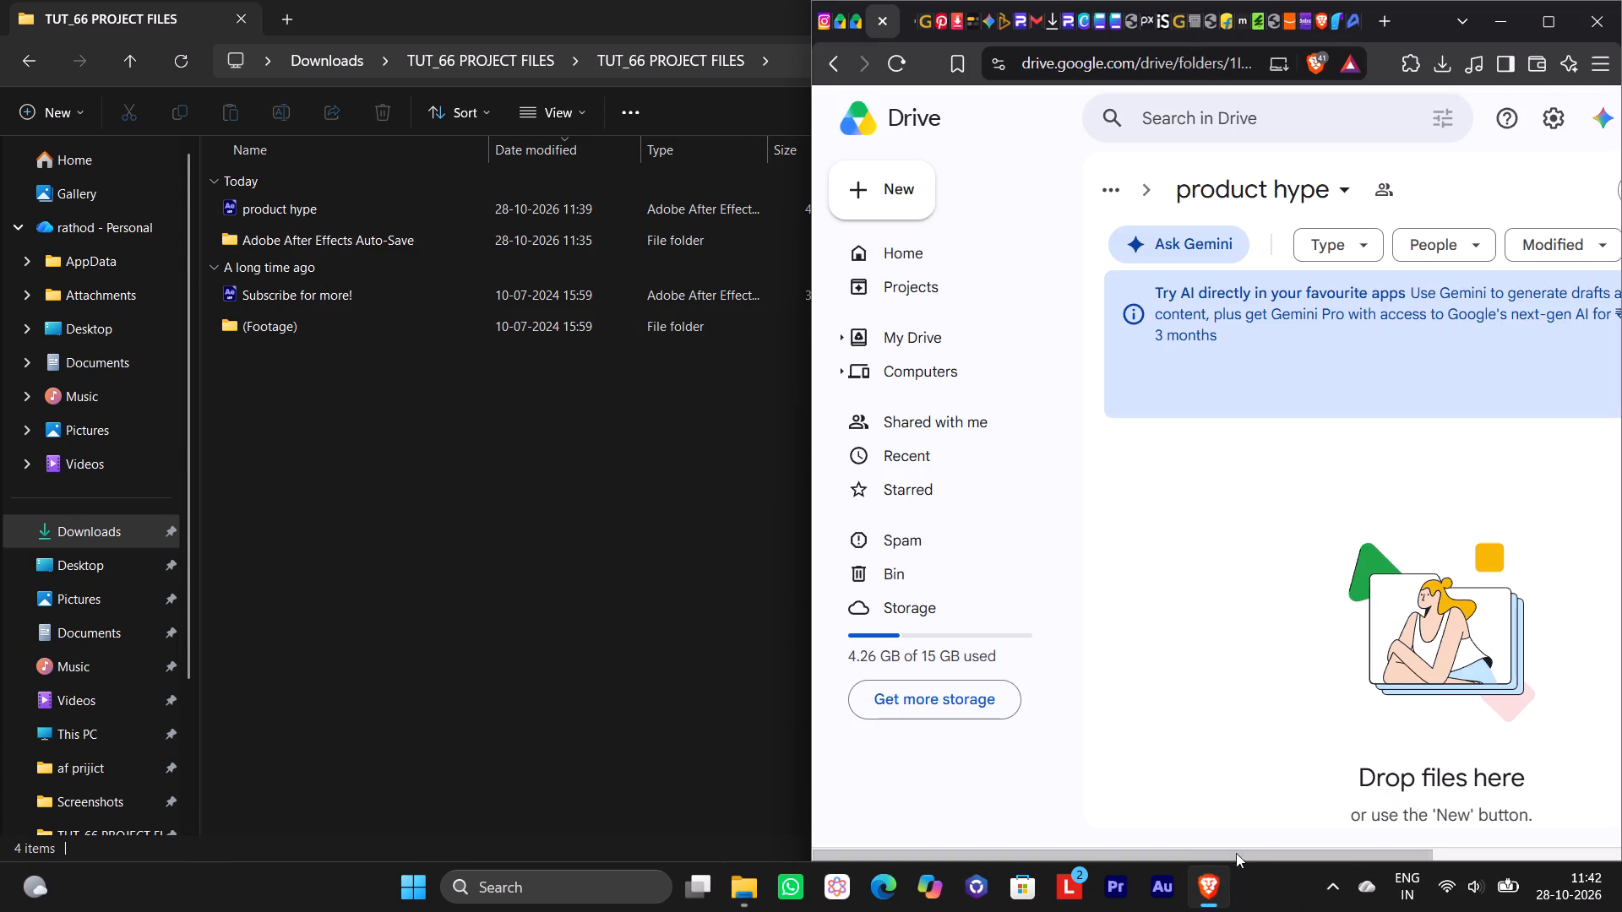
left_click_drag(656, 197, 756, 205)
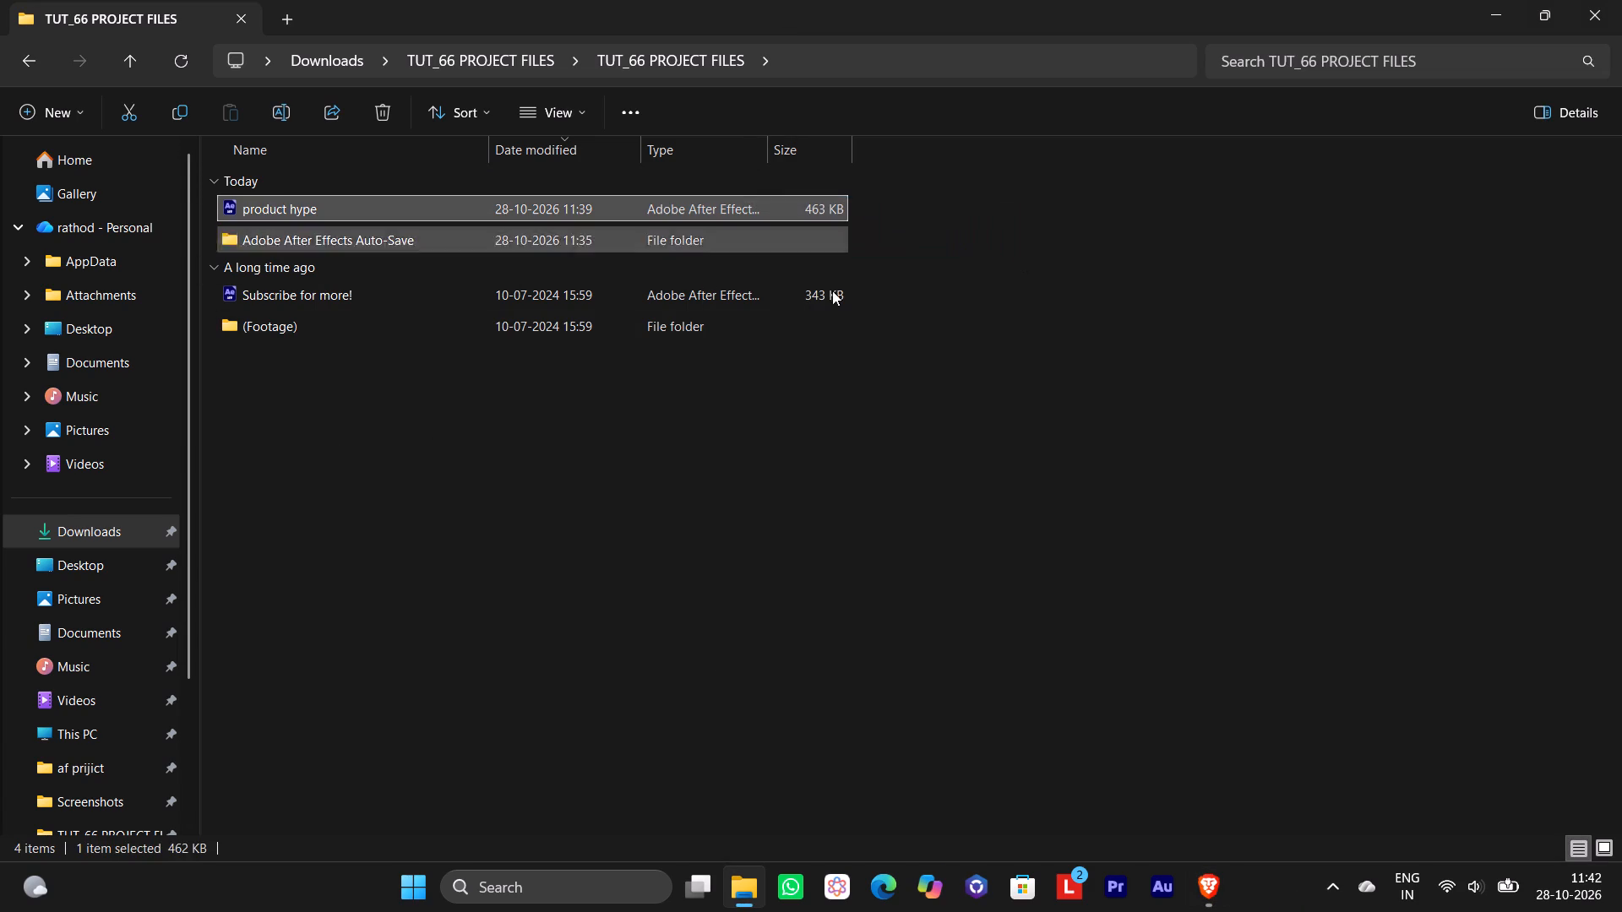
left_click(1229, 907)
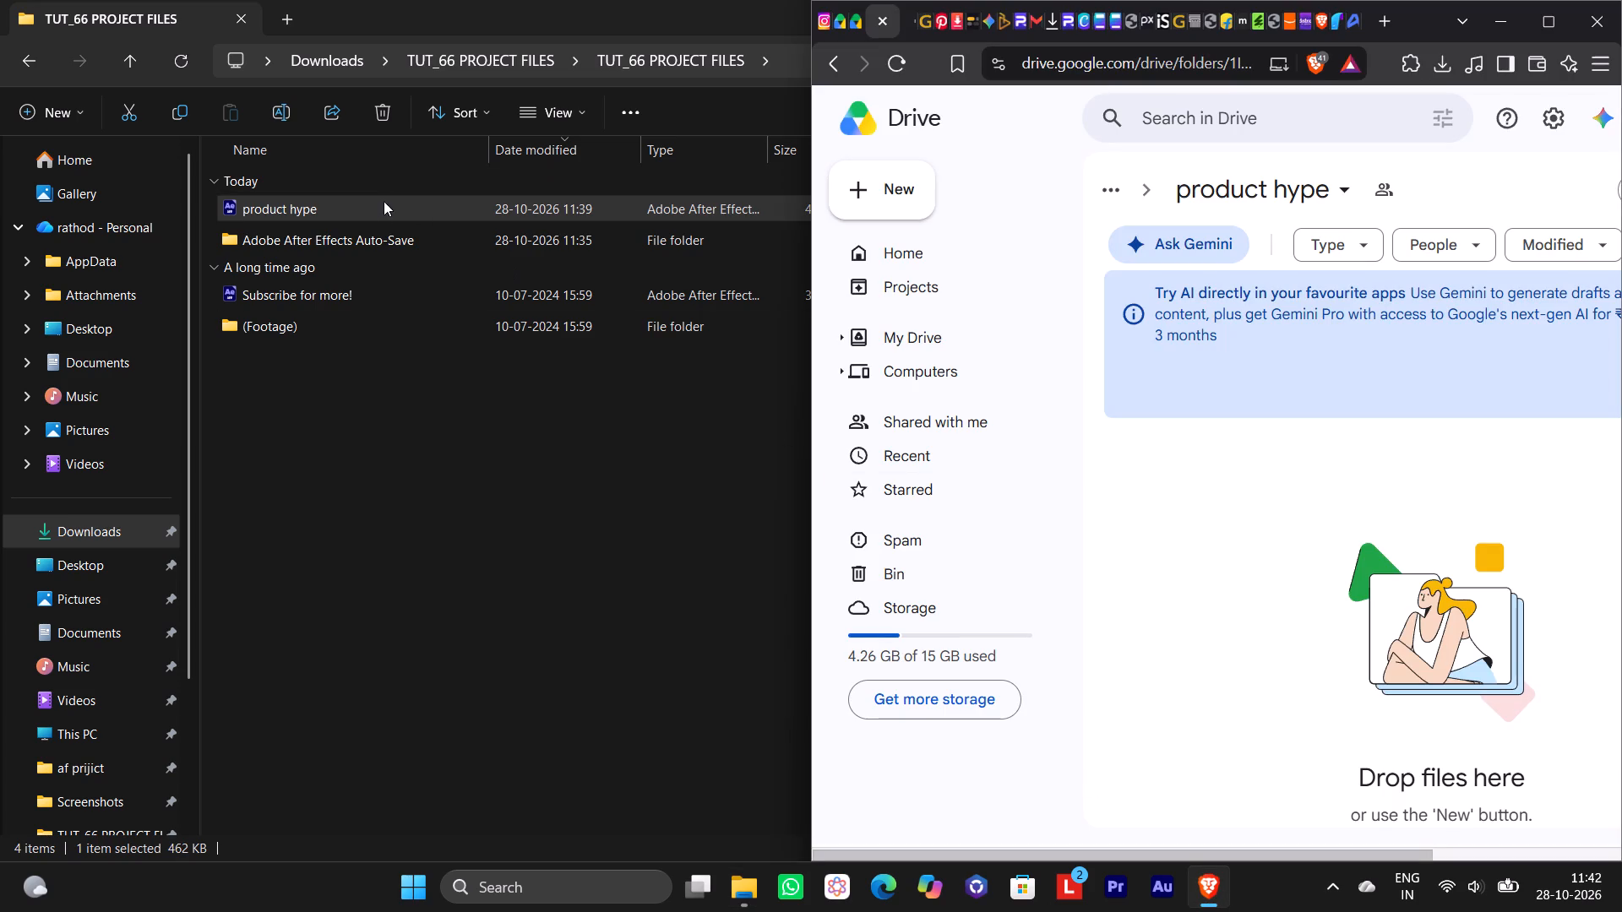
left_click_drag(384, 204, 1271, 461)
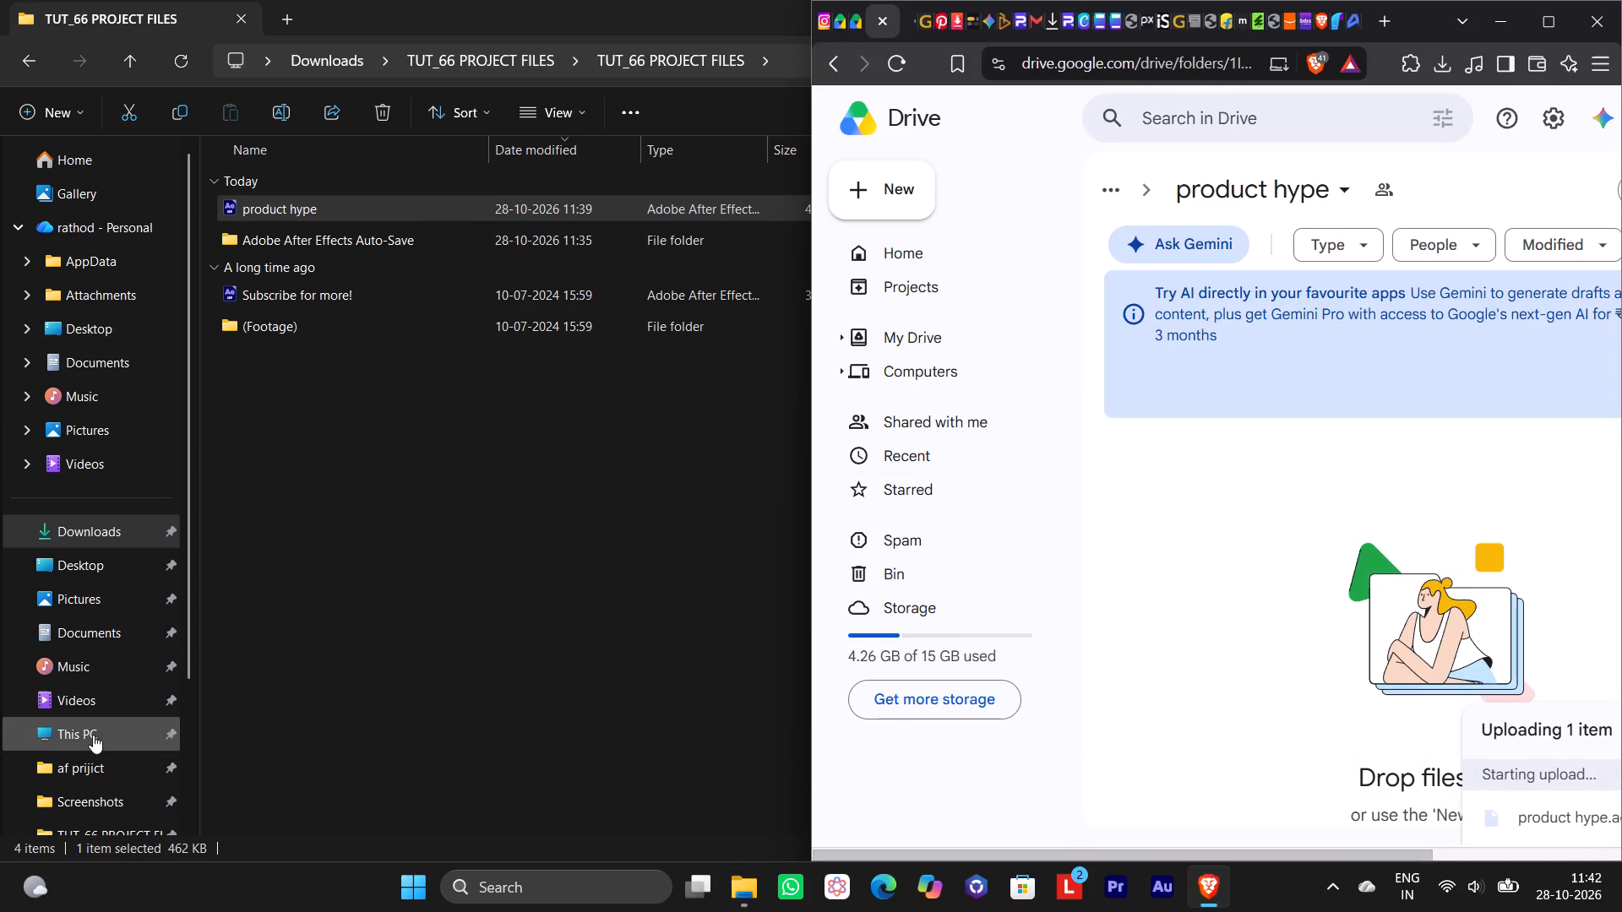
Upload the Comp 2 video from the af prijict folder to the product hype Drive folder and close File Explorer.
left_click(90, 757)
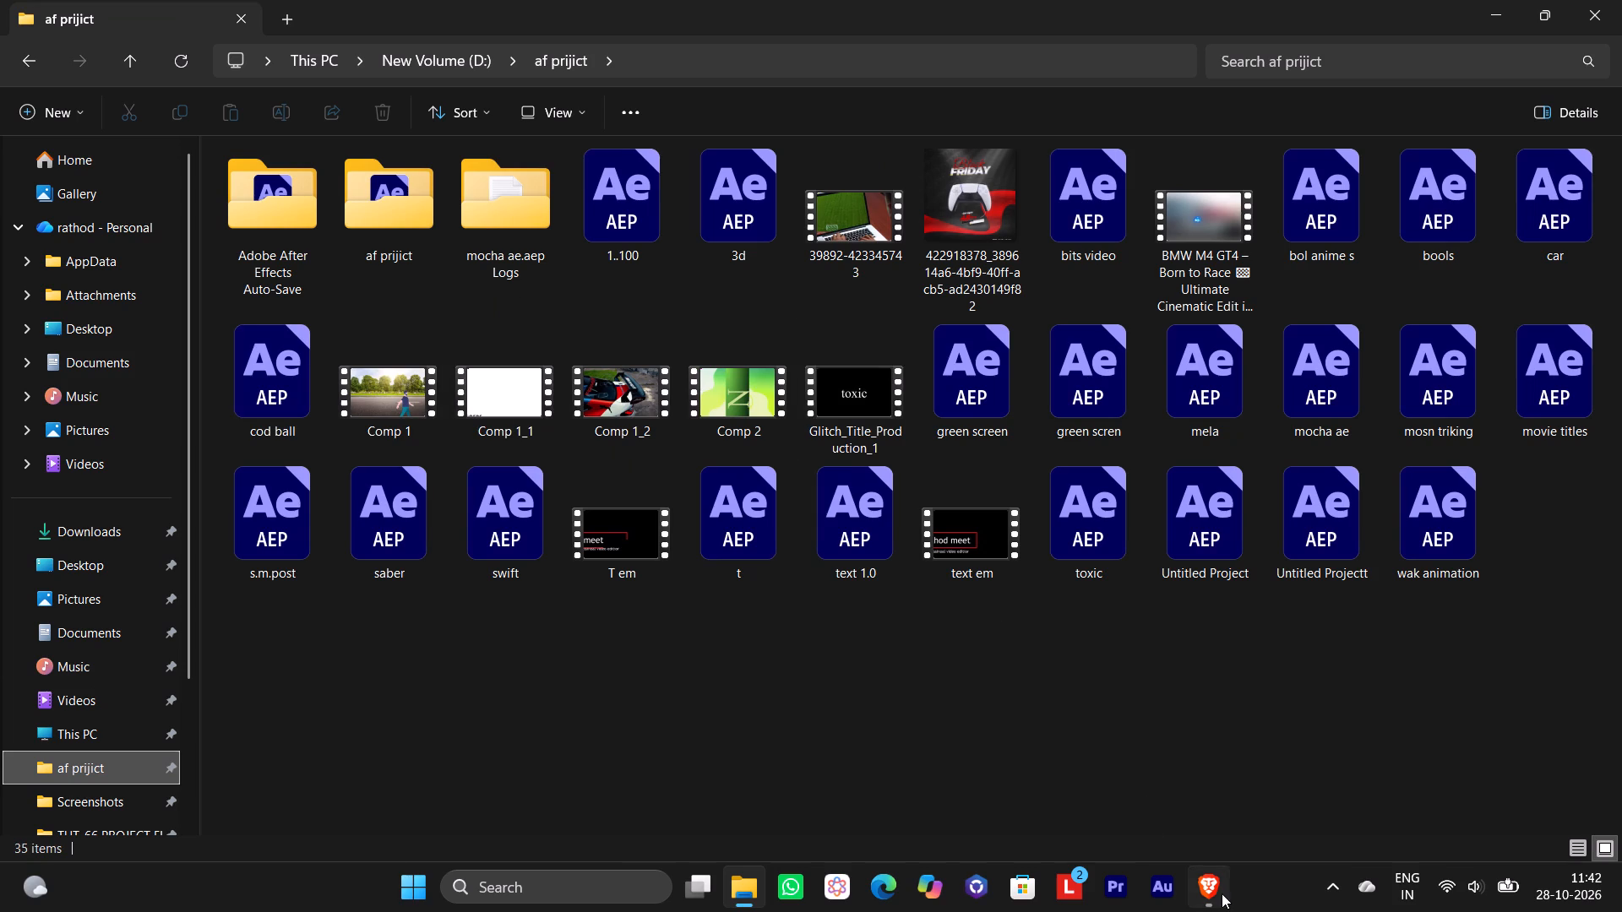
left_click(1222, 893)
left_click_drag(731, 419, 1398, 527)
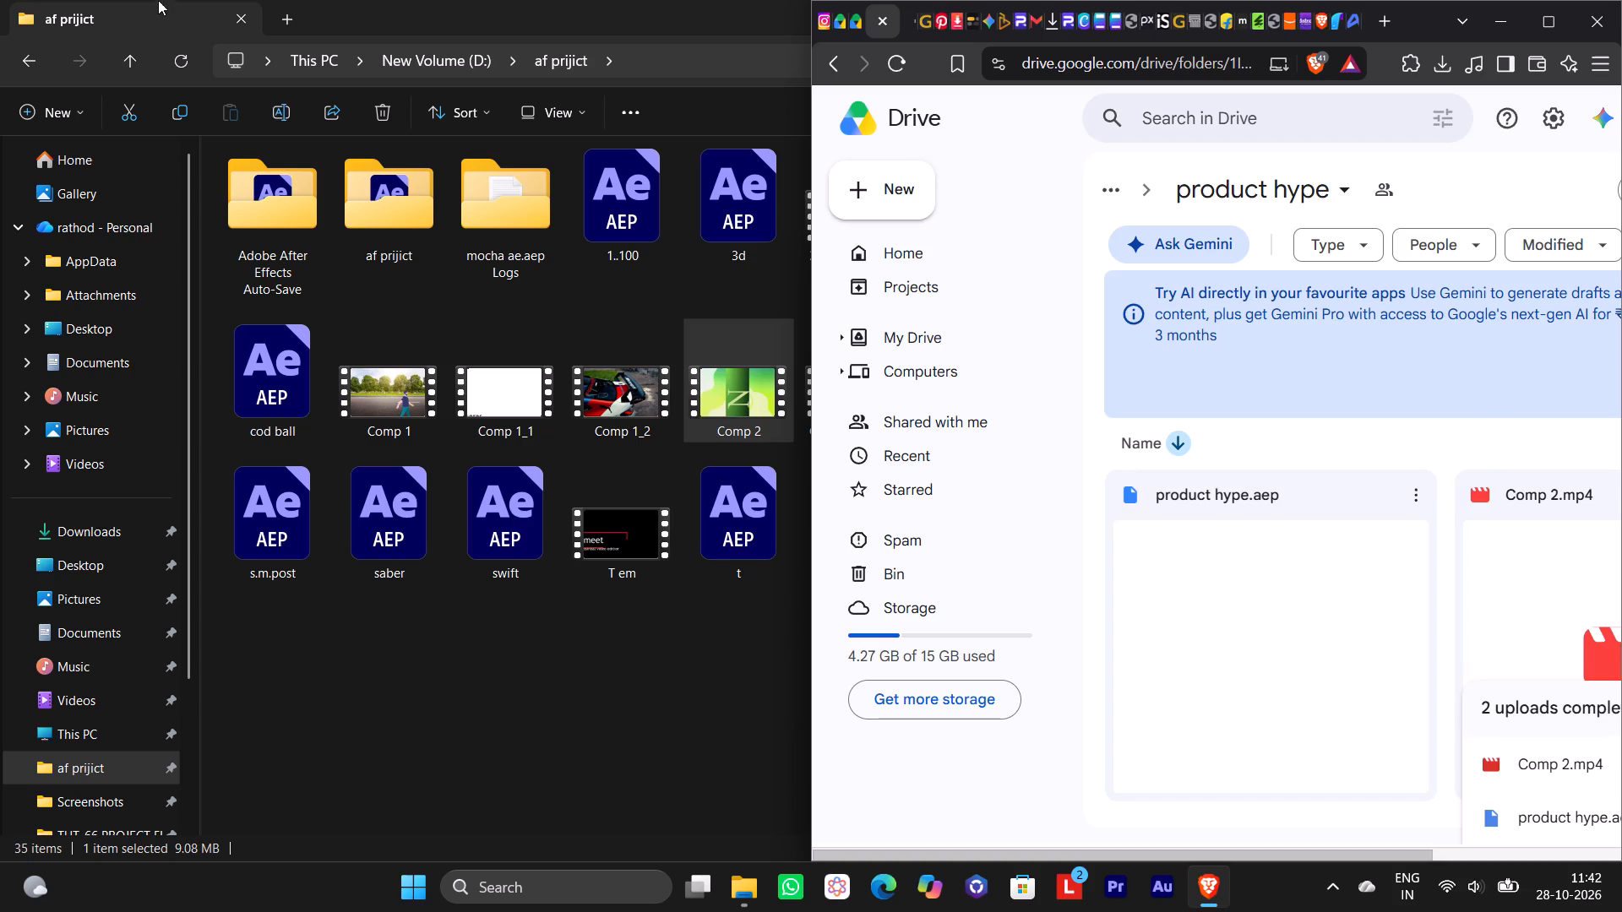
left_click_drag(338, 0, 377, 20)
left_click(385, 20)
left_click(1603, 11)
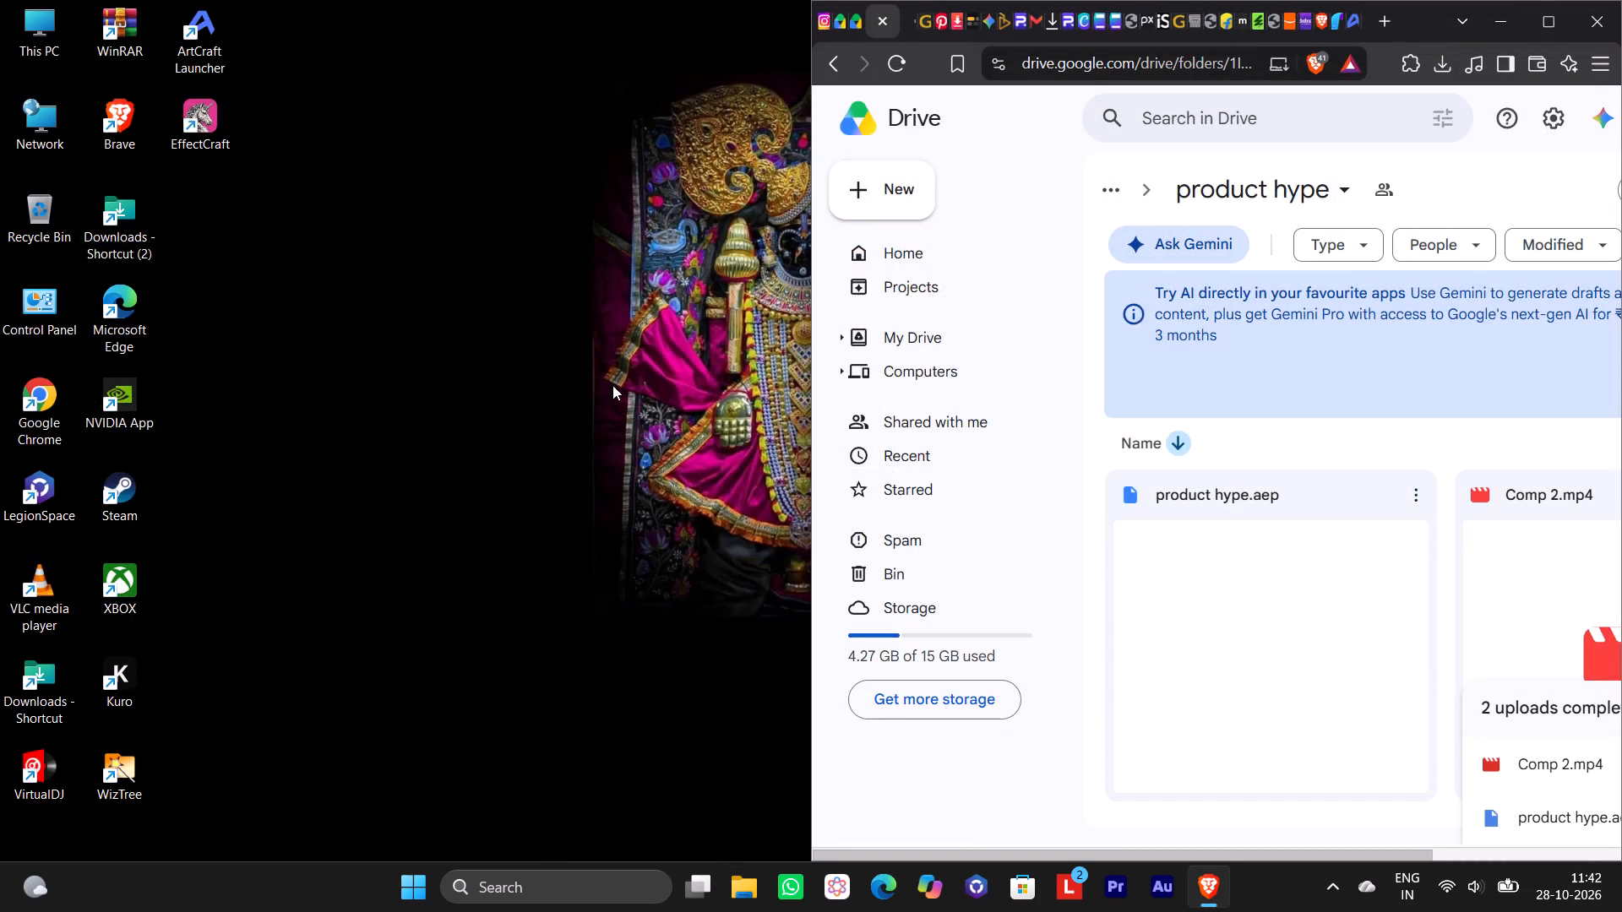
Open Google Chrome, search for student portal rnw, and open the RW Skill Education student portal.
left_click(14, 342)
double_click(41, 390)
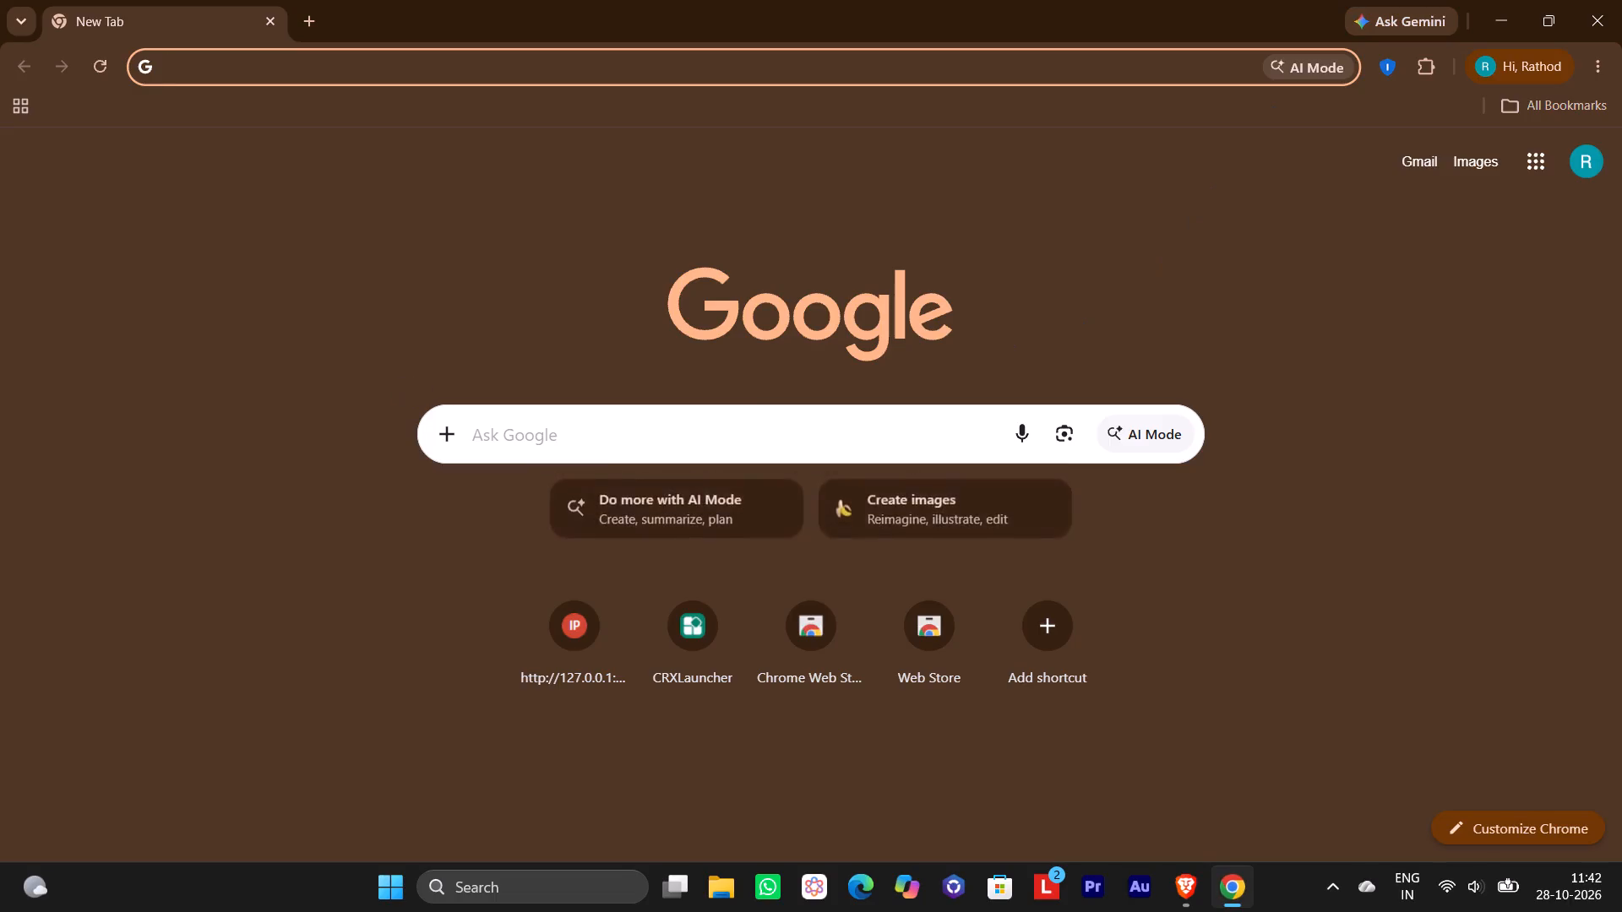
left_click(536, 451)
left_click(508, 482)
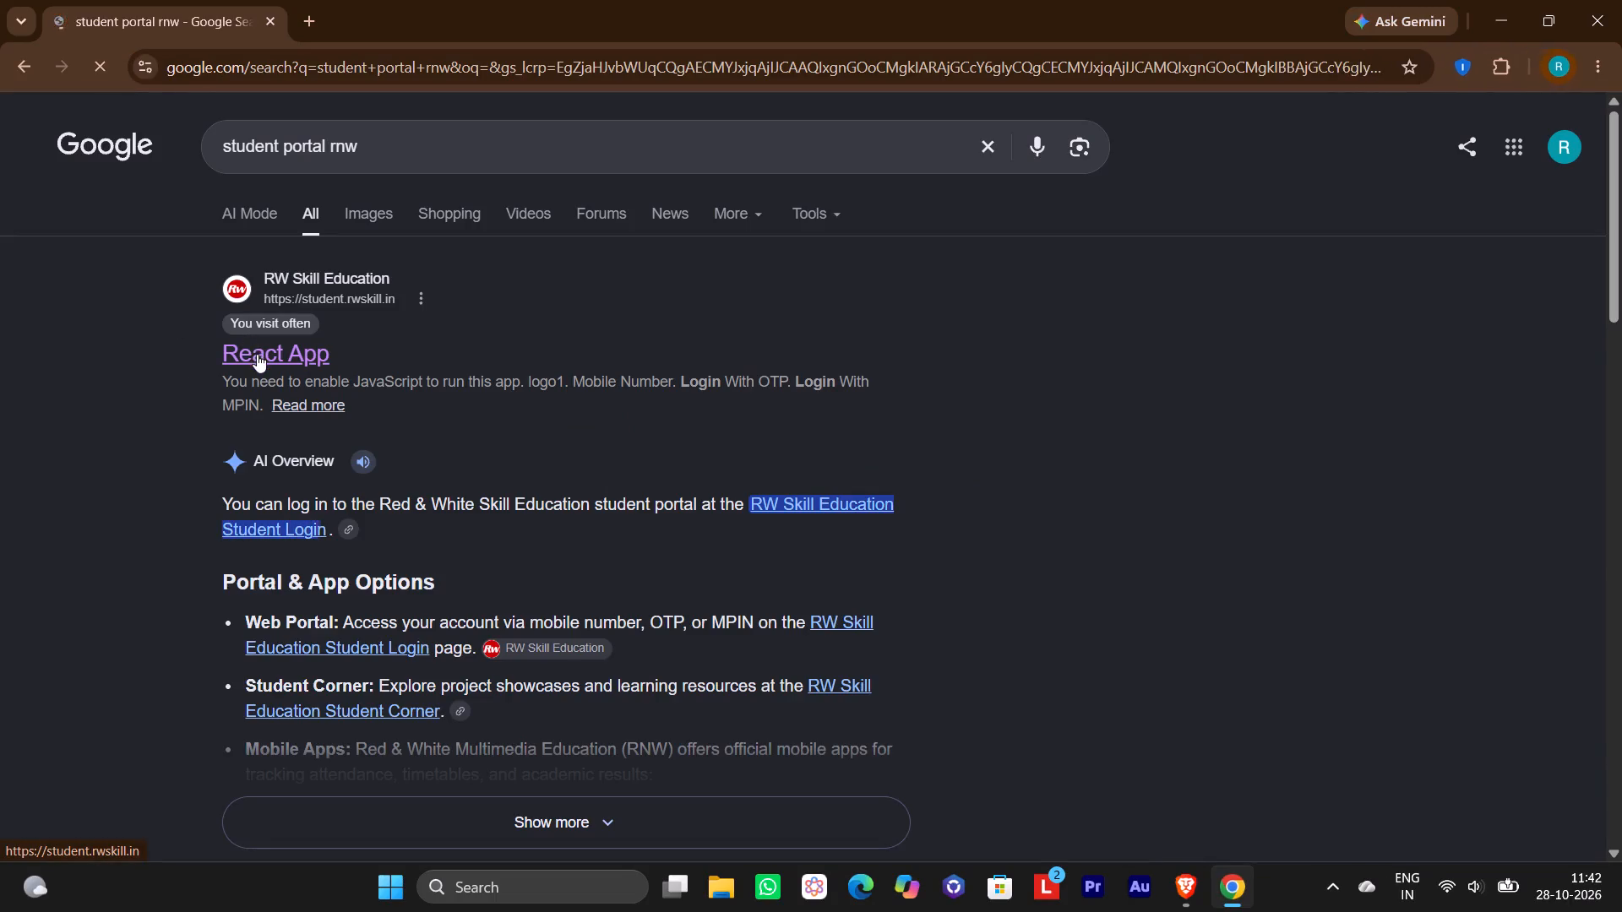
left_click(257, 354)
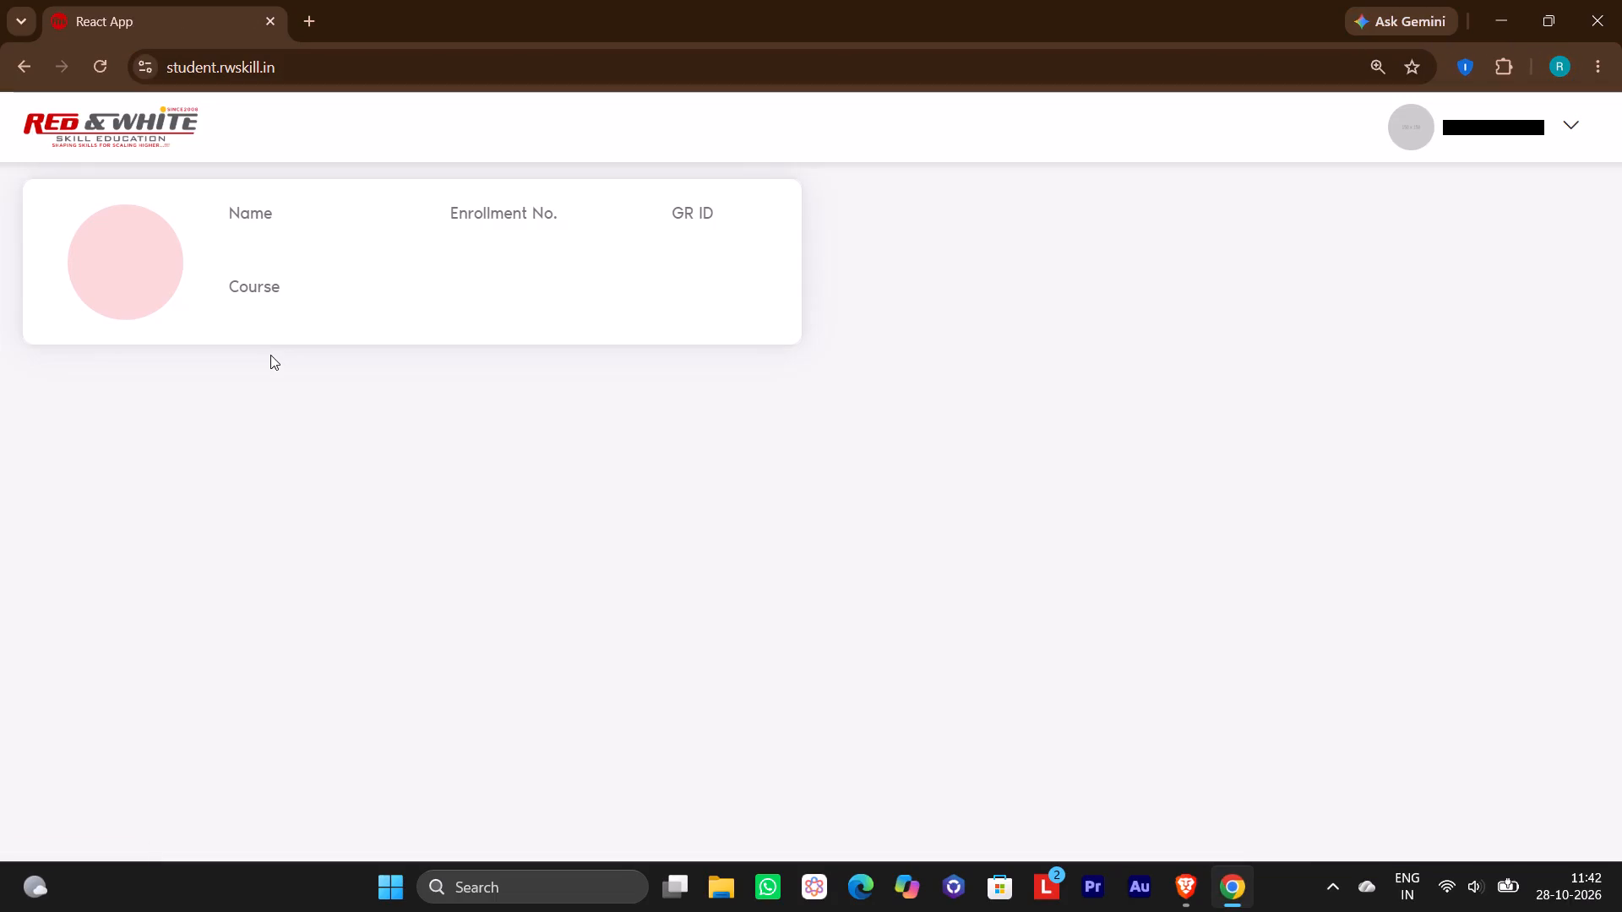
Open the student detail page and expand the After Effect_Visualization course under Video Editing_AI.
left_click(315, 259)
scroll(319, 282, "down", 3)
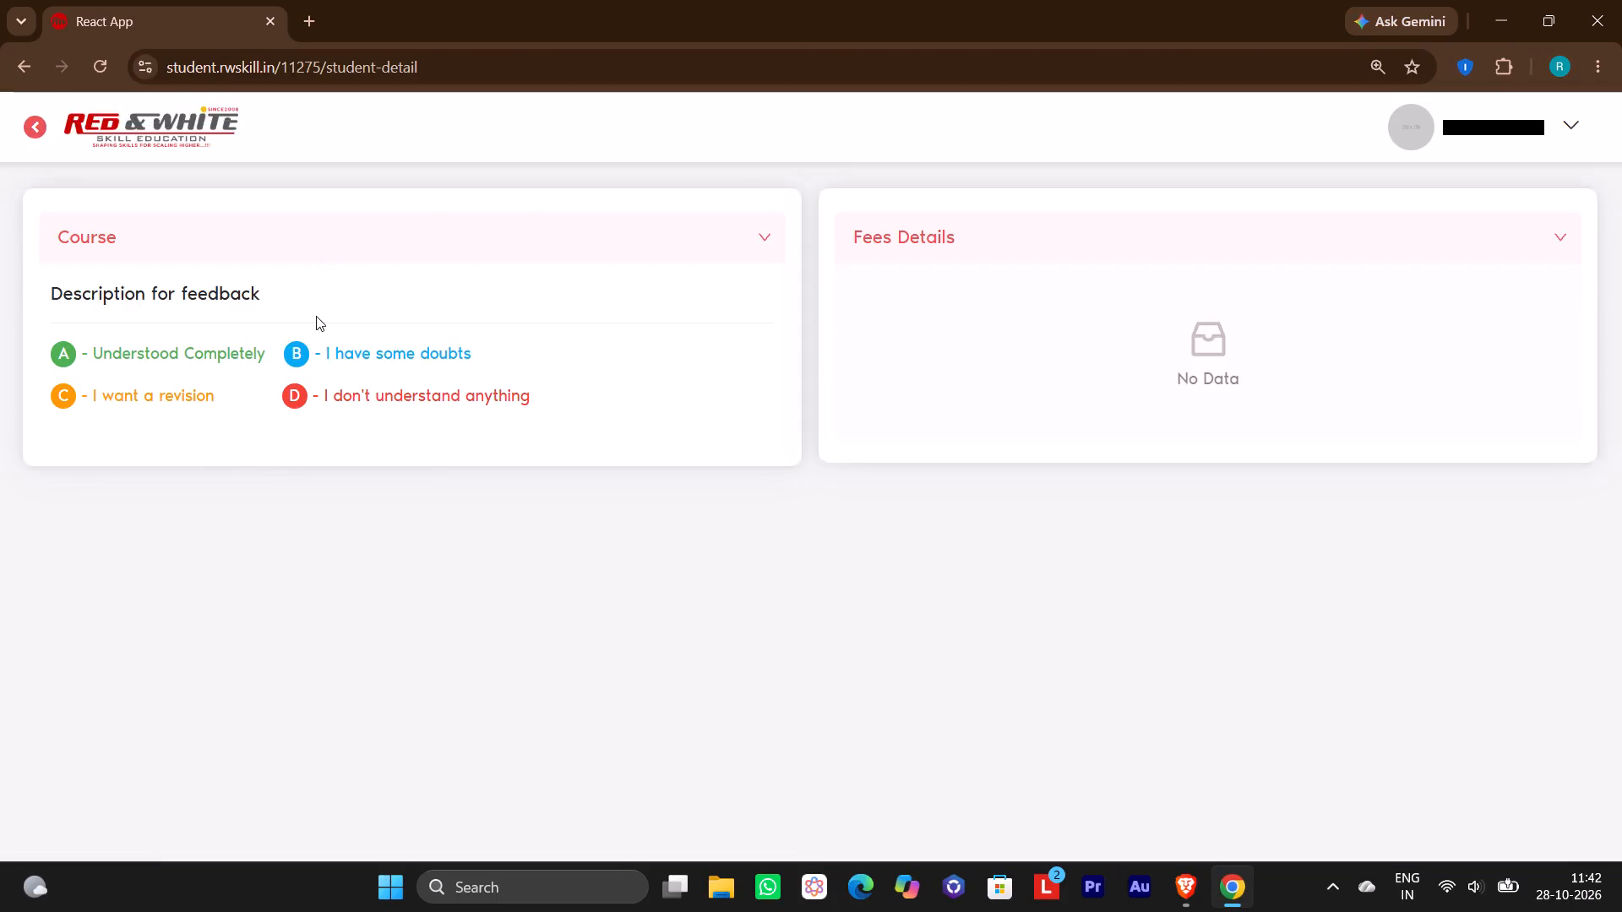
scroll(316, 316, "down", 1)
scroll(340, 414, "down", 6)
left_click(736, 653)
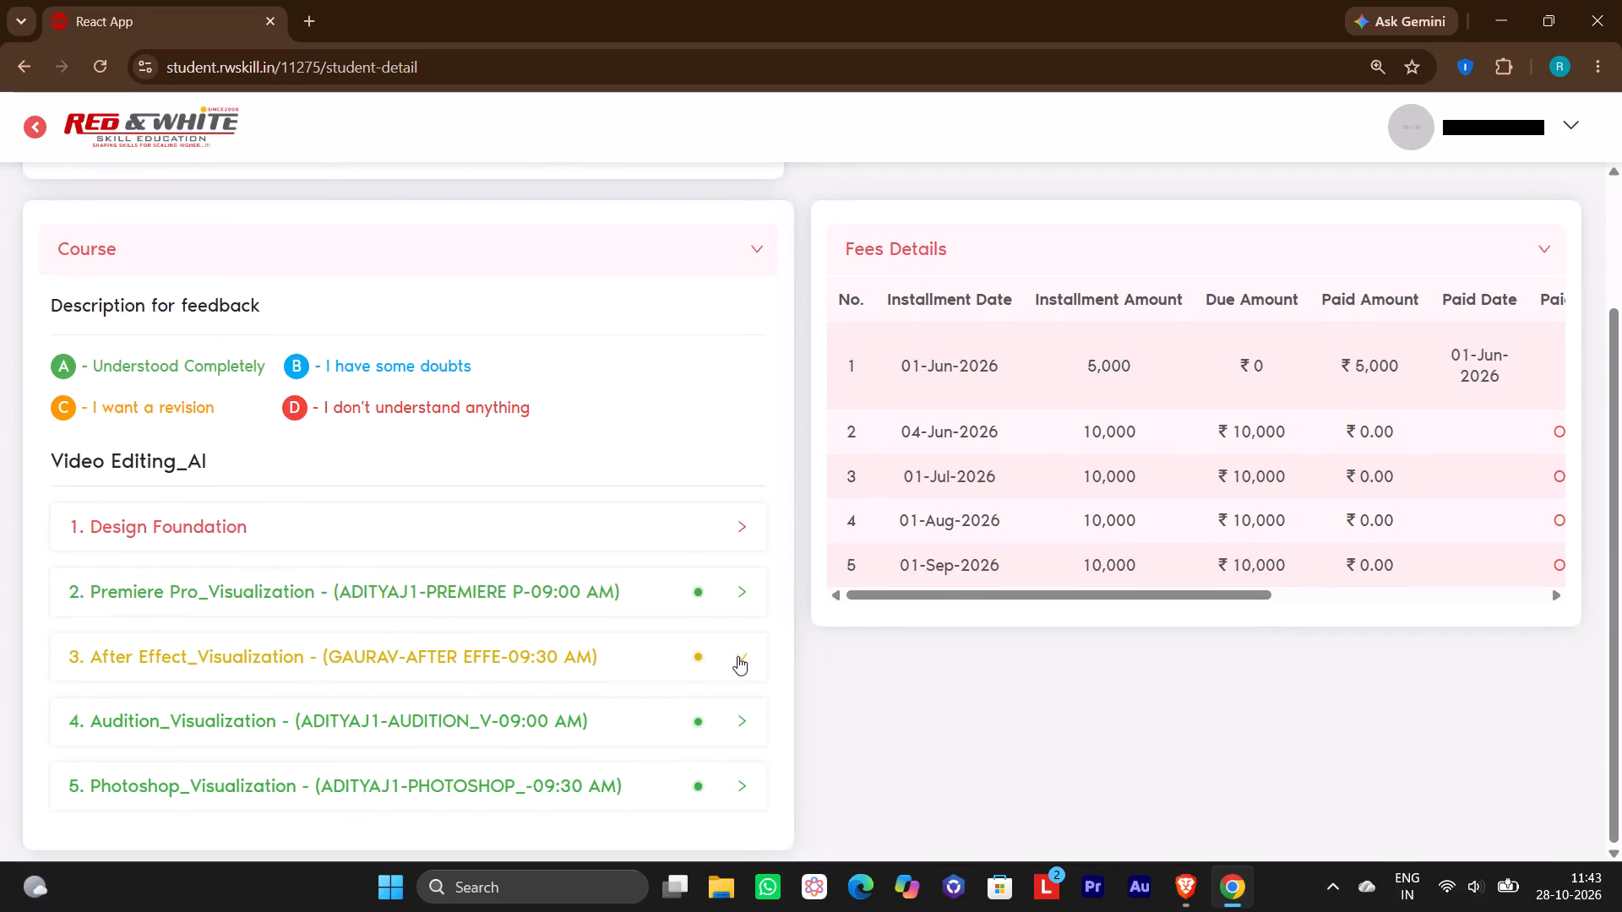
Look through the After Effect_Visualization topics for the Master Project entry and its submission option.
scroll(554, 635, "down", 4)
scroll(552, 638, "down", 20)
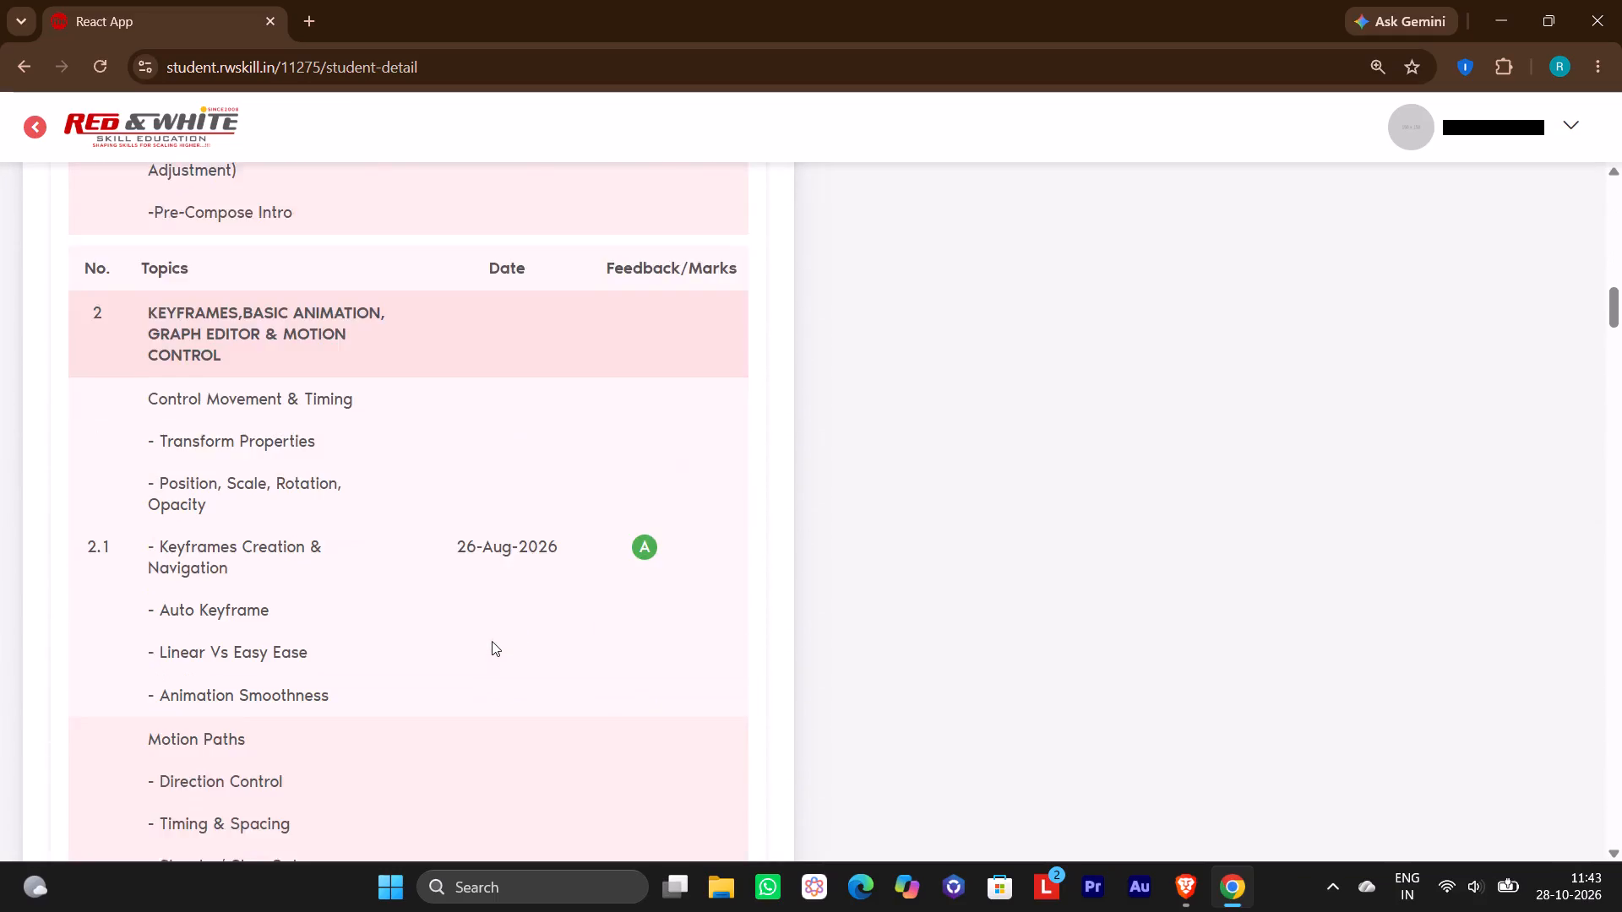
scroll(492, 641, "down", 15)
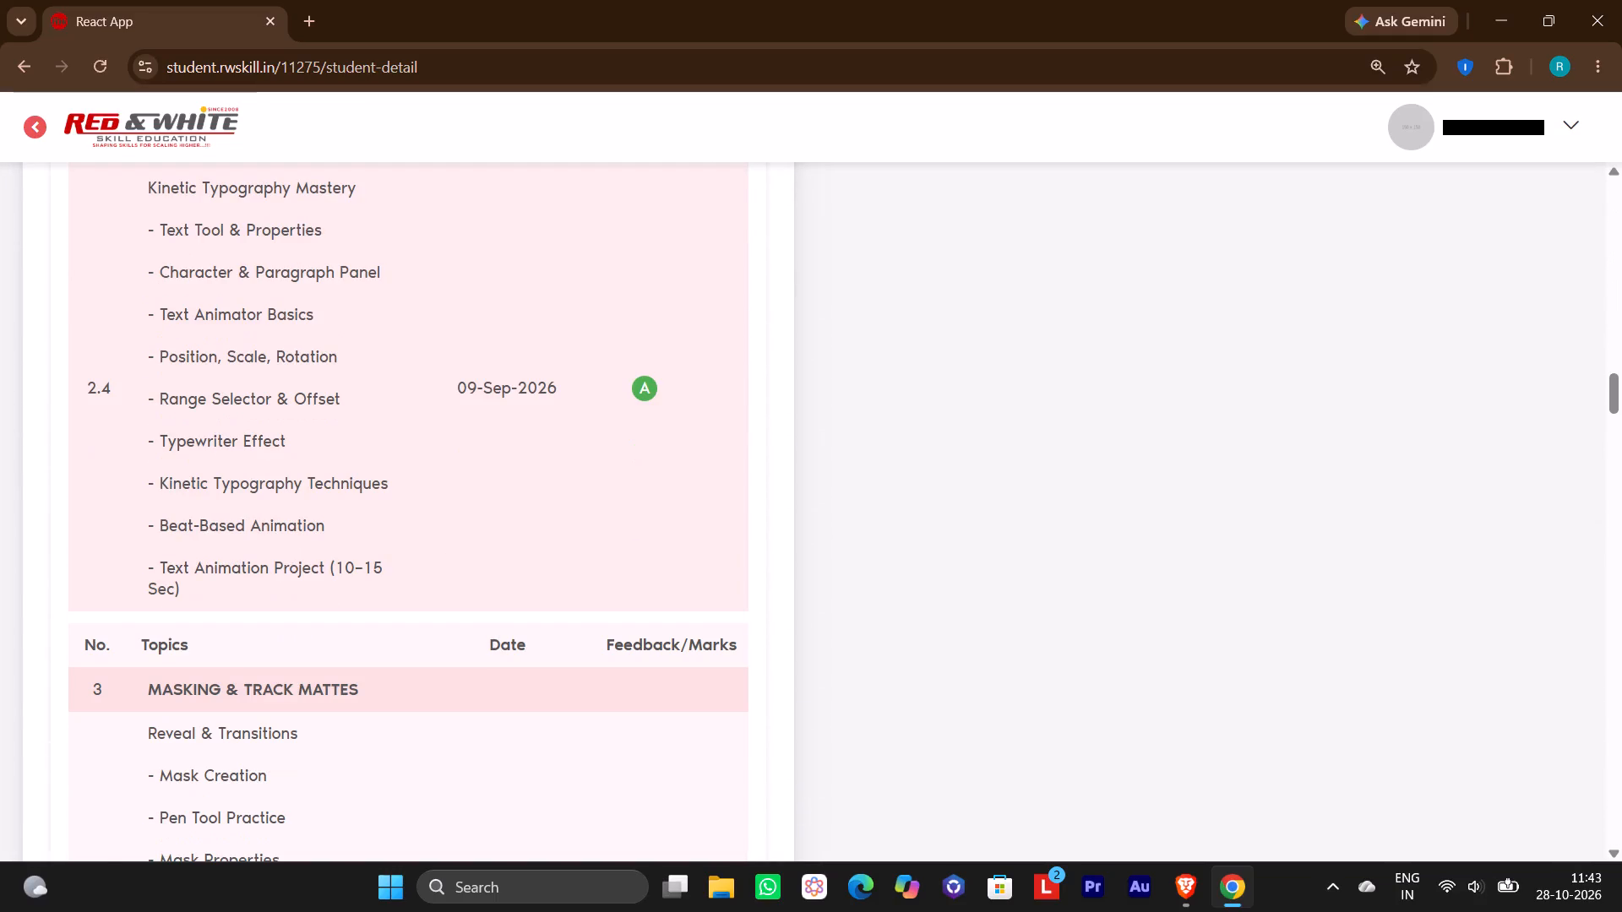
scroll(468, 638, "down", 20)
scroll(468, 638, "down", 11)
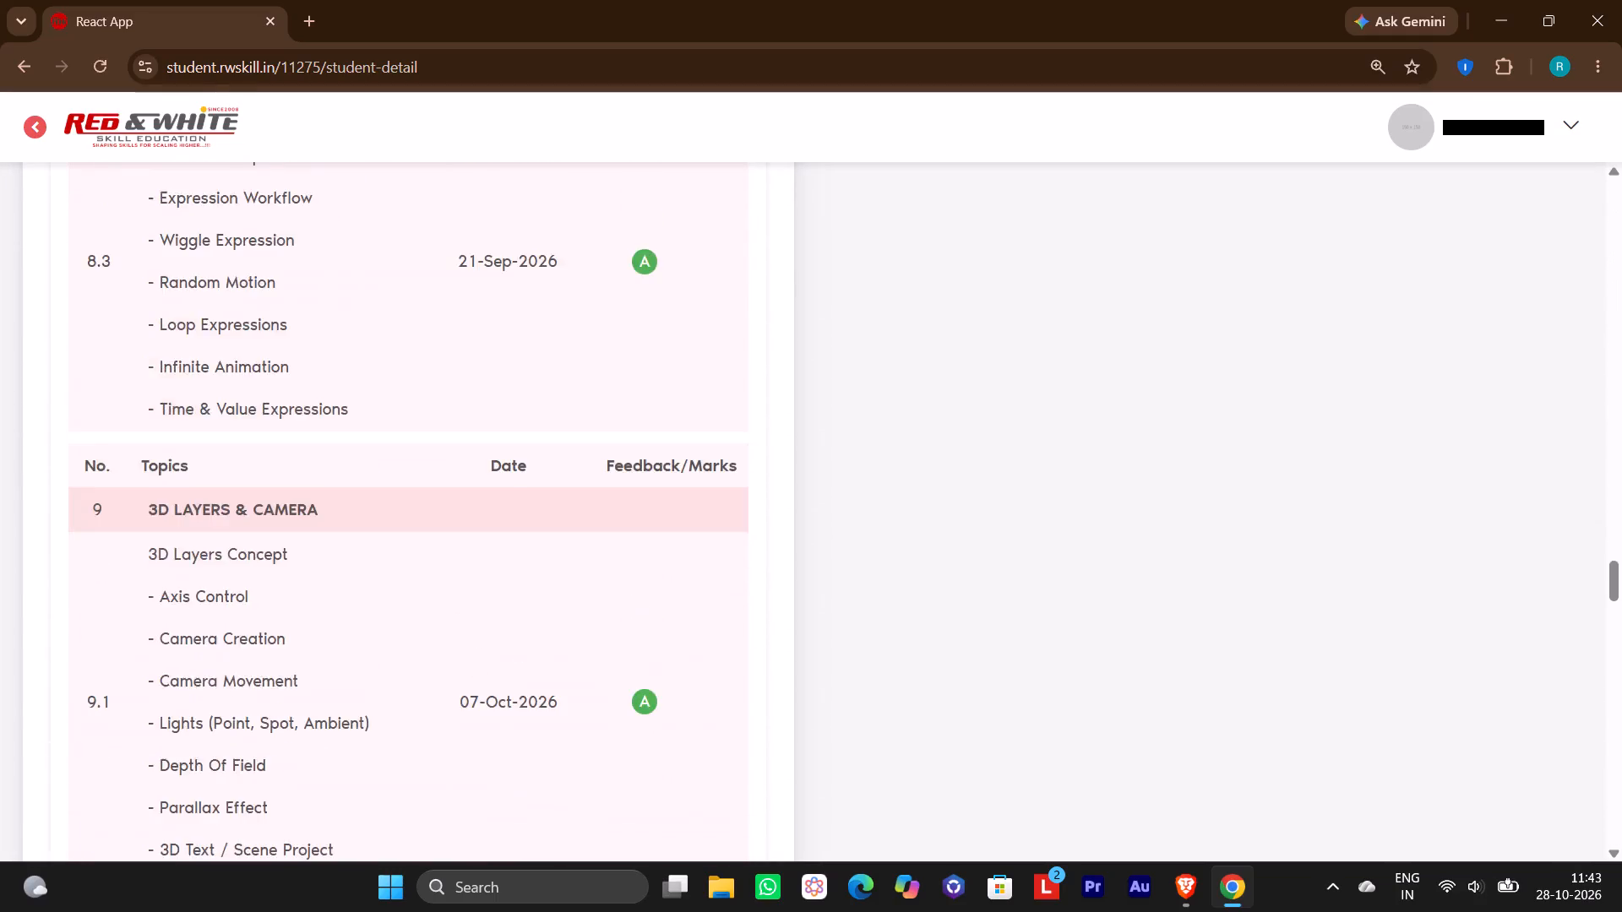
scroll(539, 628, "down", 15)
scroll(391, 675, "up", 3)
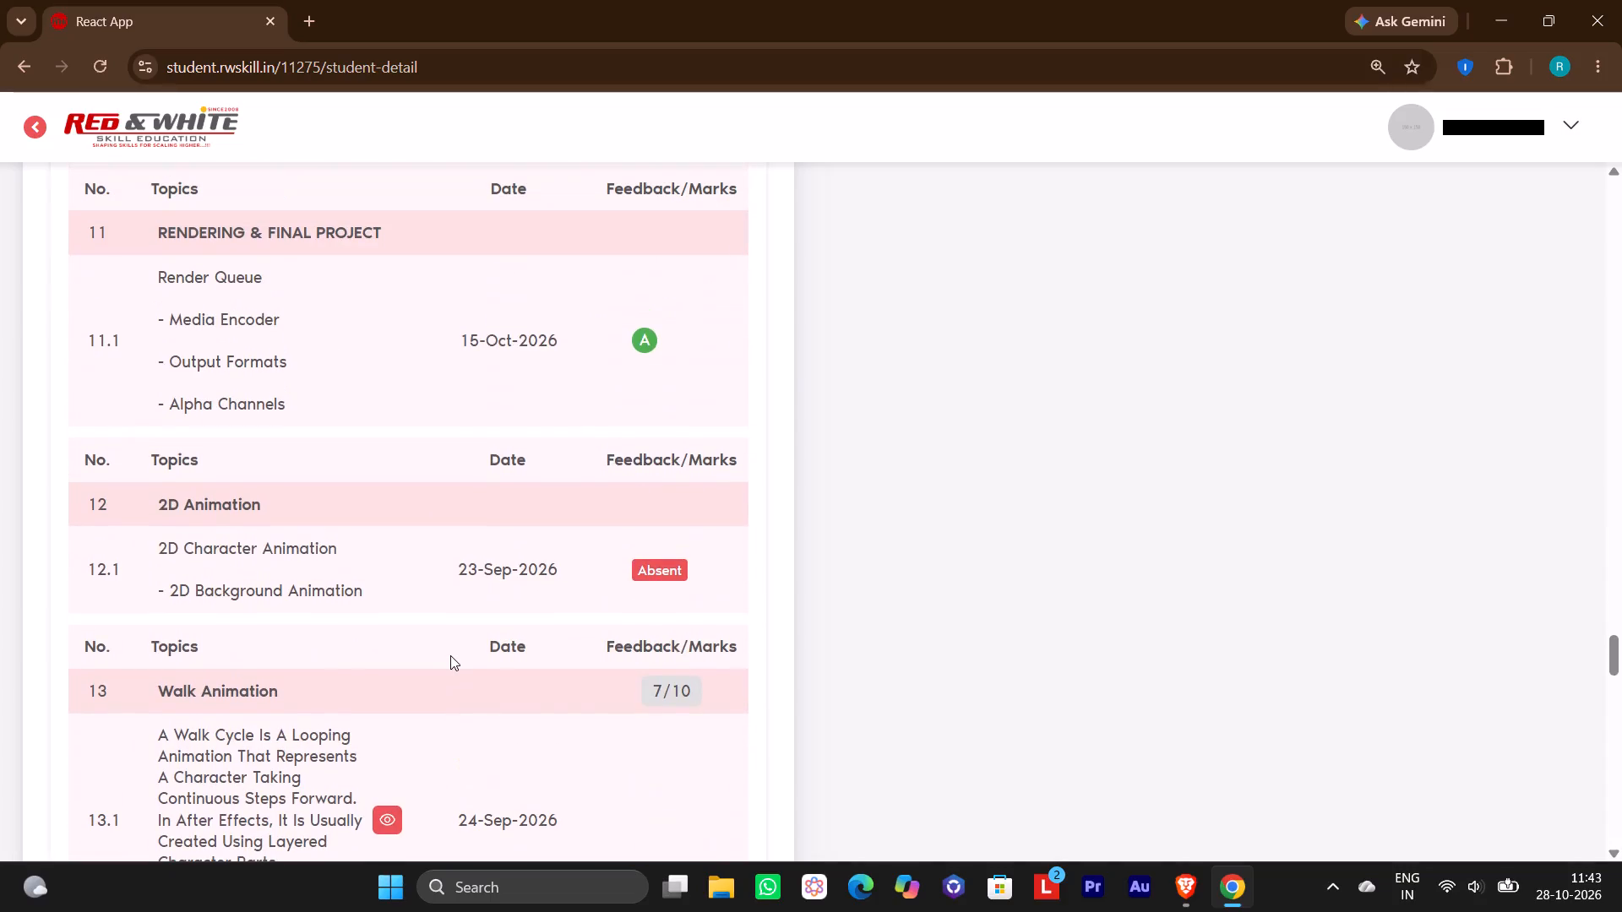
scroll(450, 650, "down", 12)
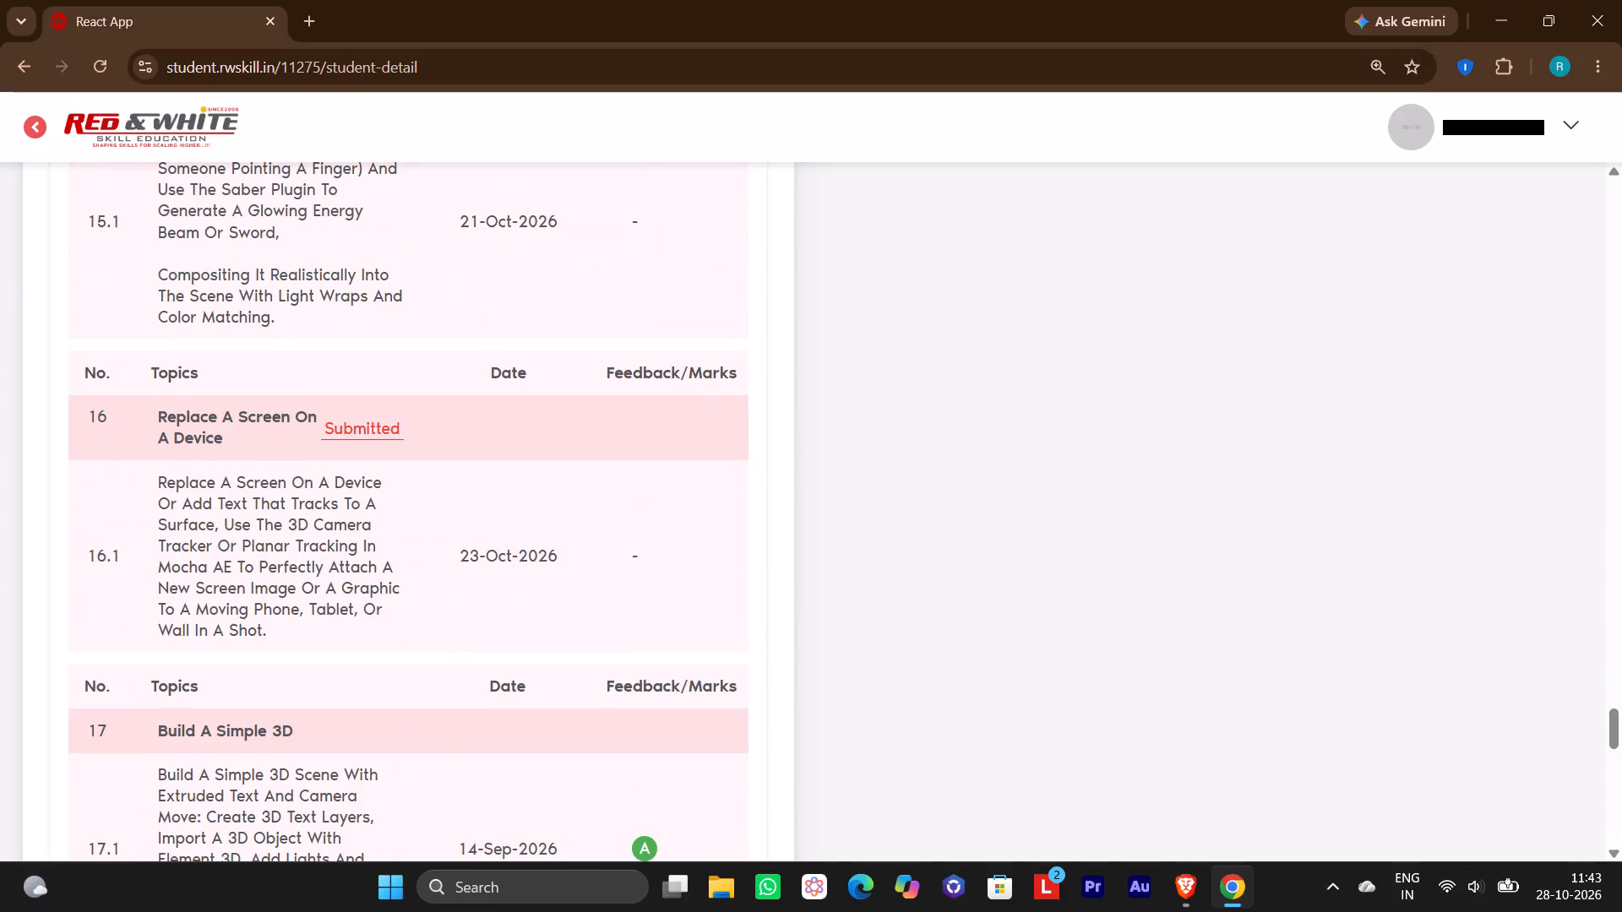
scroll(281, 569, "down", 5)
scroll(281, 569, "up", 3)
scroll(281, 569, "down", 12)
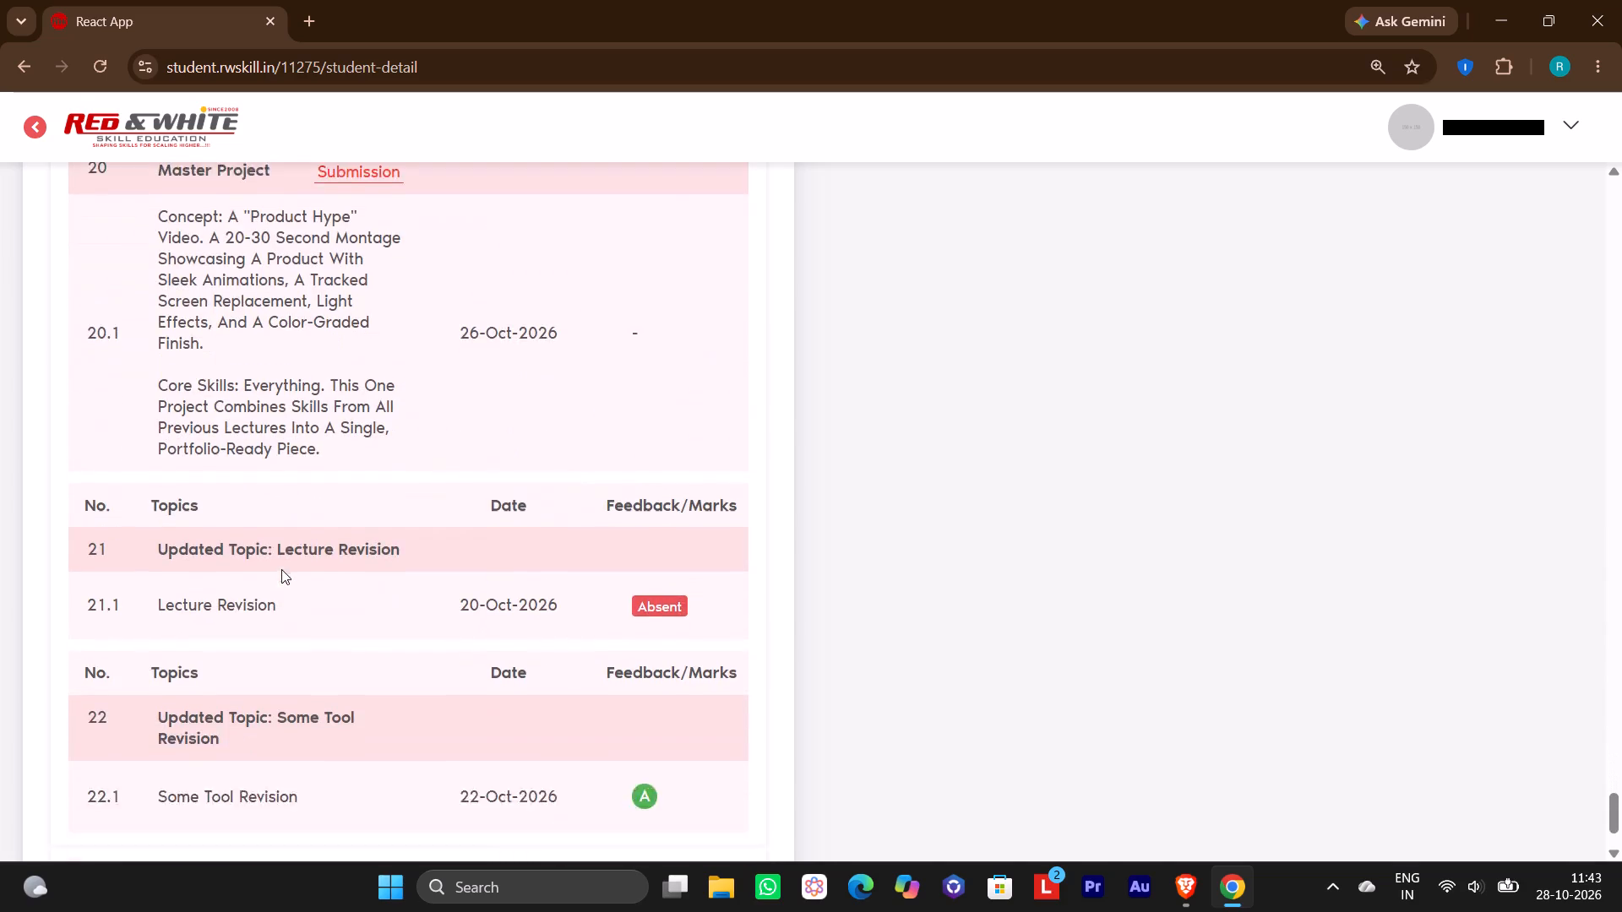
scroll(281, 569, "down", 4)
scroll(281, 569, "up", 2)
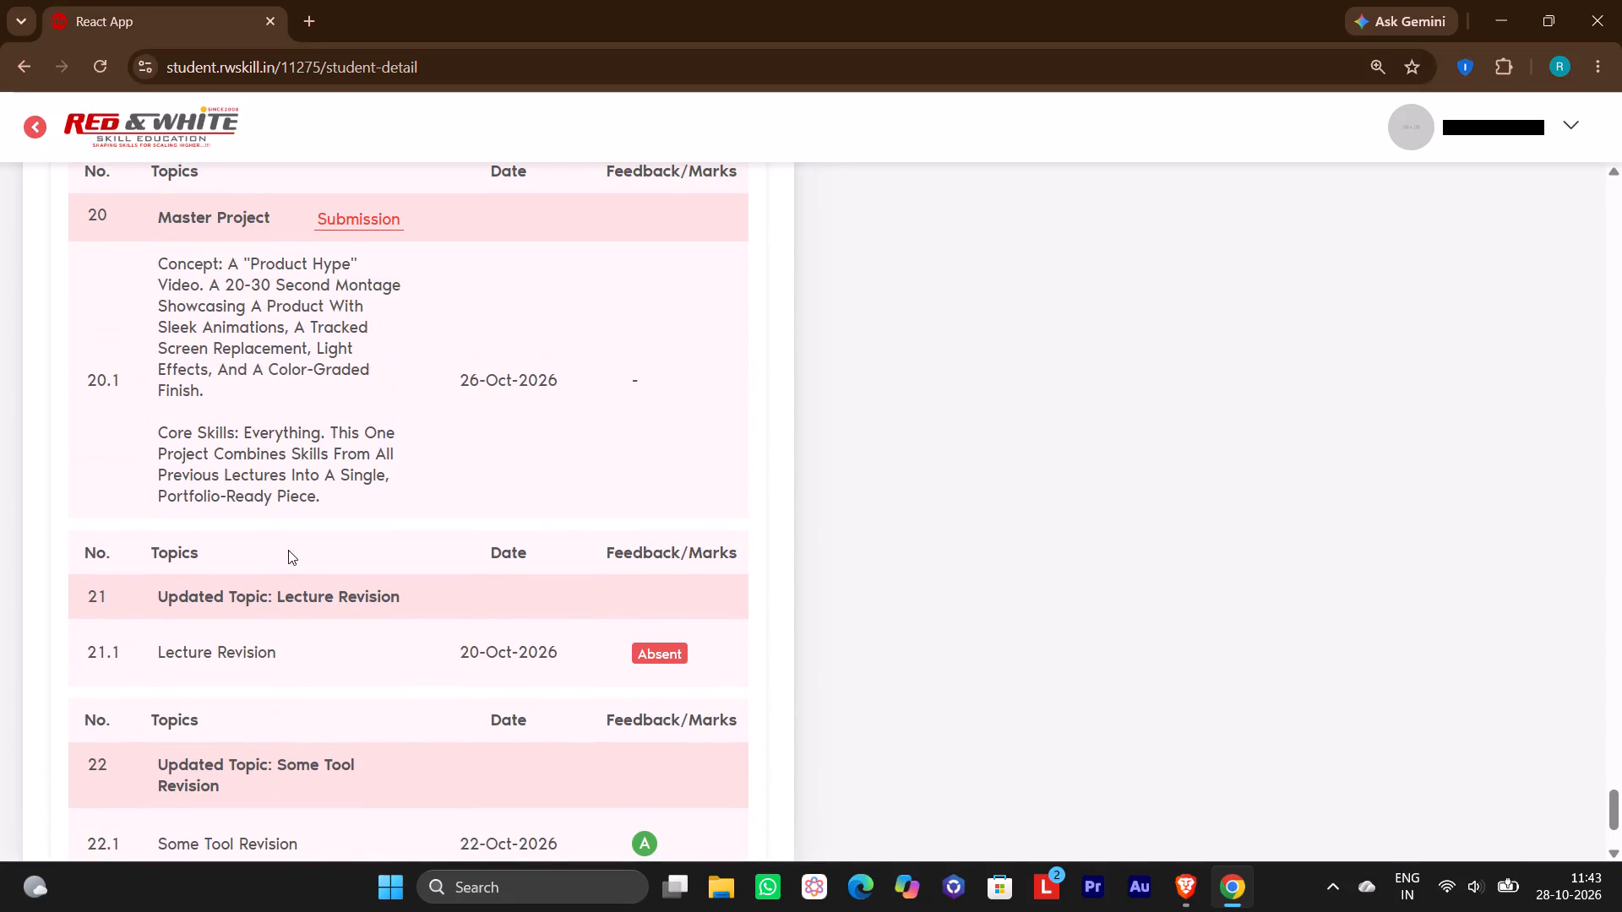
scroll(288, 550, "up", 2)
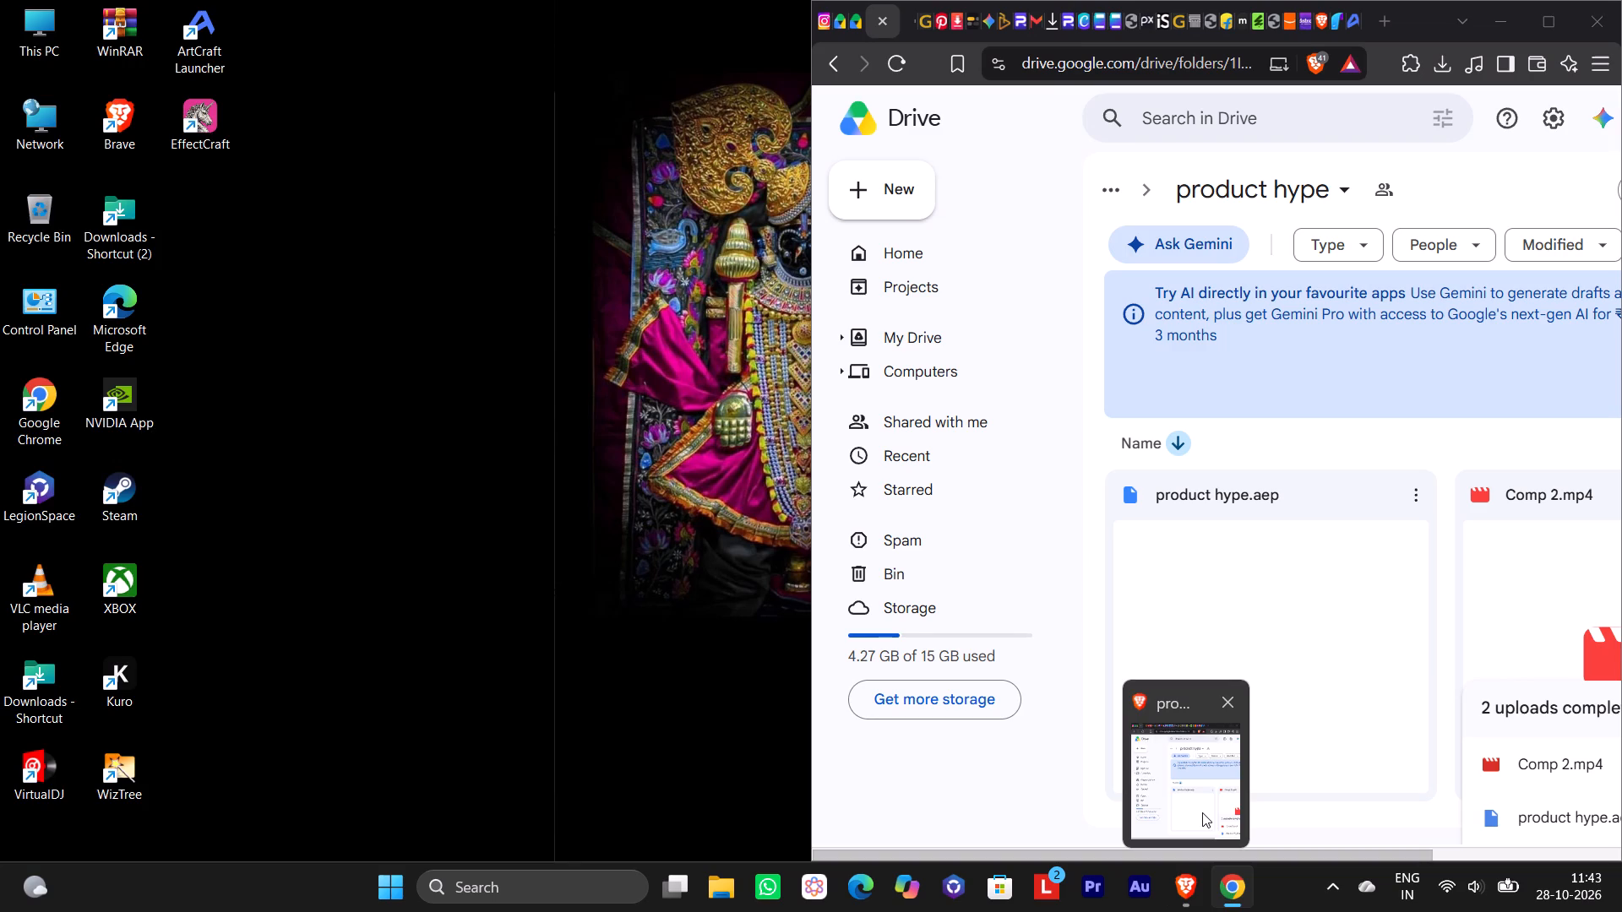
Switch back to Google Drive in Brave, maximize its window, and open My Drive.
left_click(1202, 812)
left_click(1560, 11)
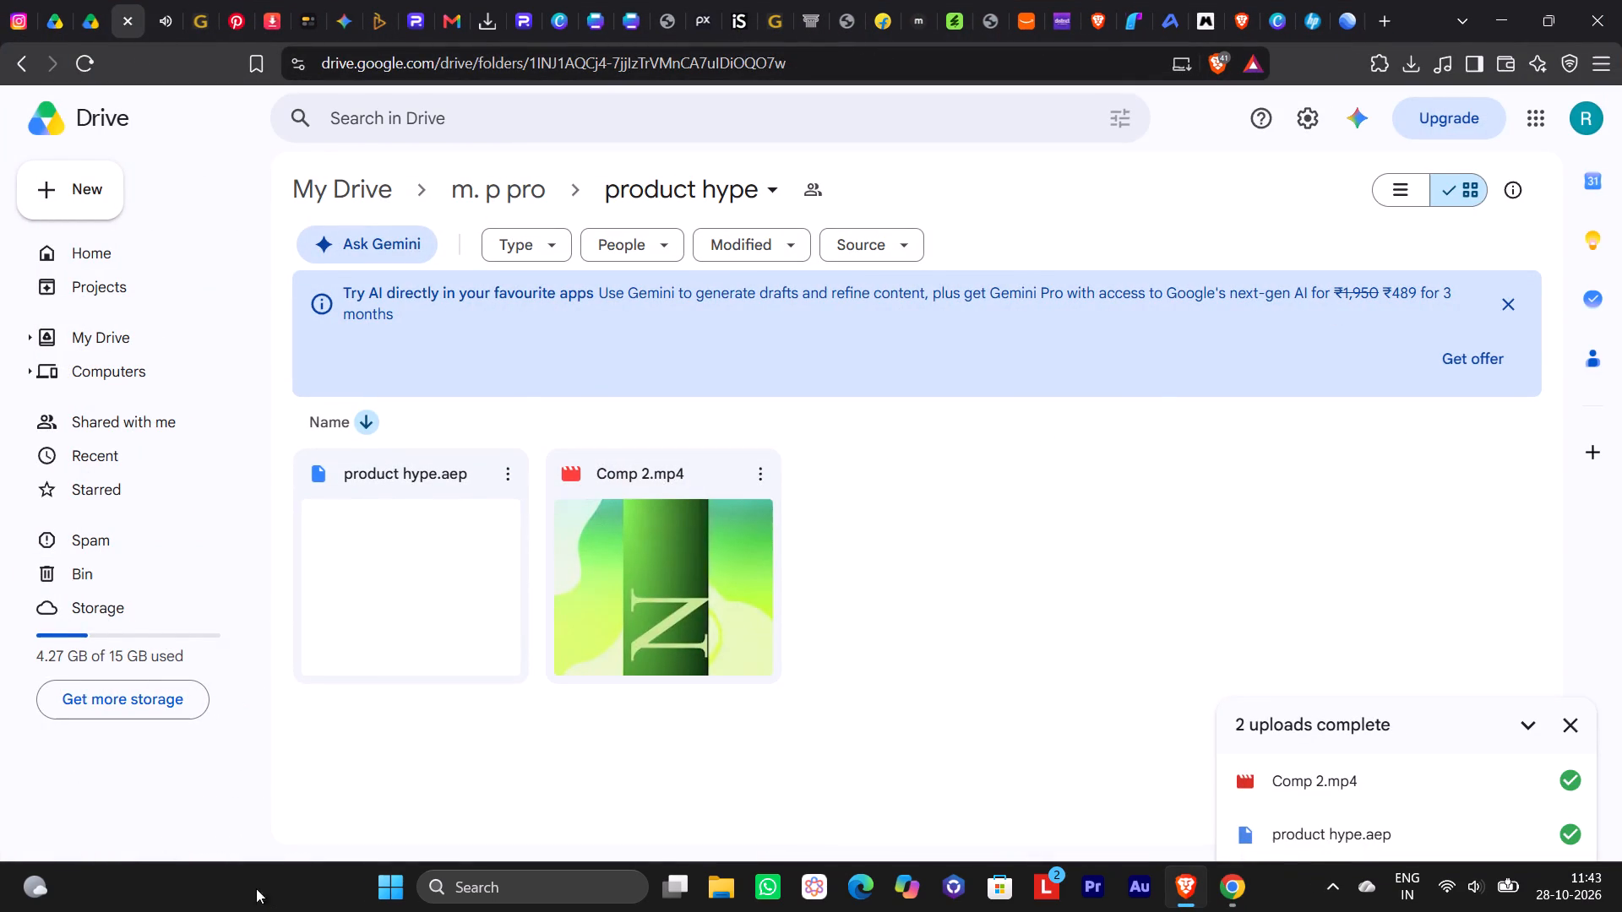
left_click(164, 263)
scroll(1010, 846, "down", 1)
scroll(601, 697, "up", 1)
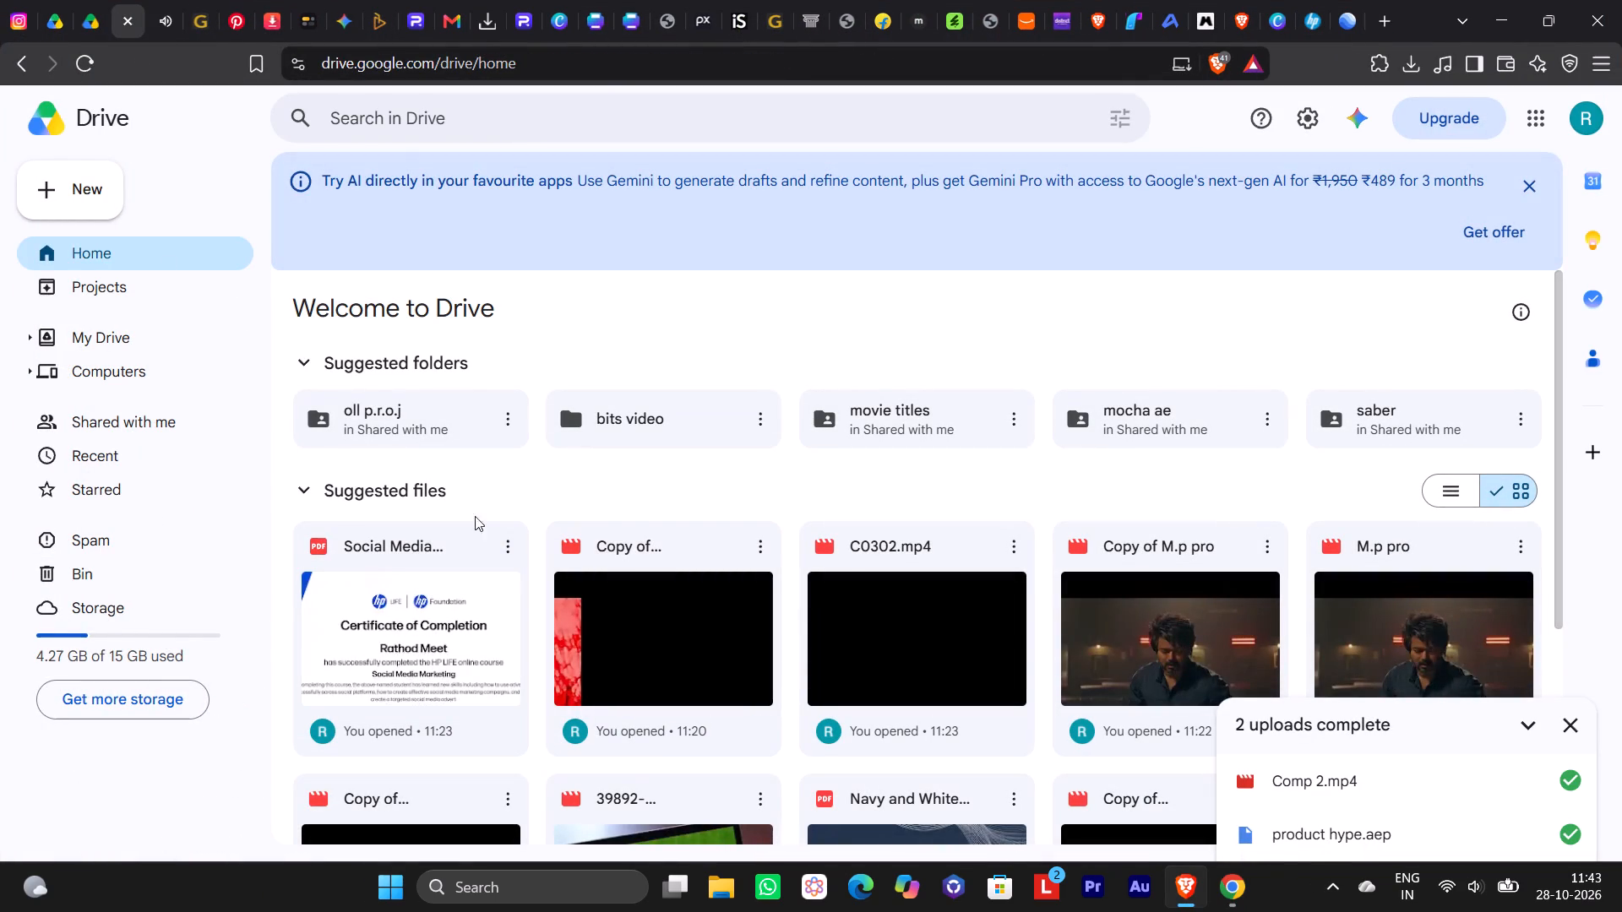
left_click(155, 387)
left_click(155, 324)
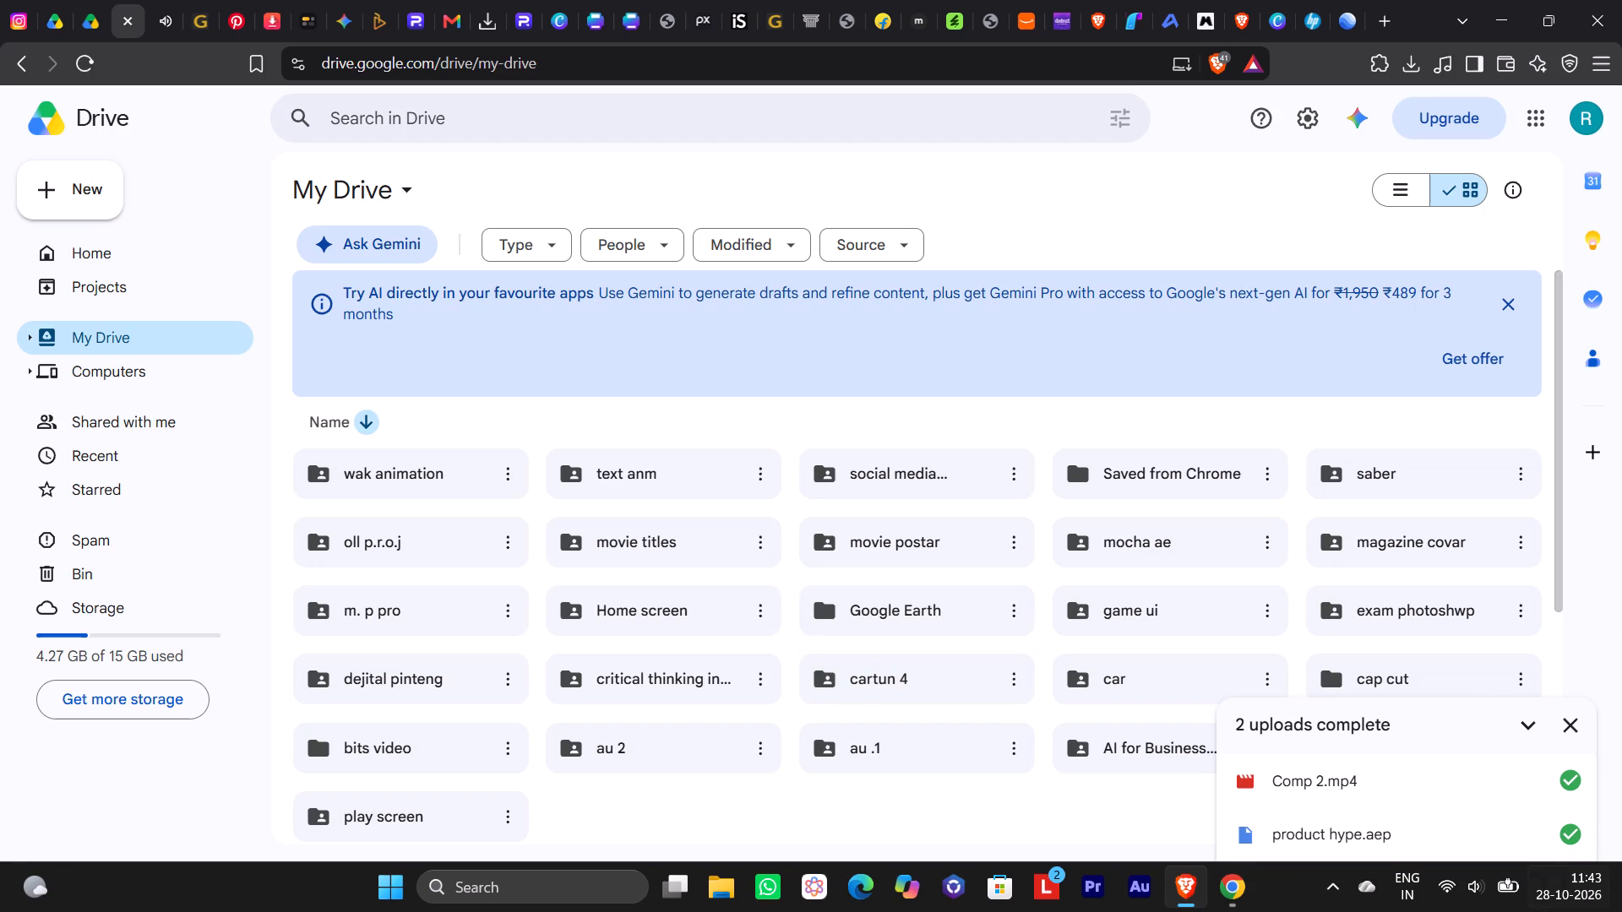
Dismiss the upload status notice in Google Drive.
left_click(1585, 729)
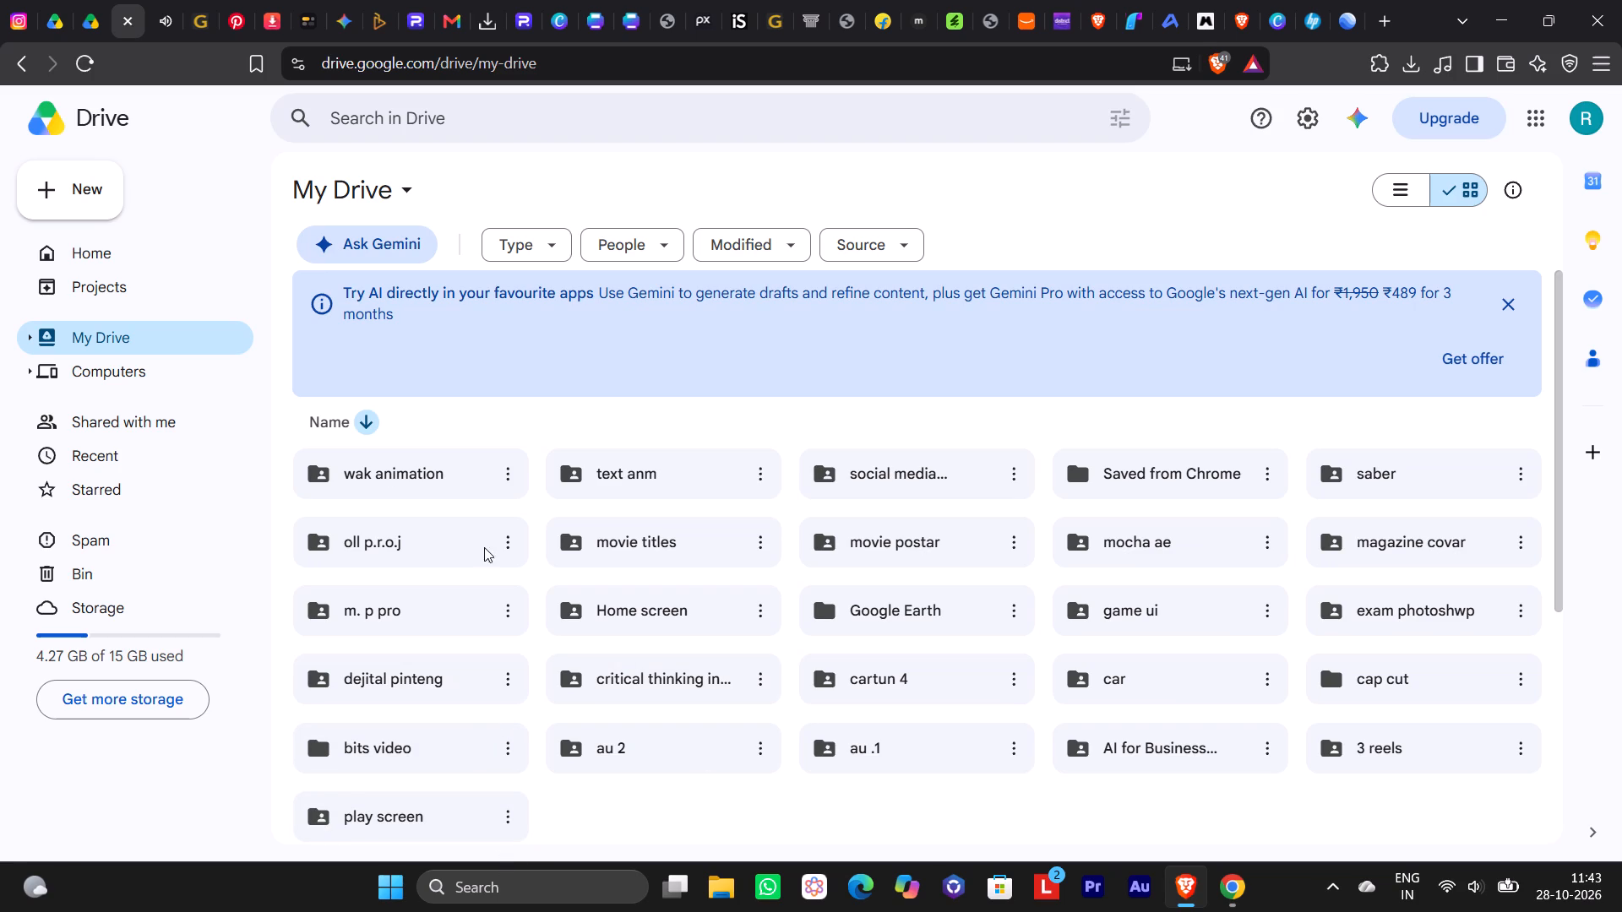
Switch to YouTube, find the No Limits song by VRAJ STUDIO among the suggested videos, and play it.
left_click(174, 30)
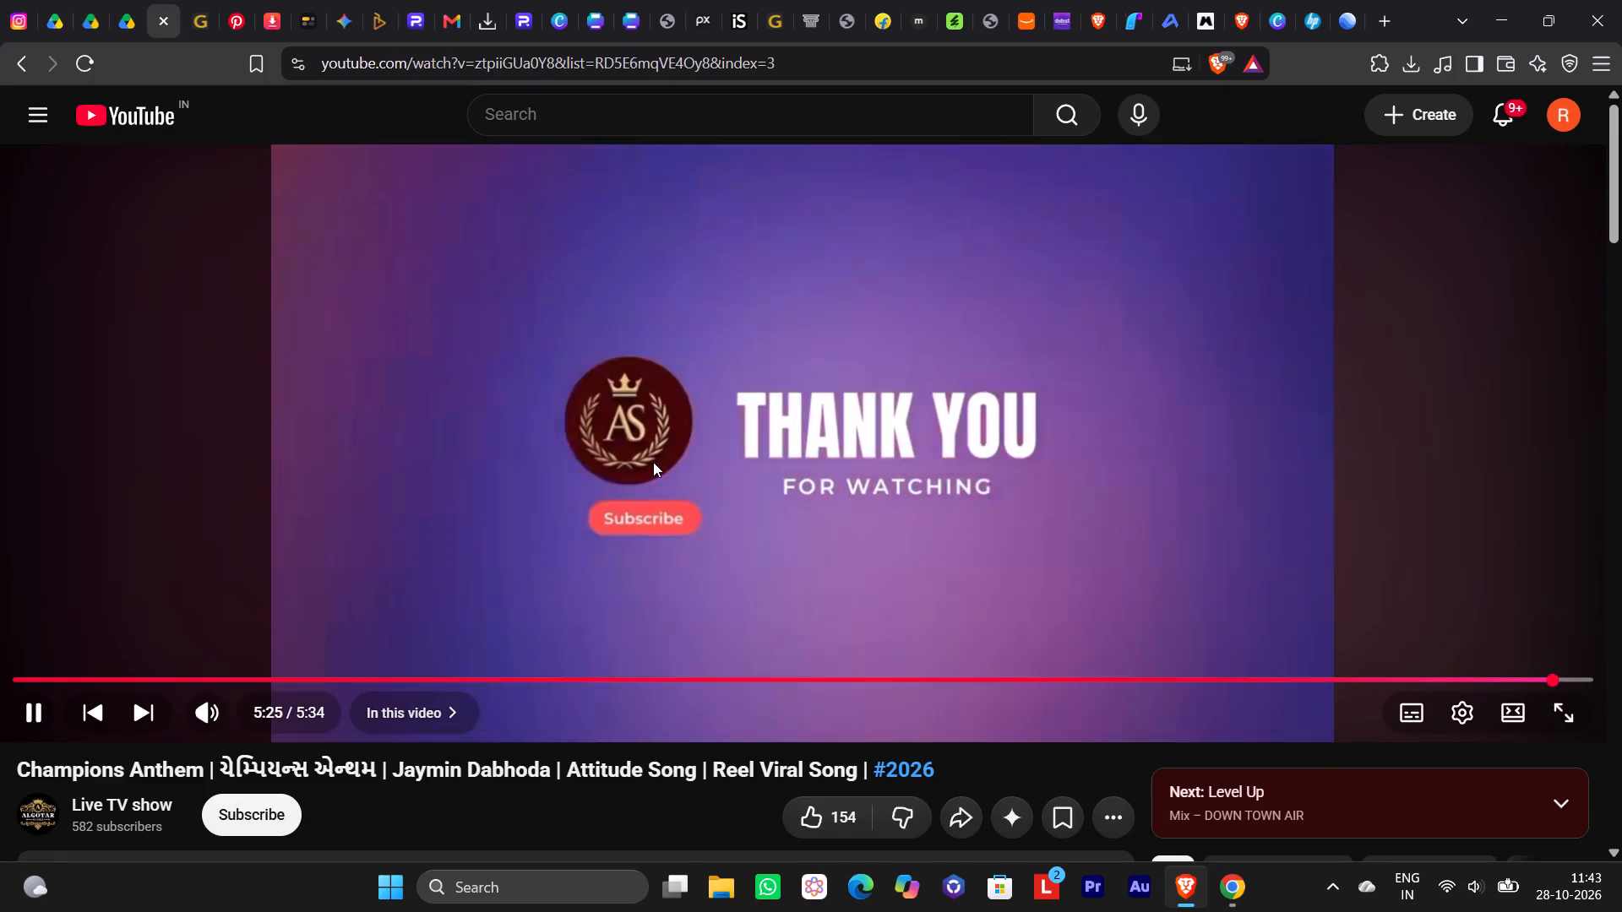
left_click(656, 462)
scroll(928, 546, "down", 4)
scroll(1621, 699, "down", 1)
scroll(1266, 639, "down", 13)
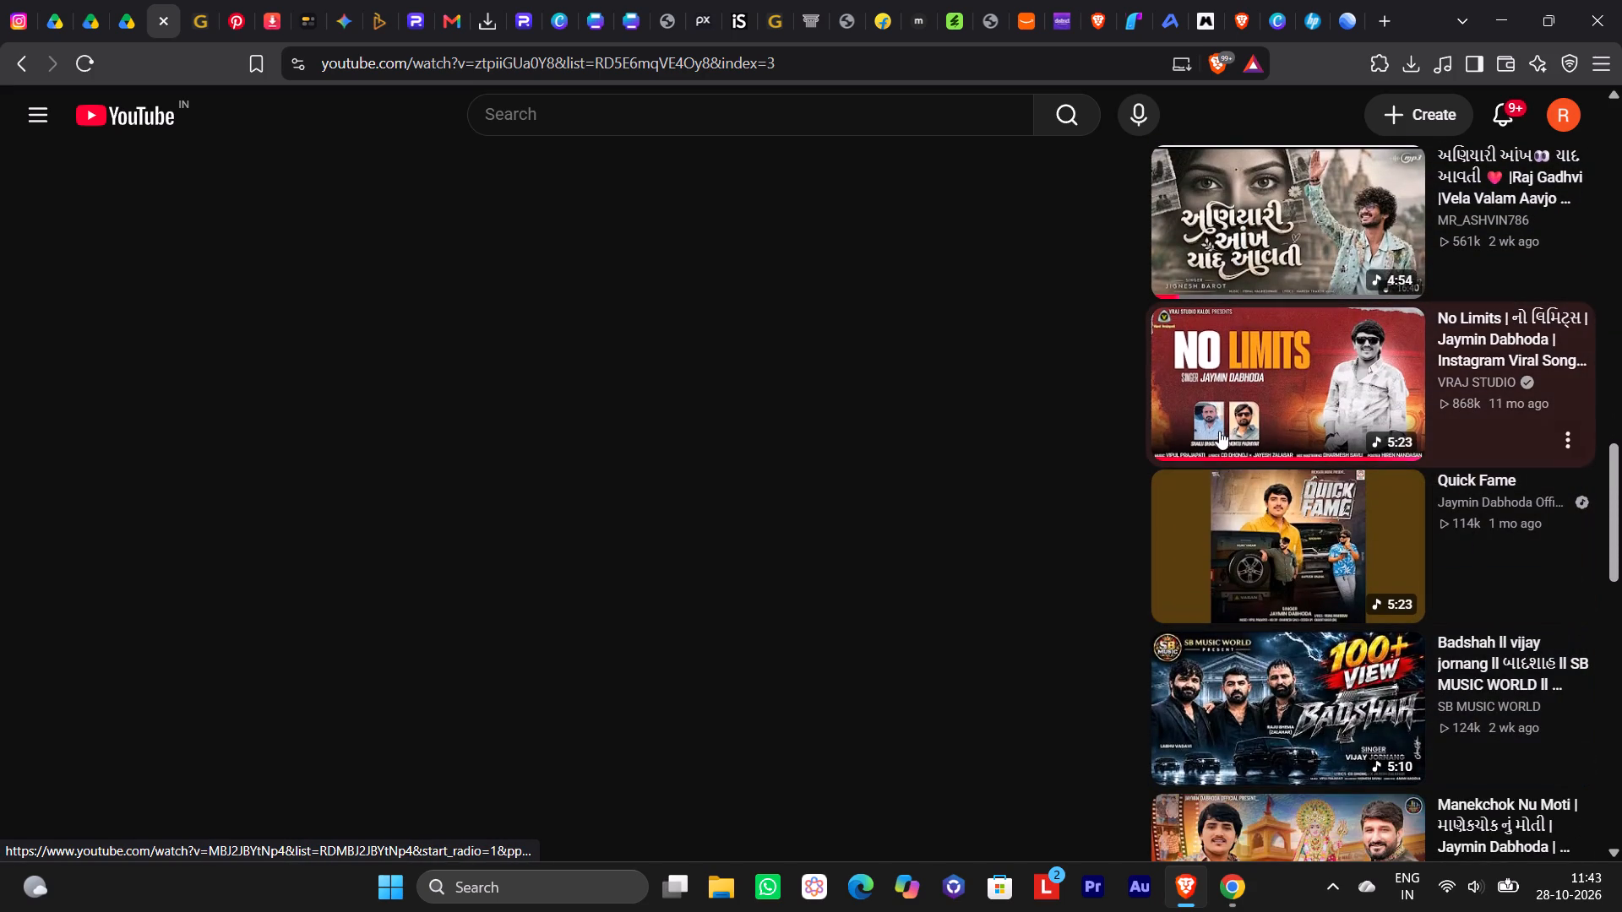
left_click(1221, 430)
Return to Google Drive, search for "pro", and open the product hype folder.
left_click(127, 8)
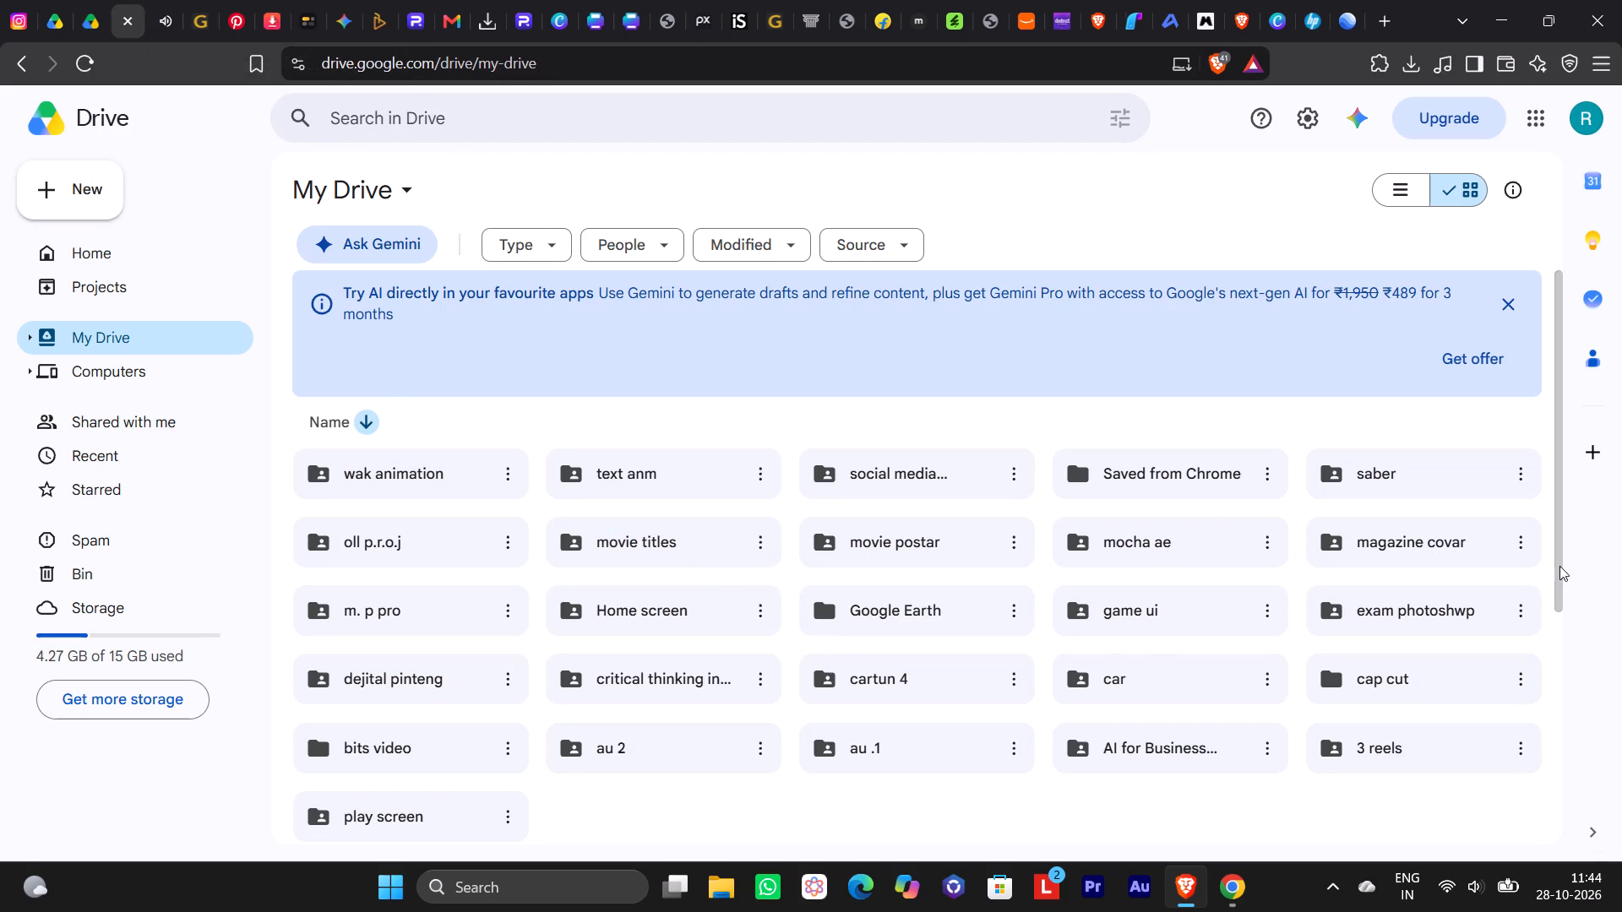
scroll(1367, 680, "down", 1)
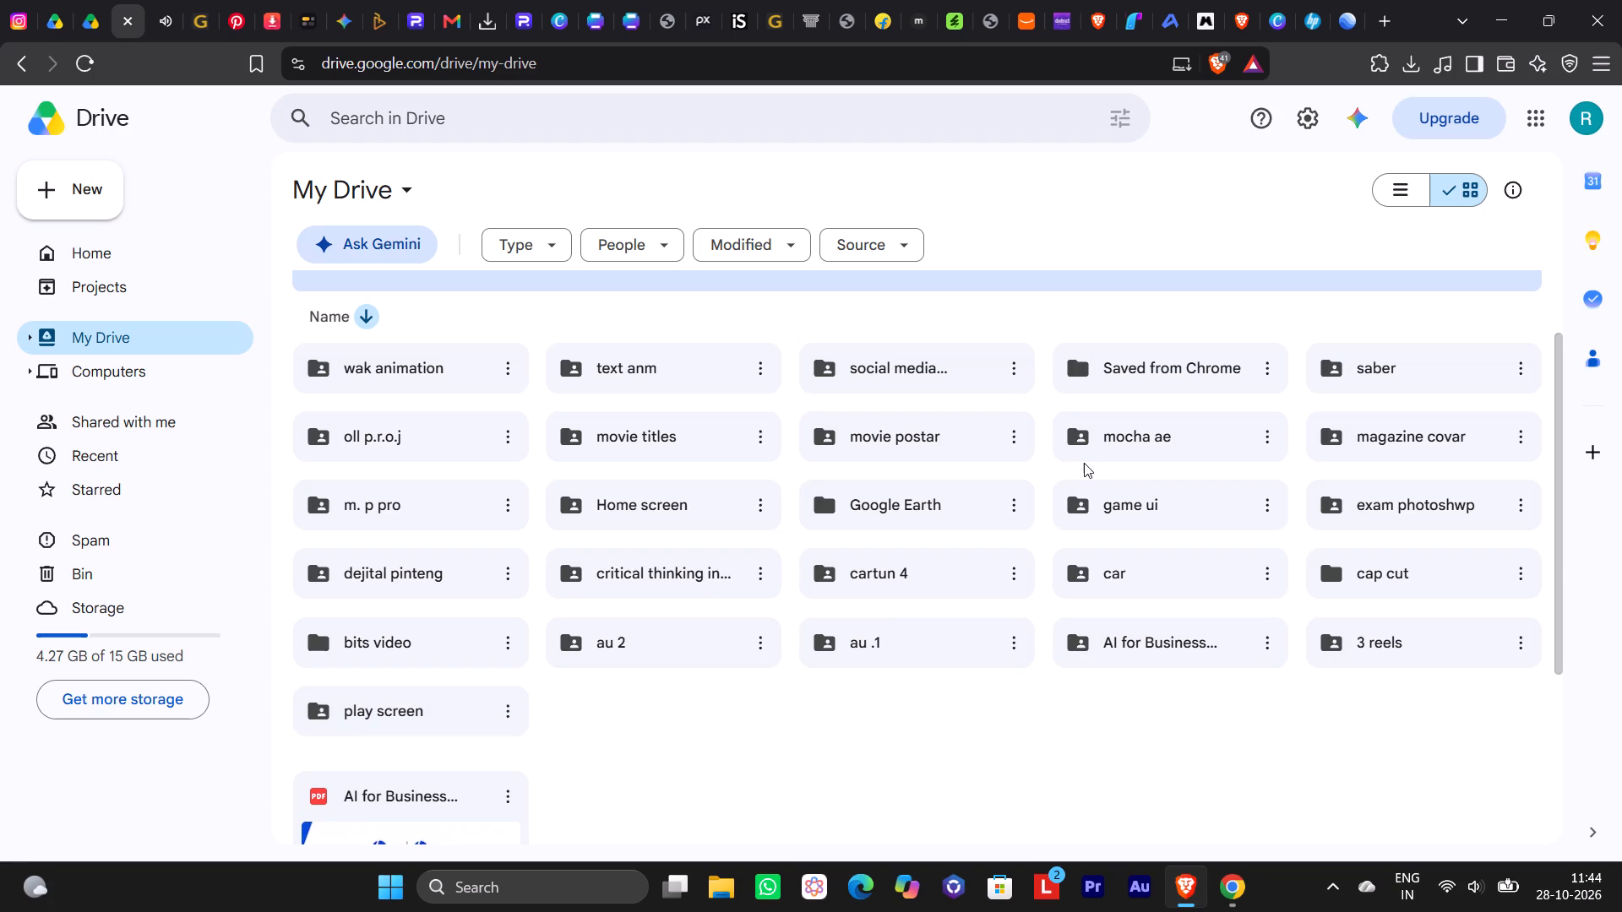
left_click(1418, 770)
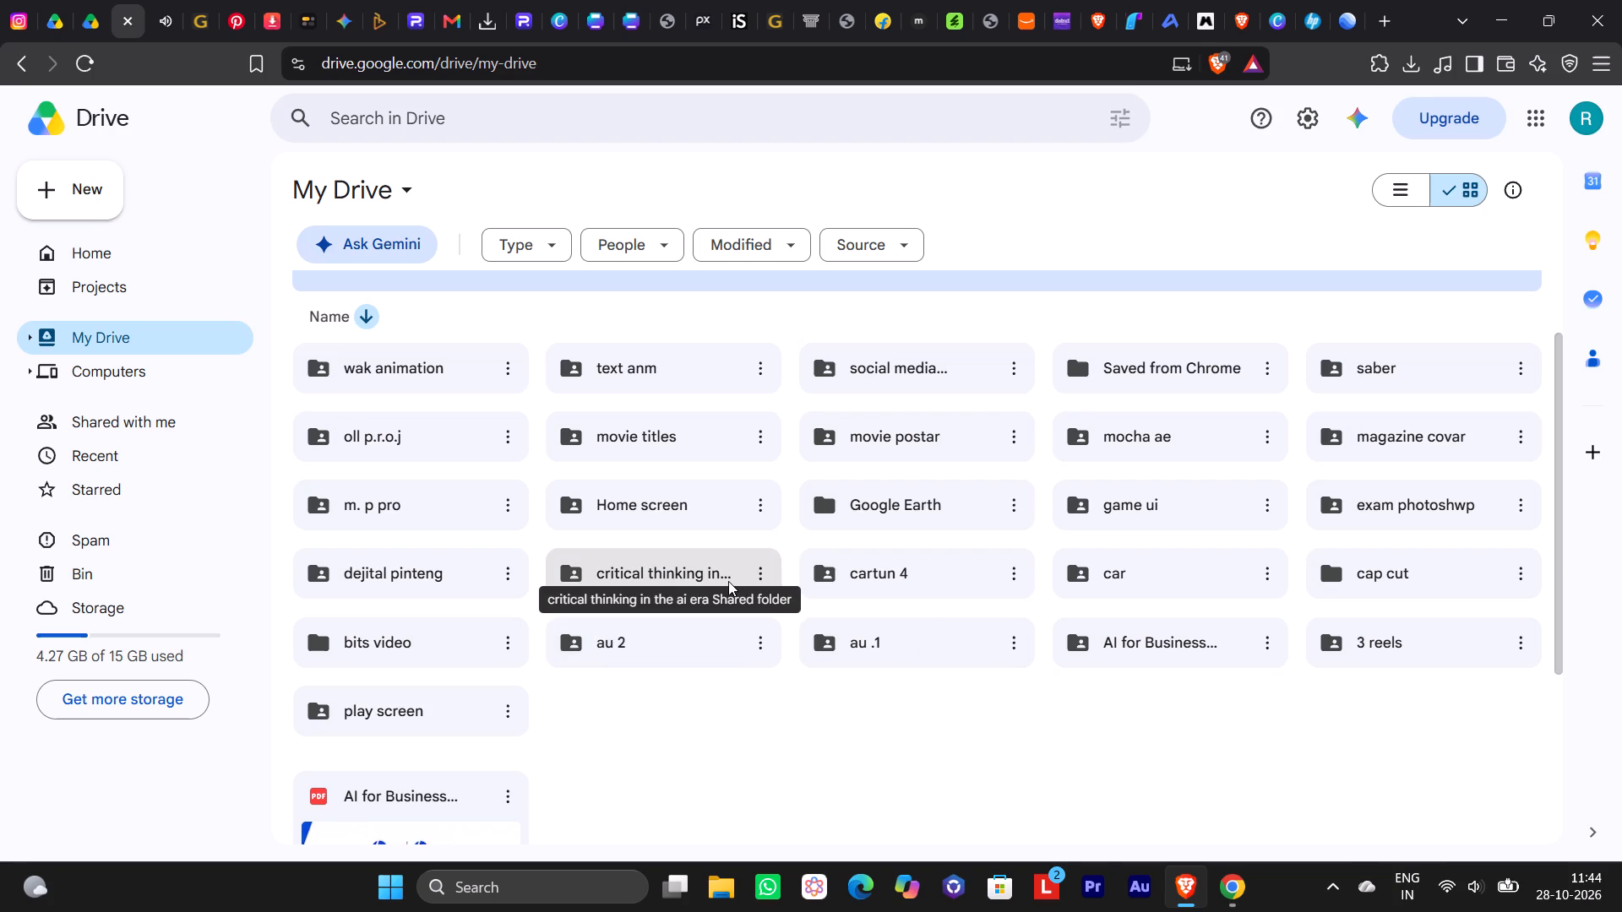
left_click(906, 114)
type("pr")
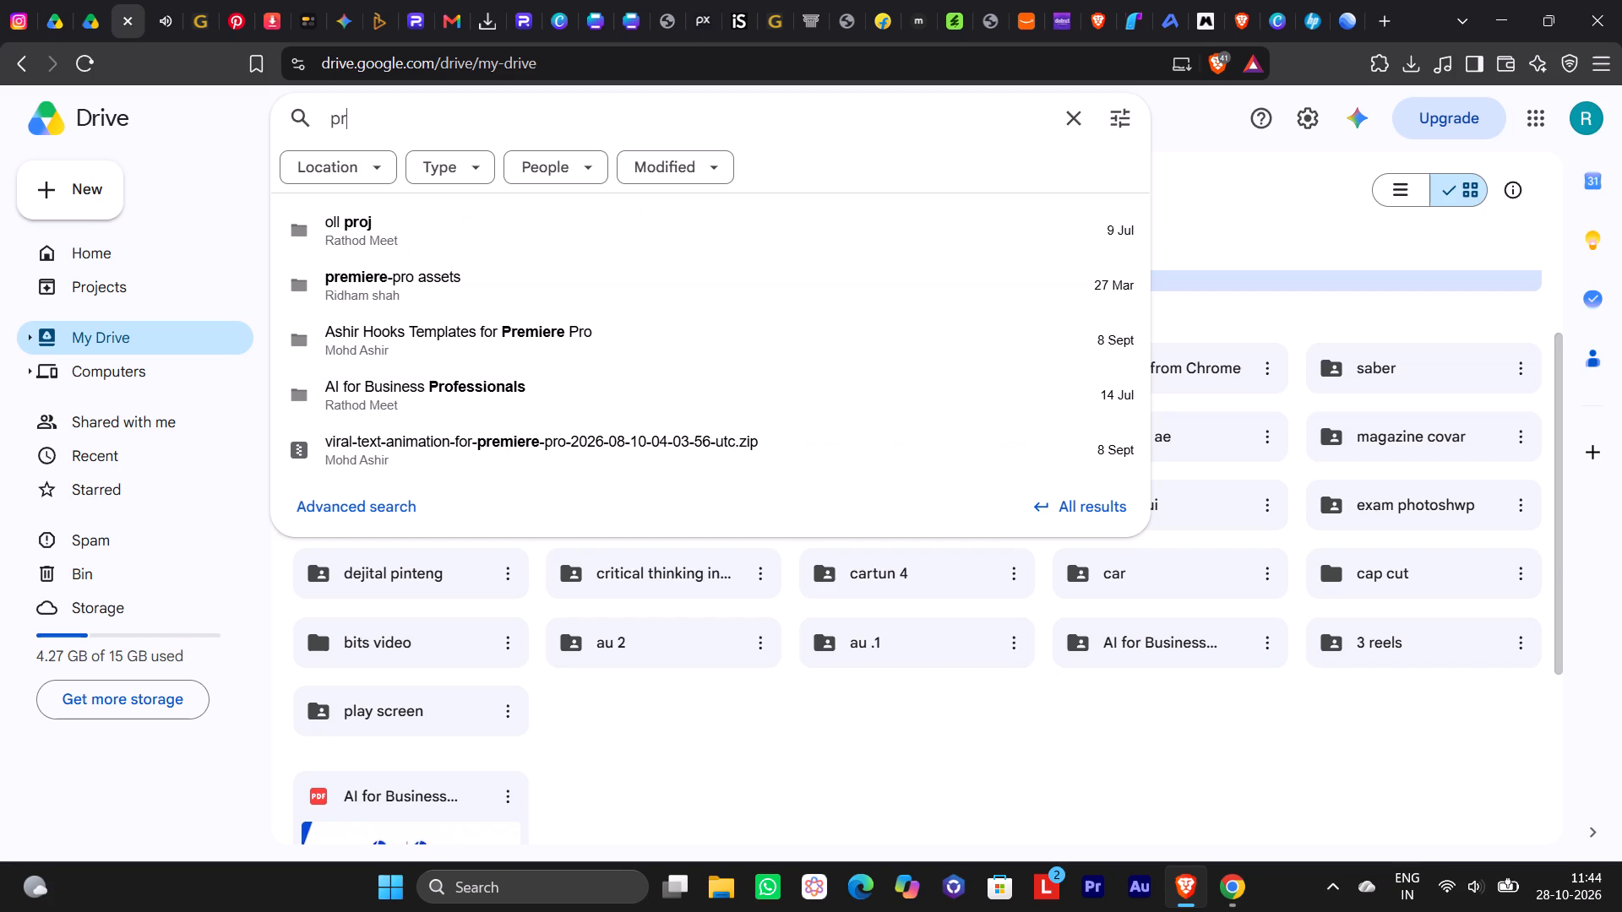
key("o")
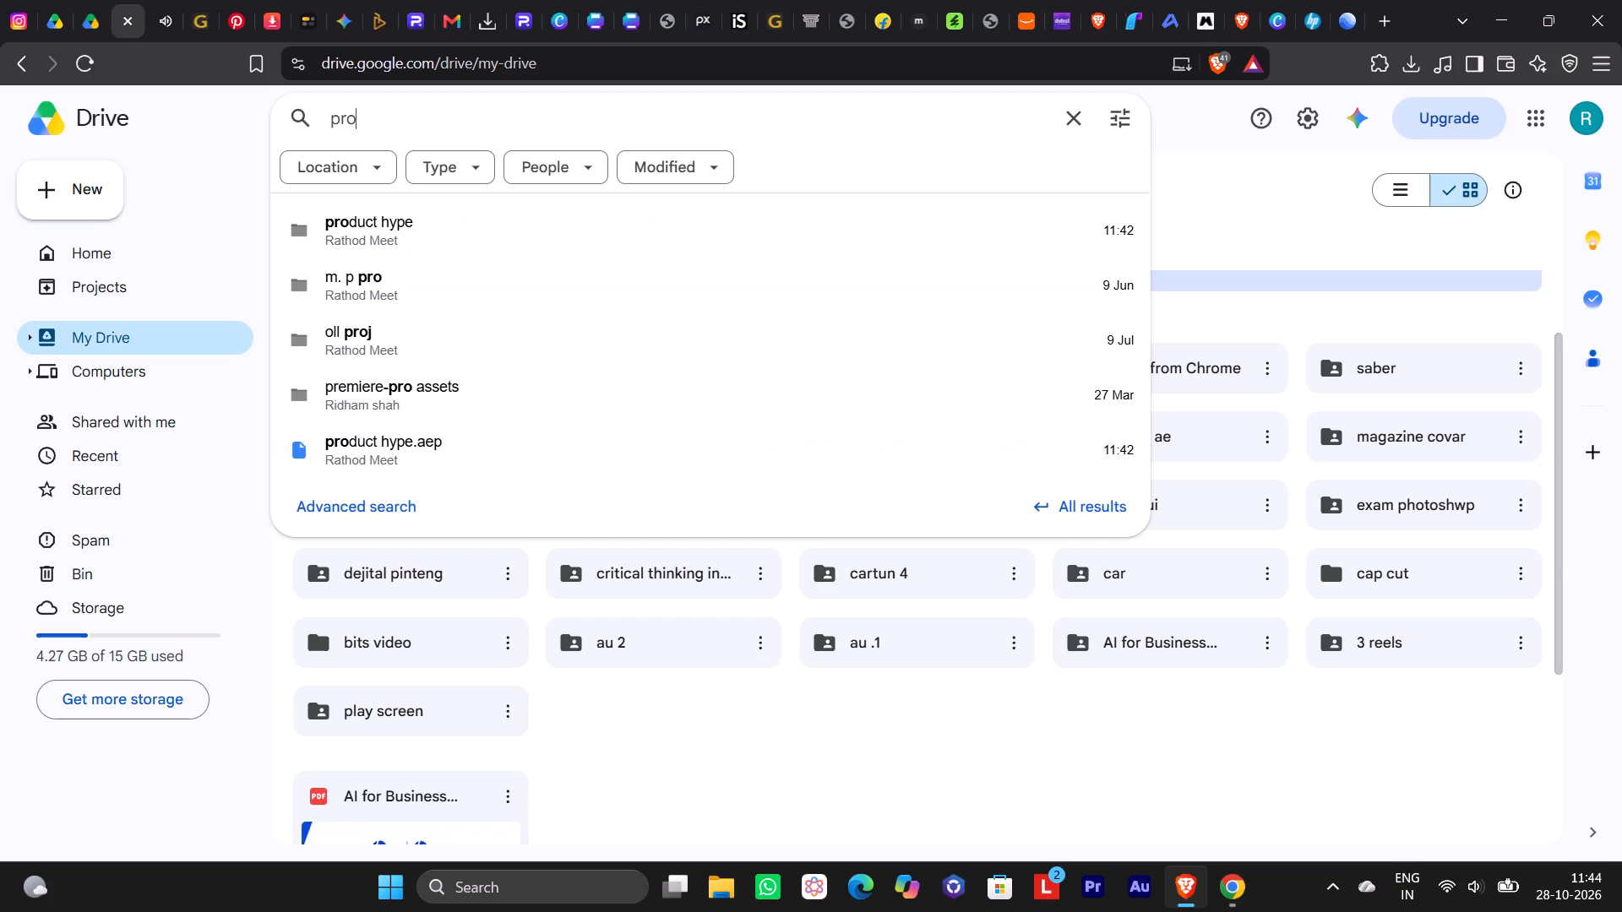
left_click(523, 230)
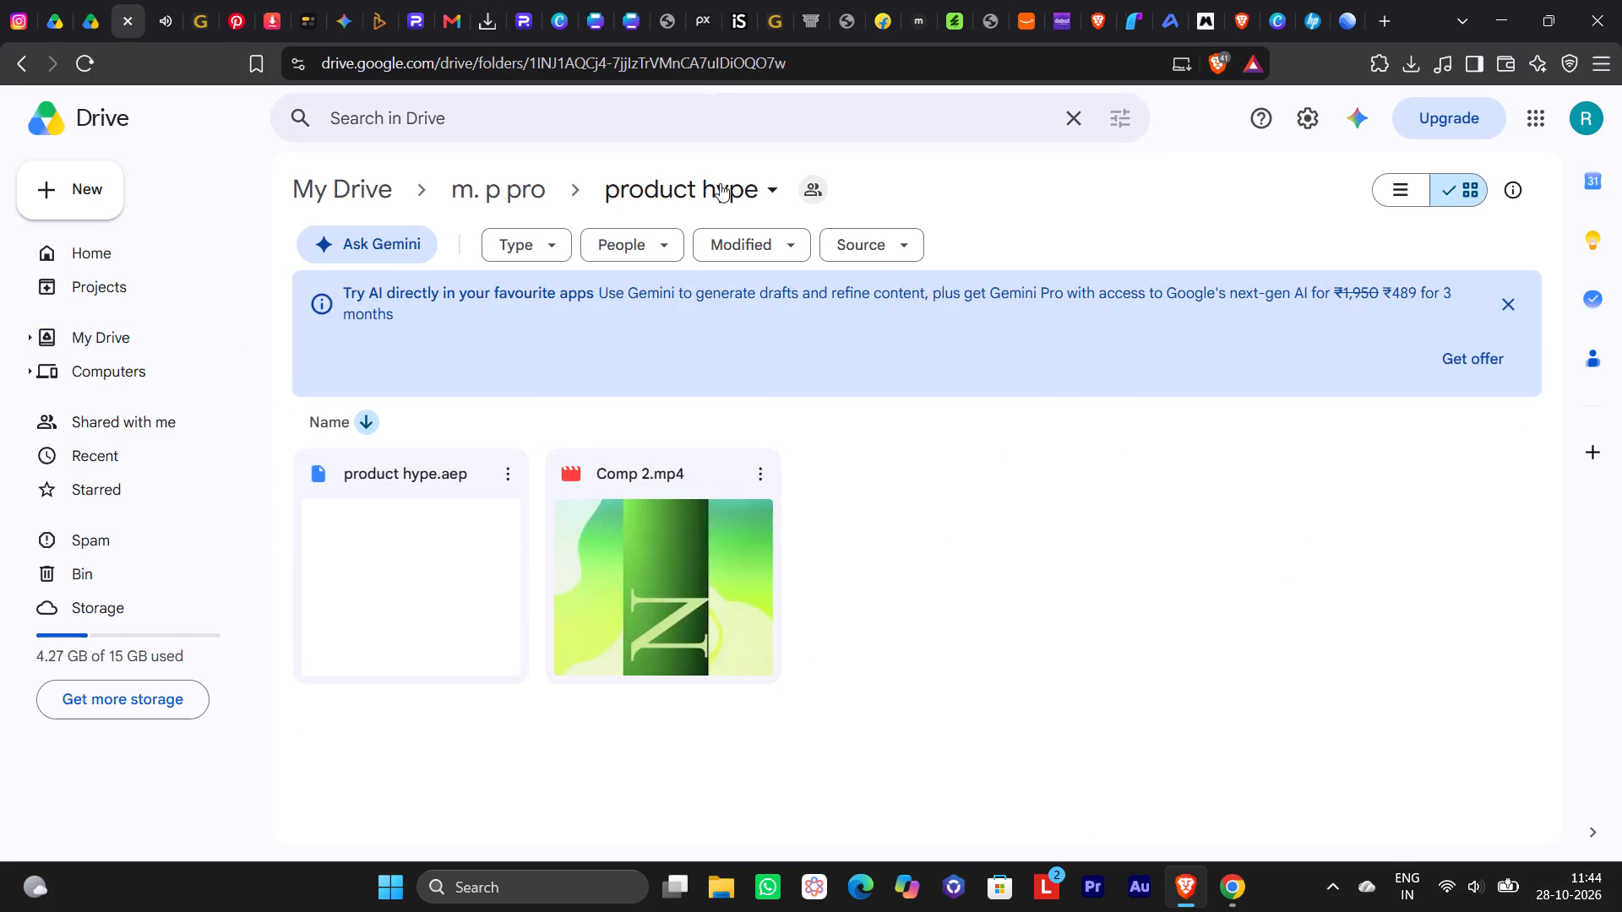
Go up to the m. p pro folder and move its product hype subfolder to the bin.
left_click(558, 186)
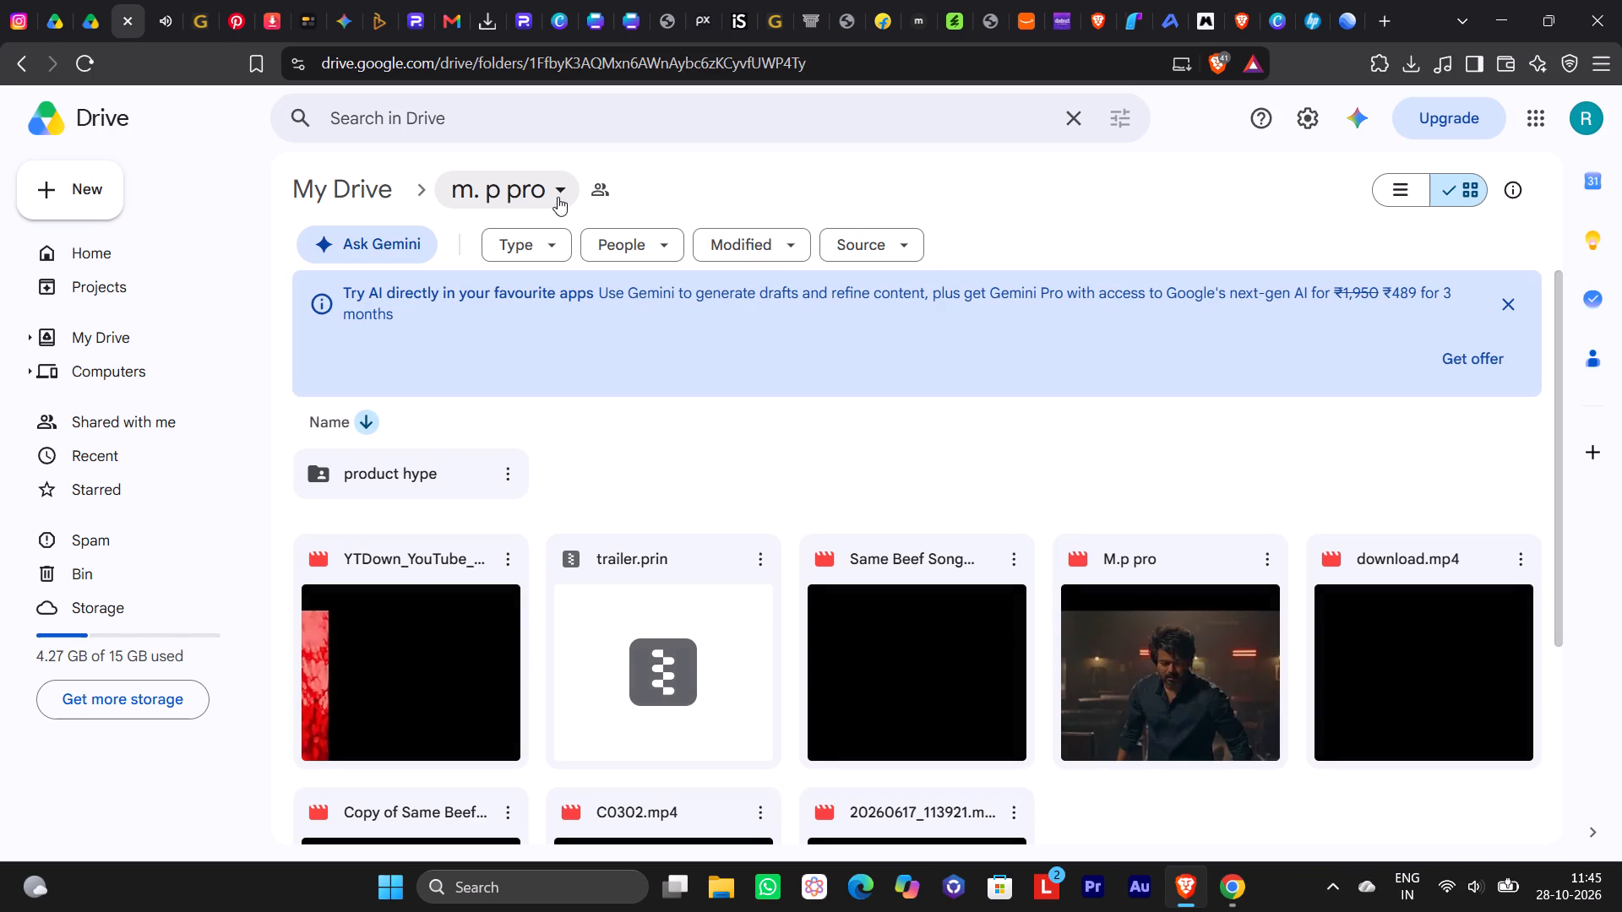
left_click(574, 193)
left_click(780, 191)
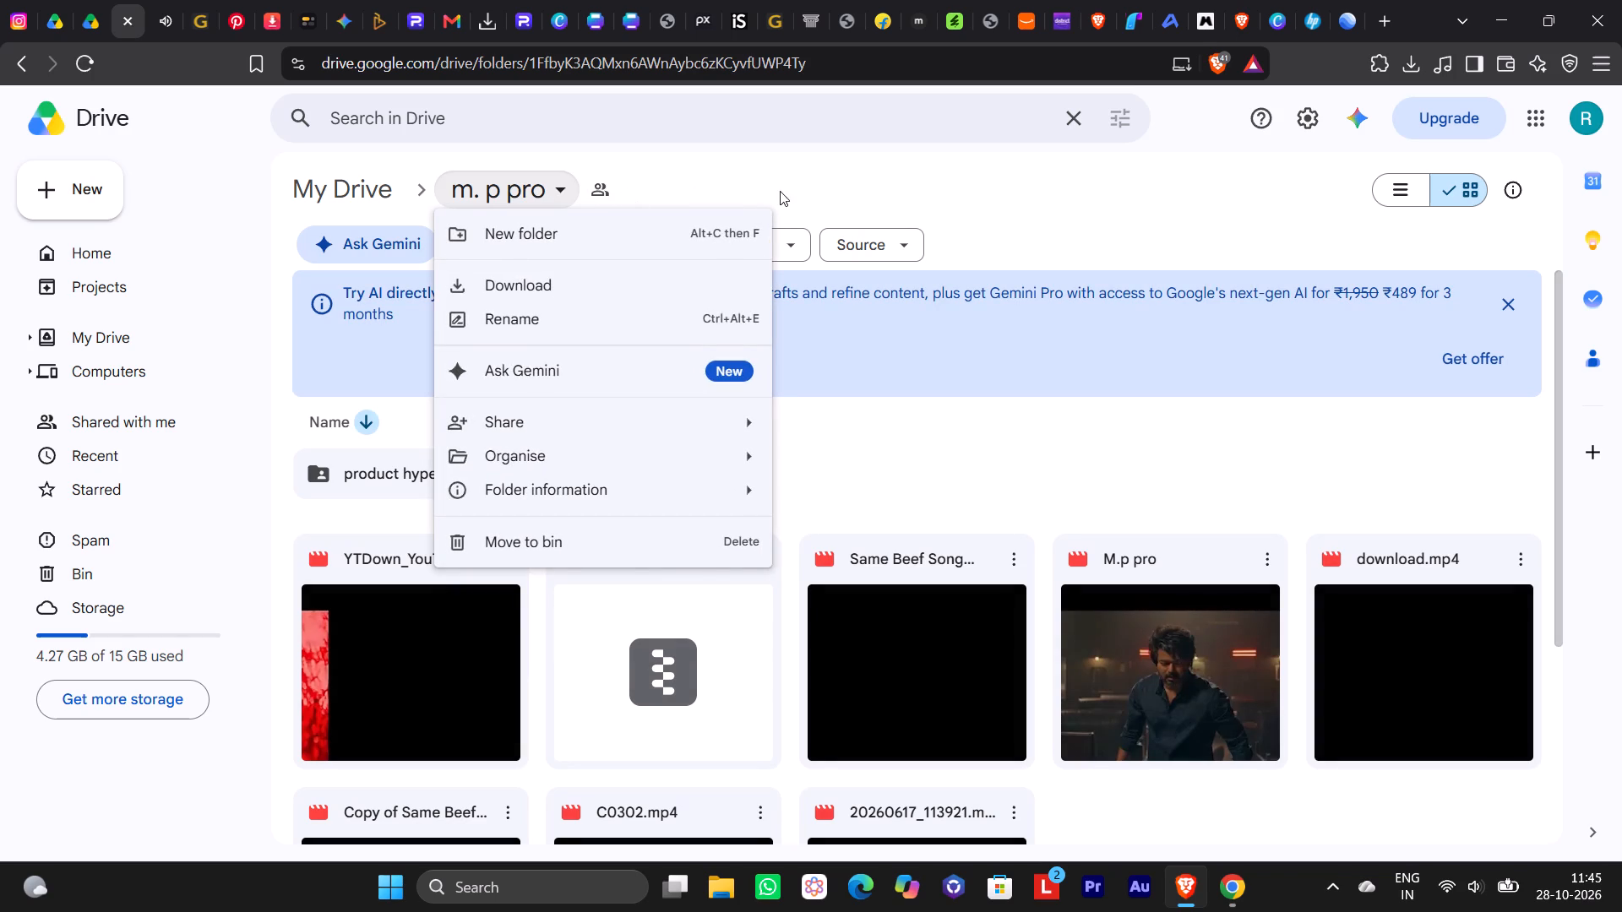
scroll(895, 512, "down", 8)
scroll(905, 567, "up", 5)
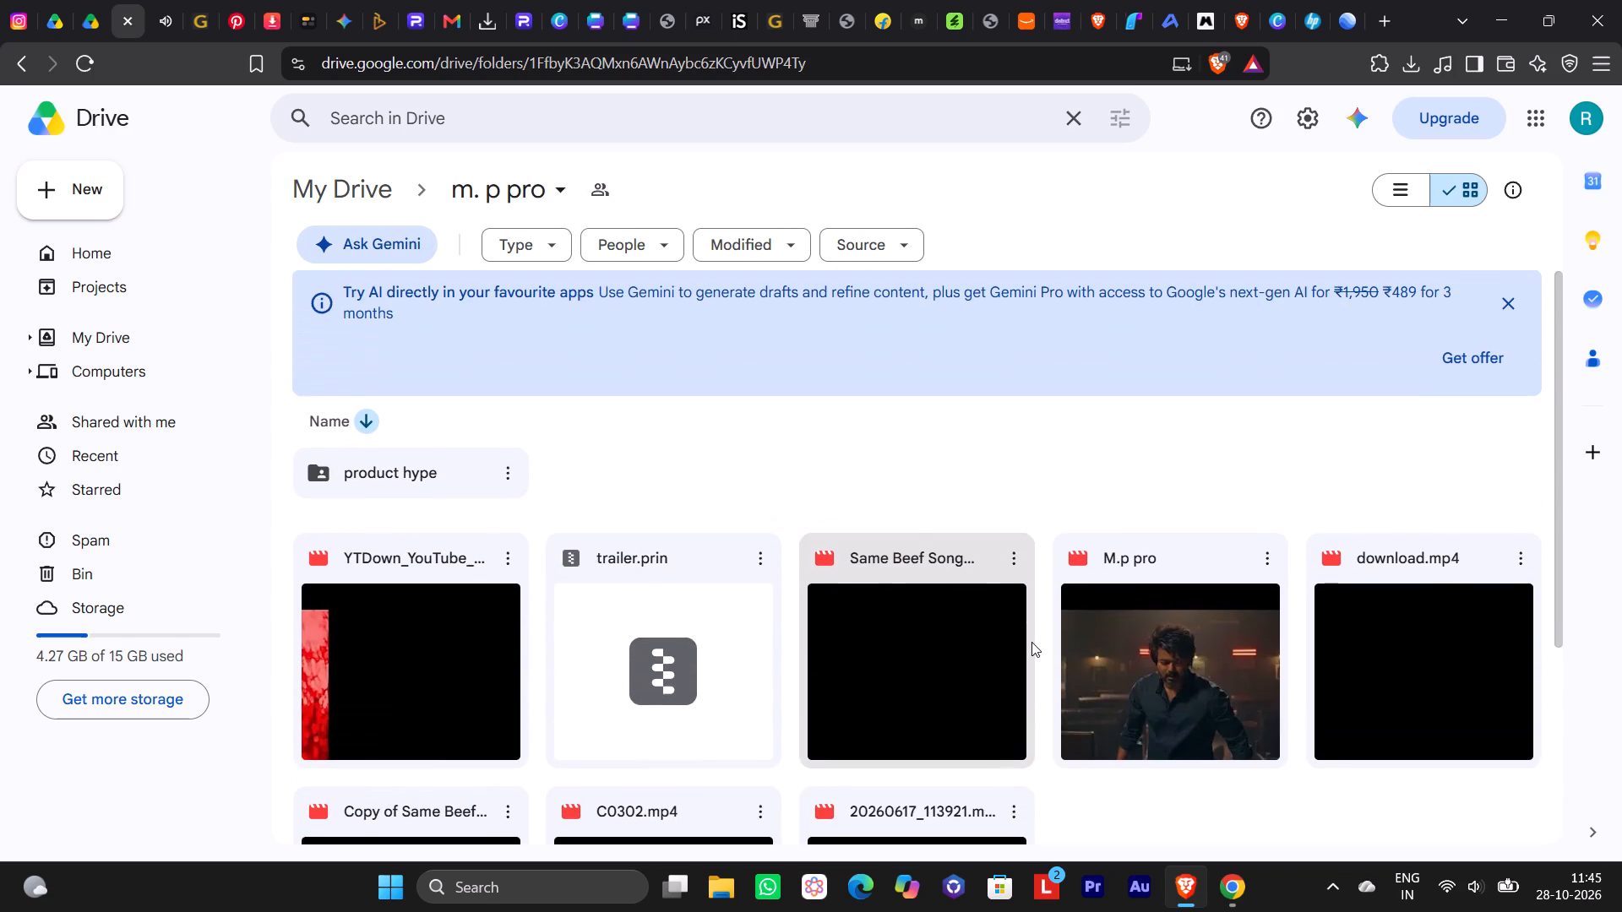
scroll(1031, 642, "up", 1)
left_click_drag(423, 473, 160, 245)
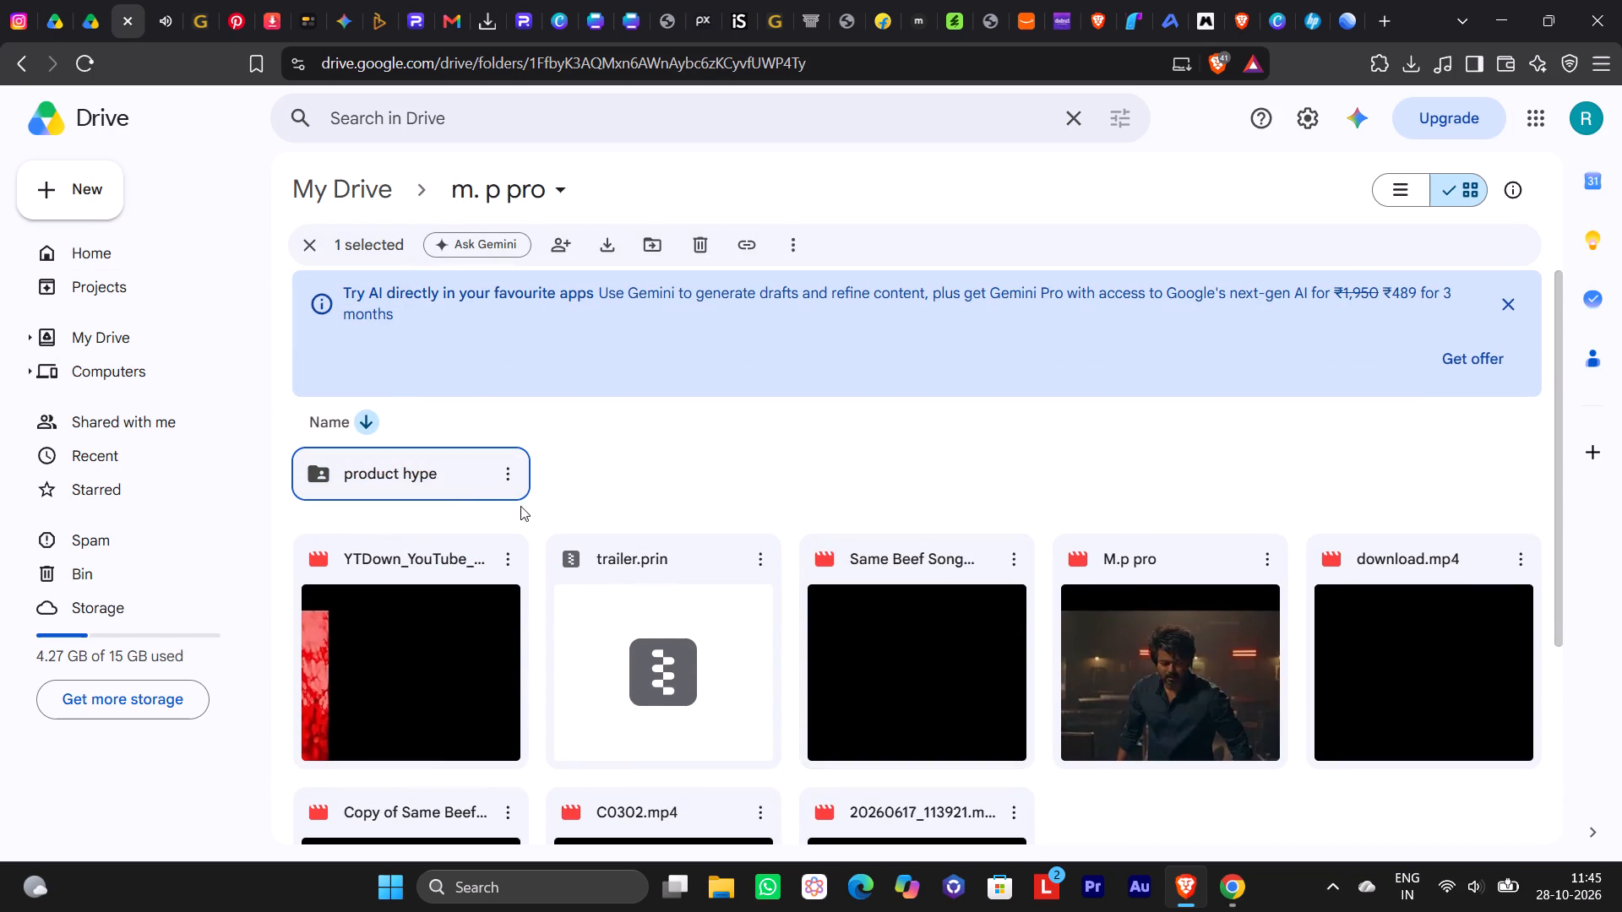
right_click(464, 488)
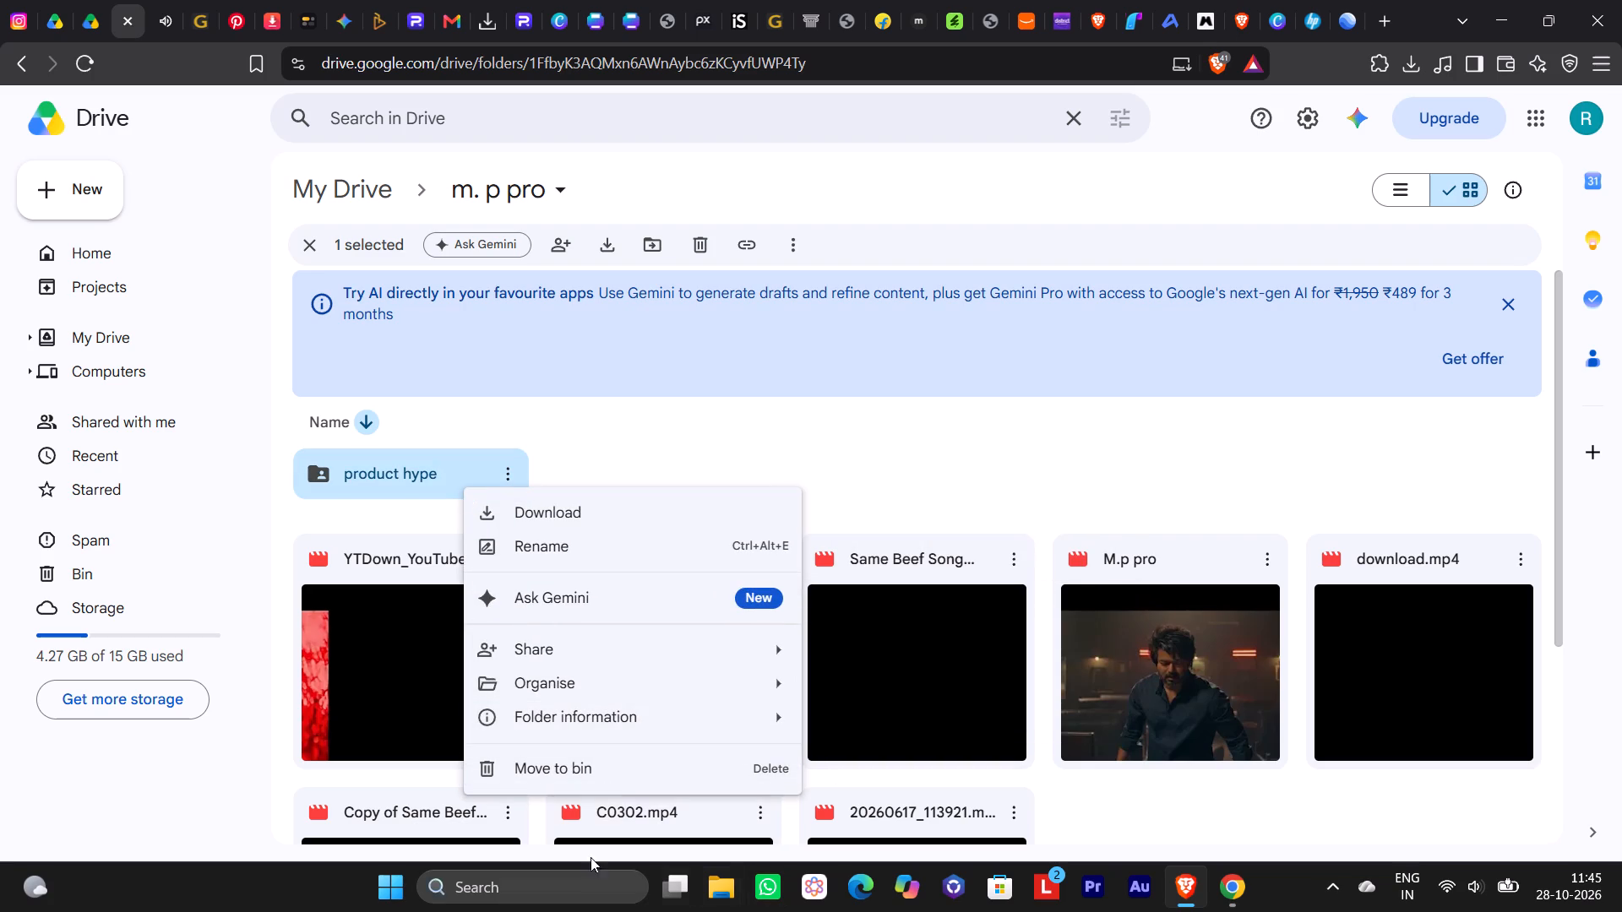
left_click(629, 776)
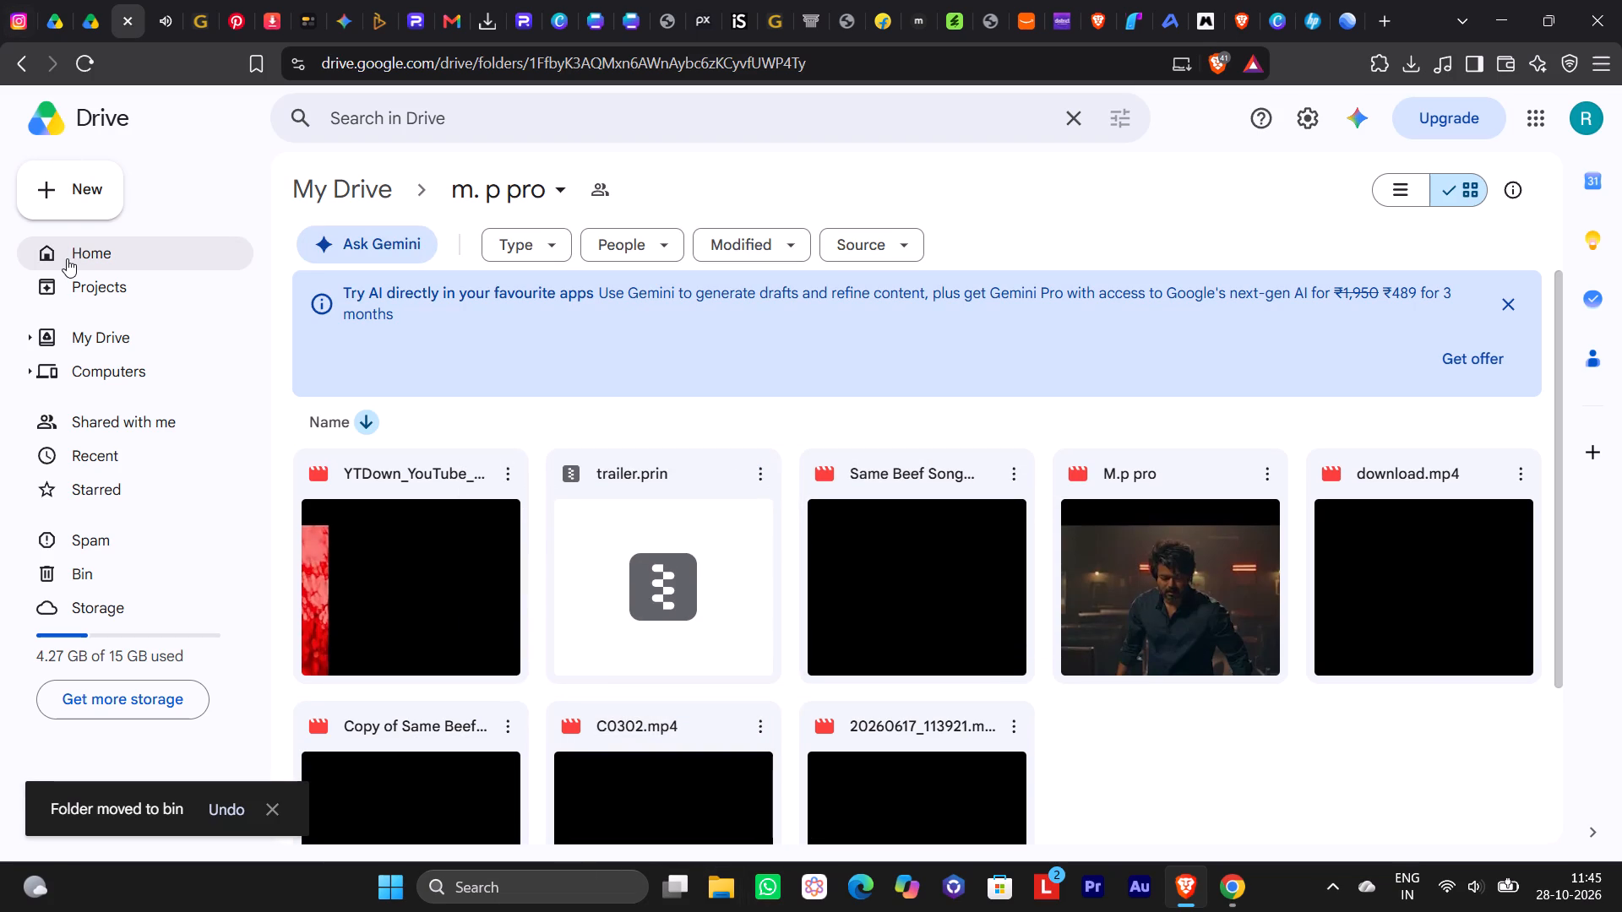
Return to My Drive, start a new folder there, and clear its default name.
left_click(69, 259)
triple_click(84, 249)
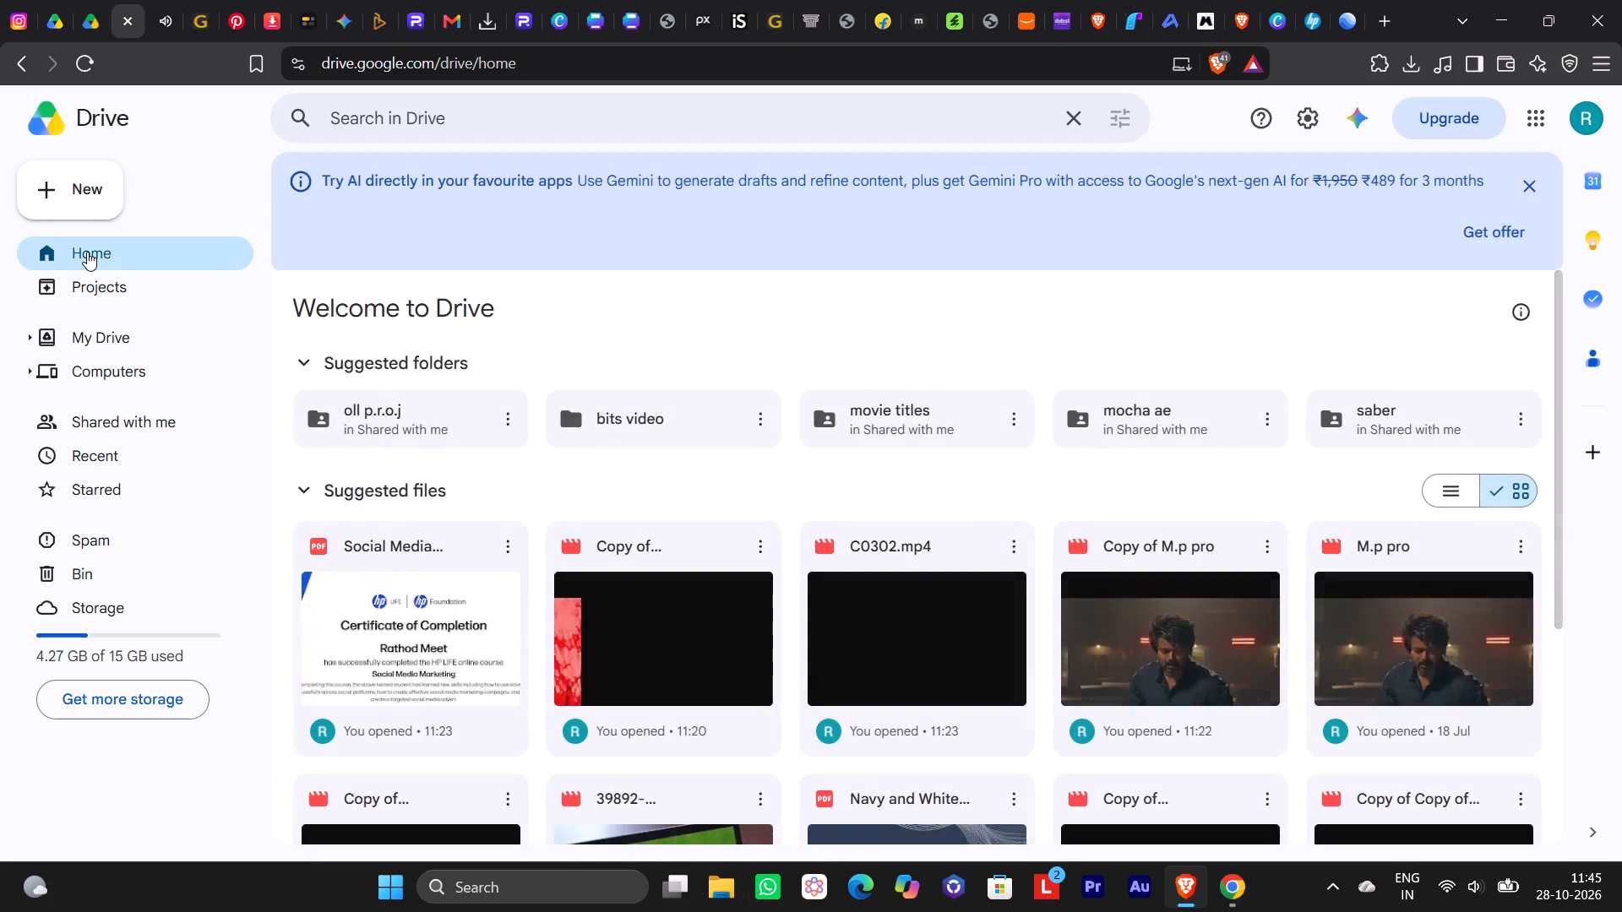
left_click(87, 252)
double_click(87, 252)
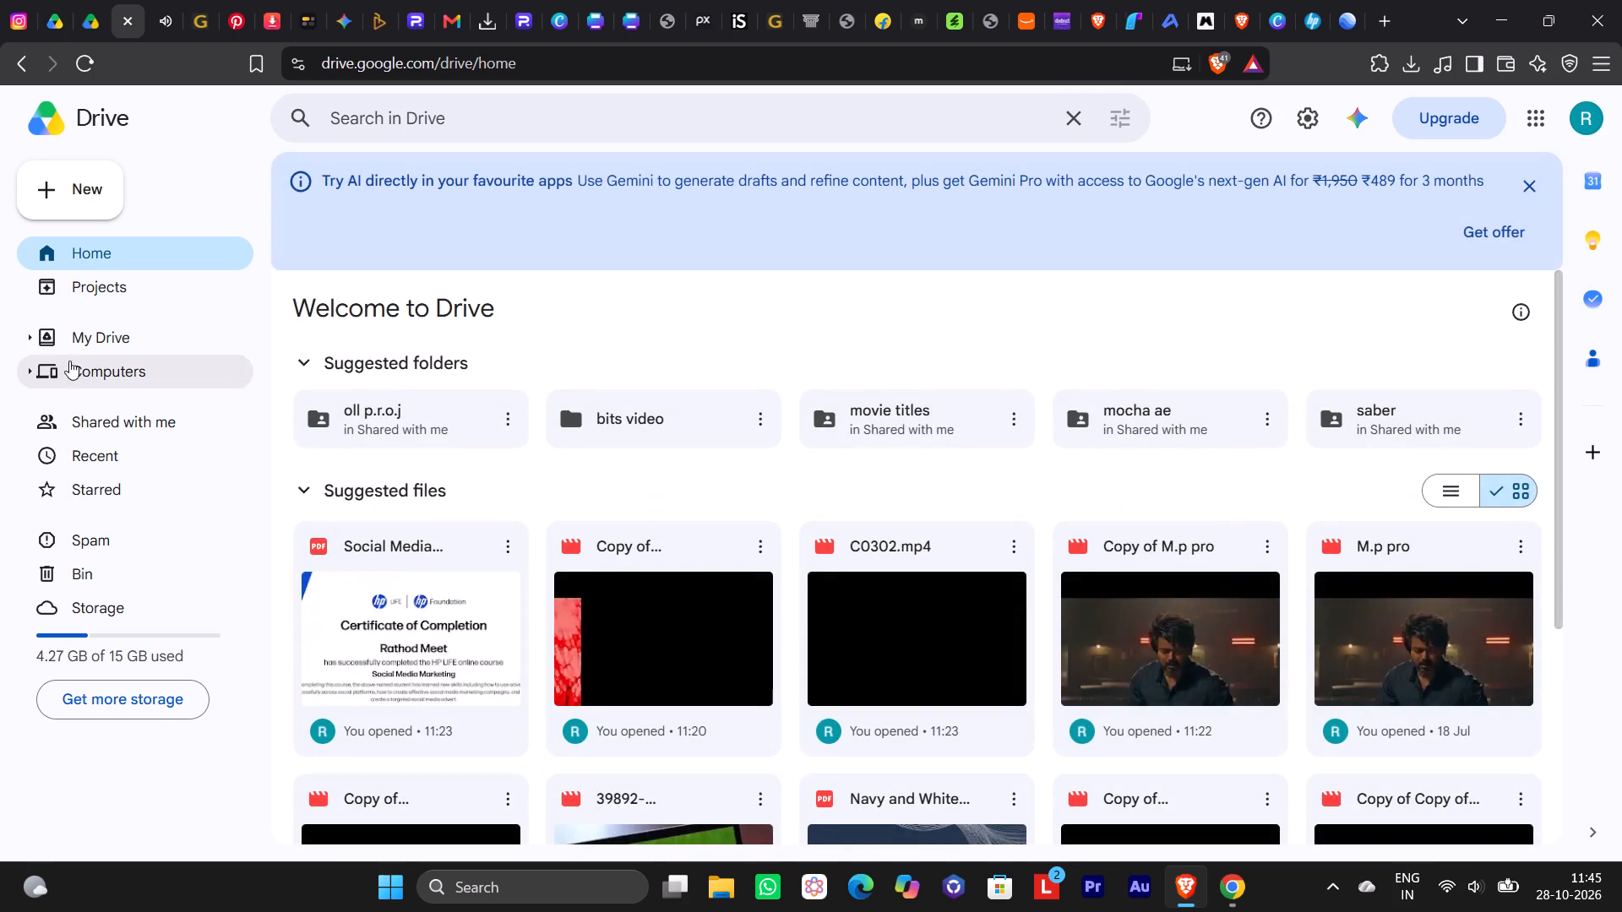
left_click(76, 339)
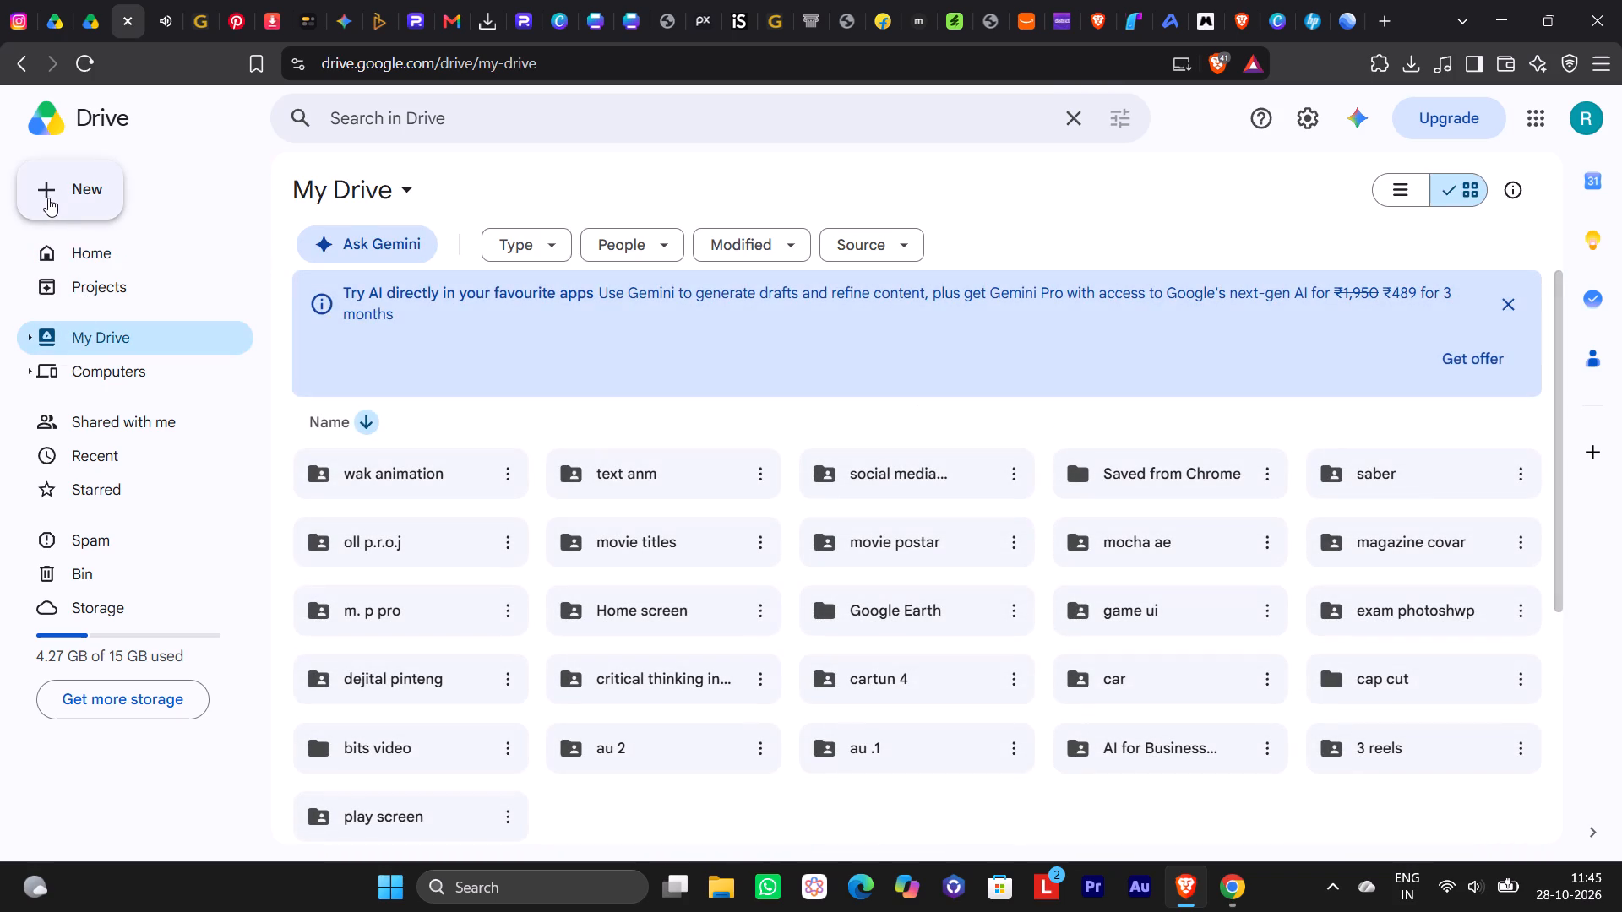
left_click(58, 193)
left_click(234, 183)
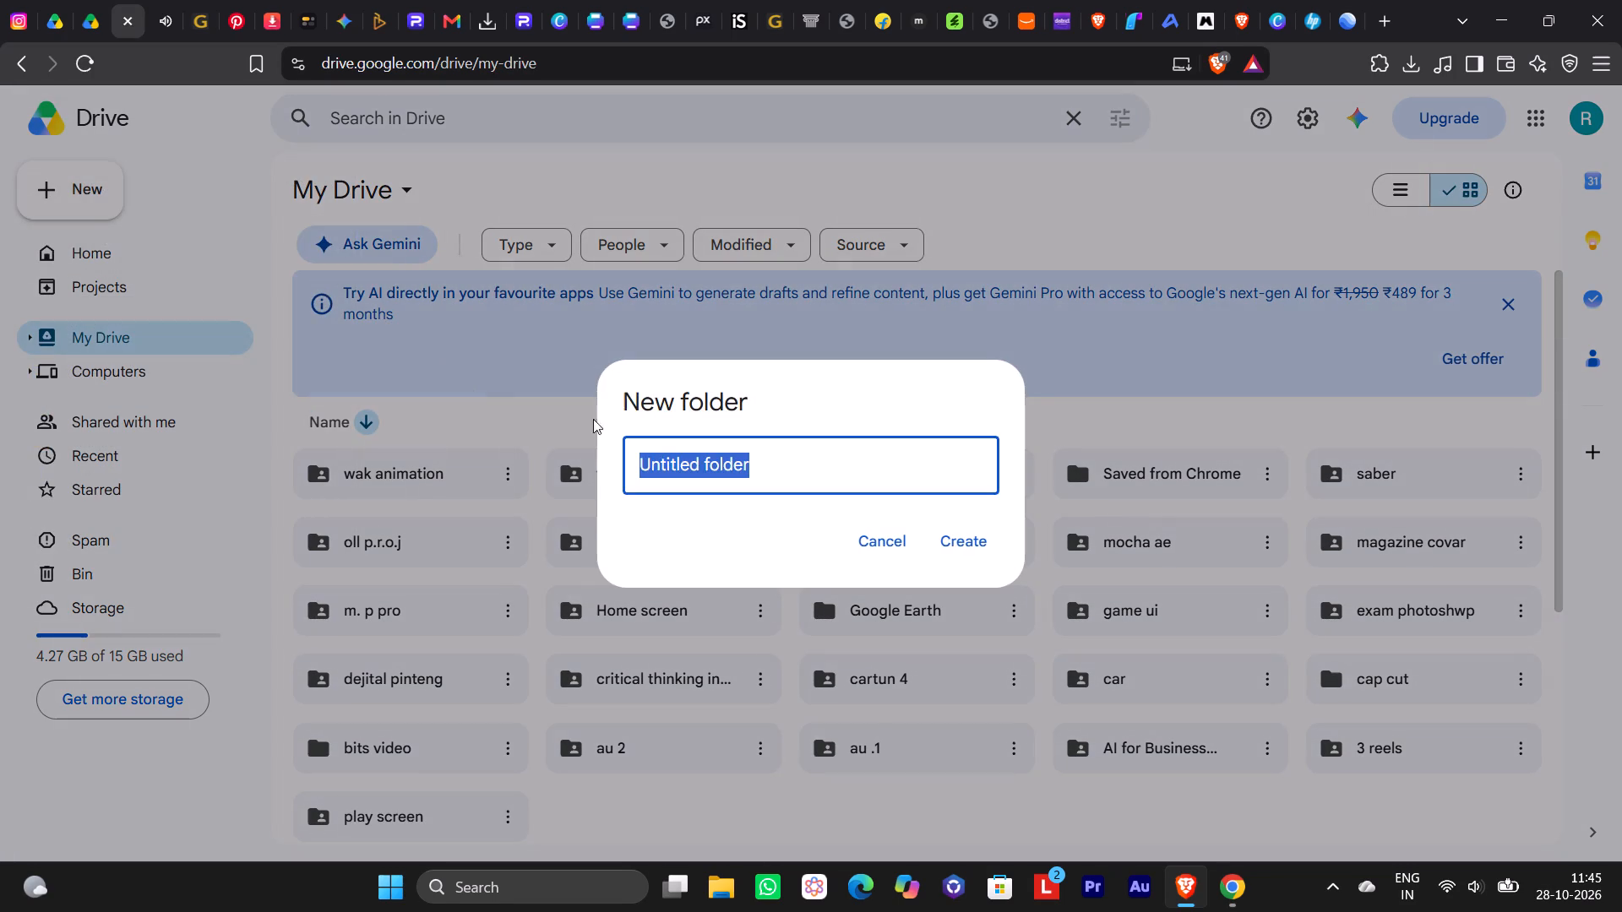
left_click(841, 497)
left_click(831, 486)
key("BackSpace")
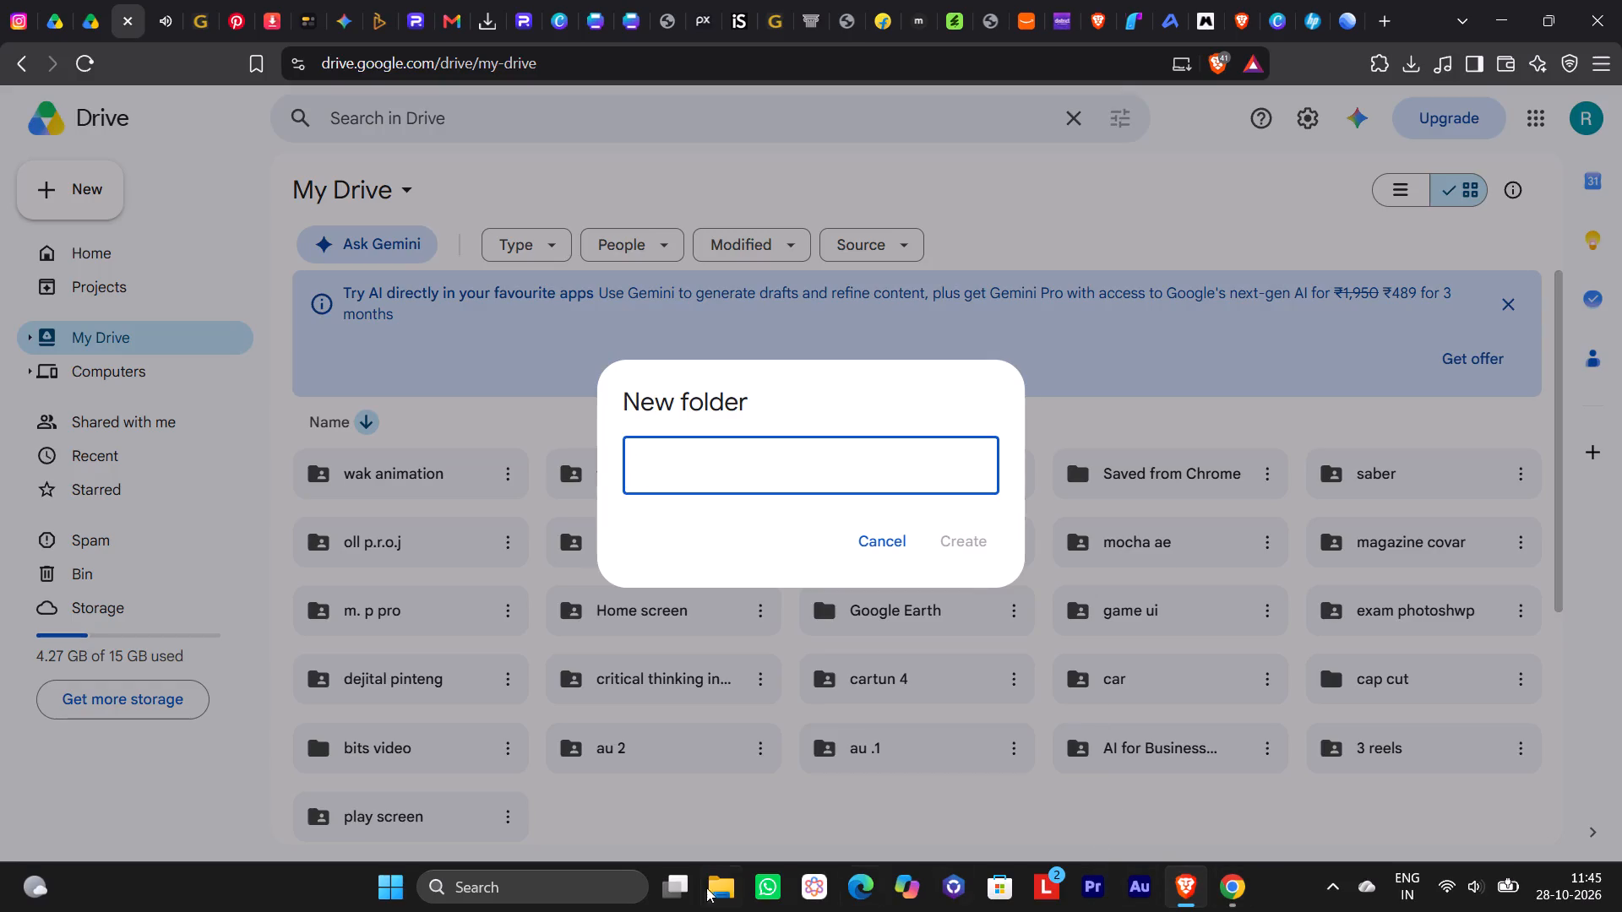
Open File Explorer side by side with the browser and go to the inner TUT_66 PROJECT FILES folder in Downloads.
left_click(718, 888)
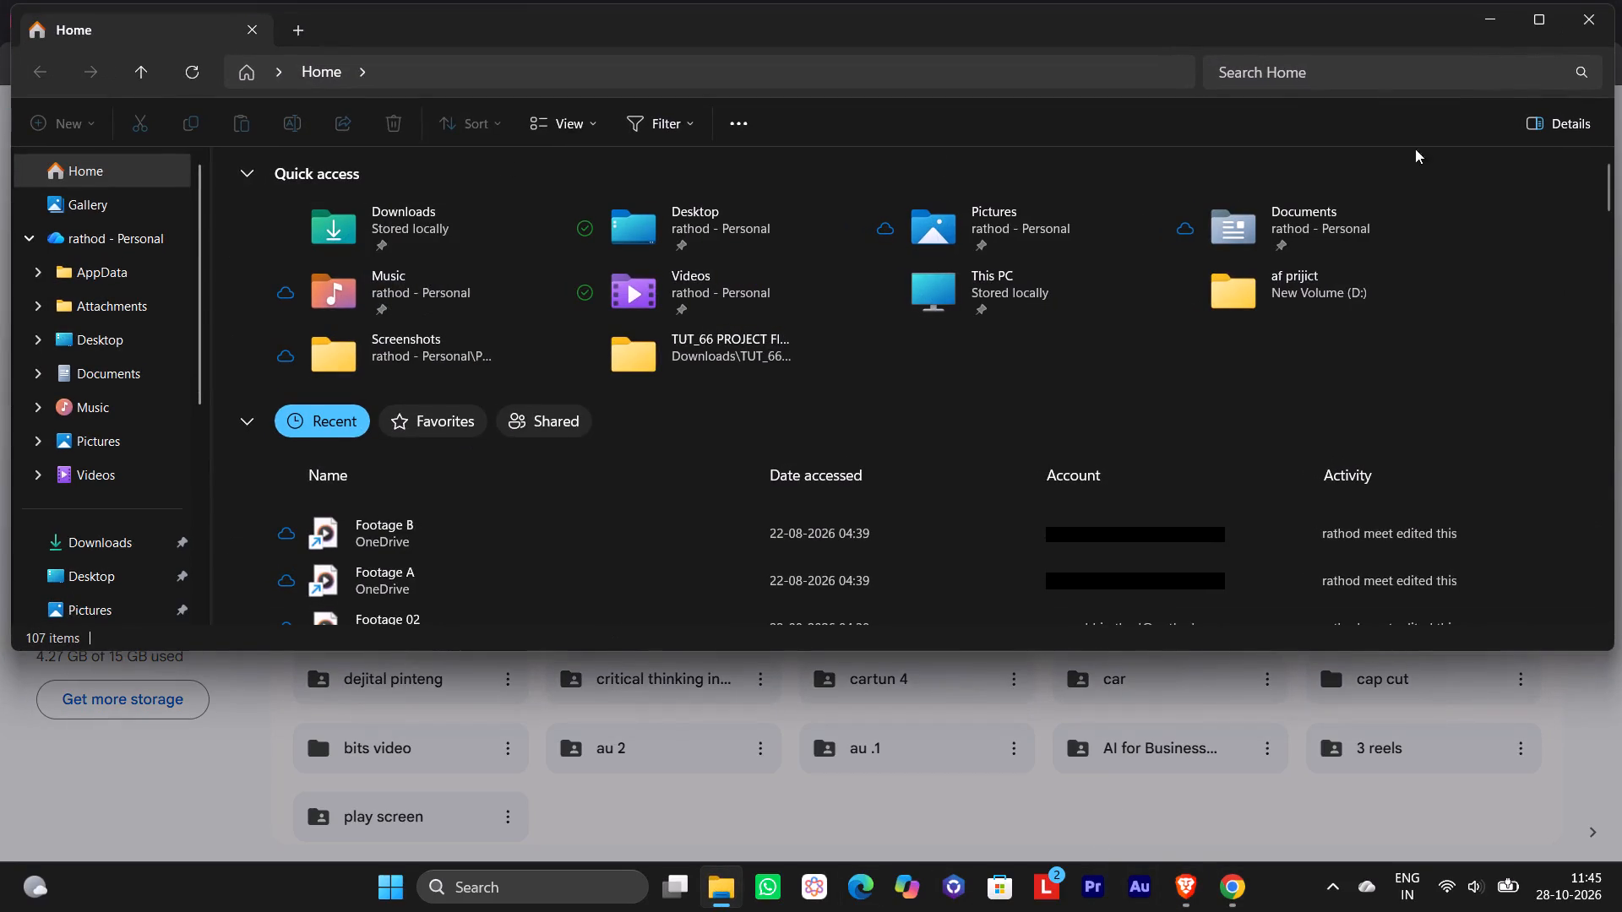
left_click(1424, 98)
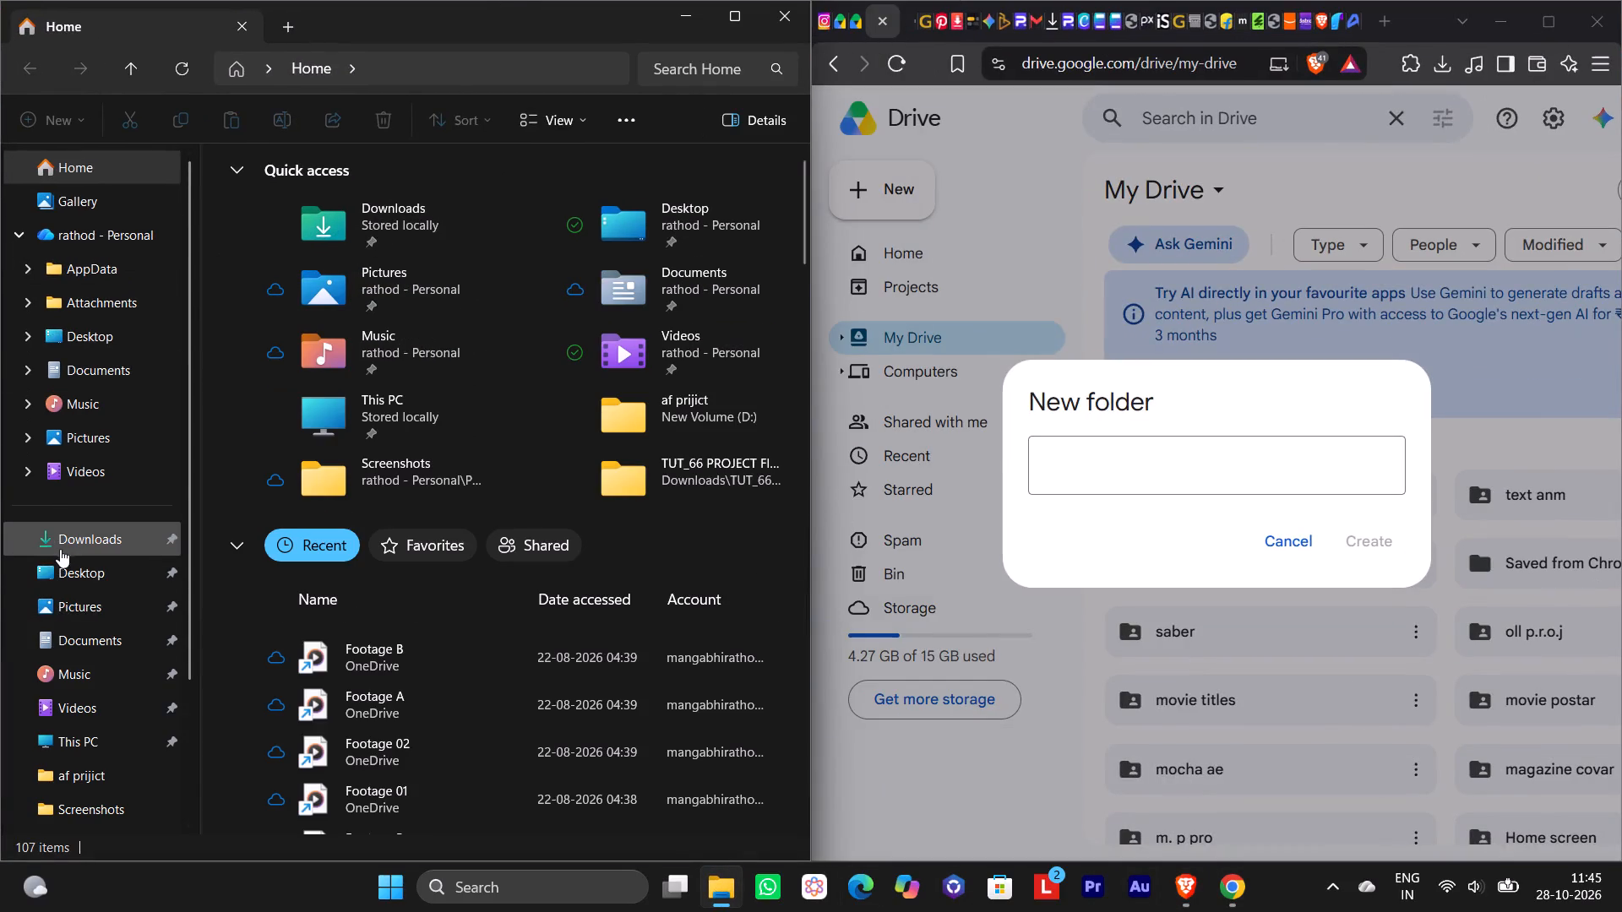
left_click(63, 548)
double_click(573, 333)
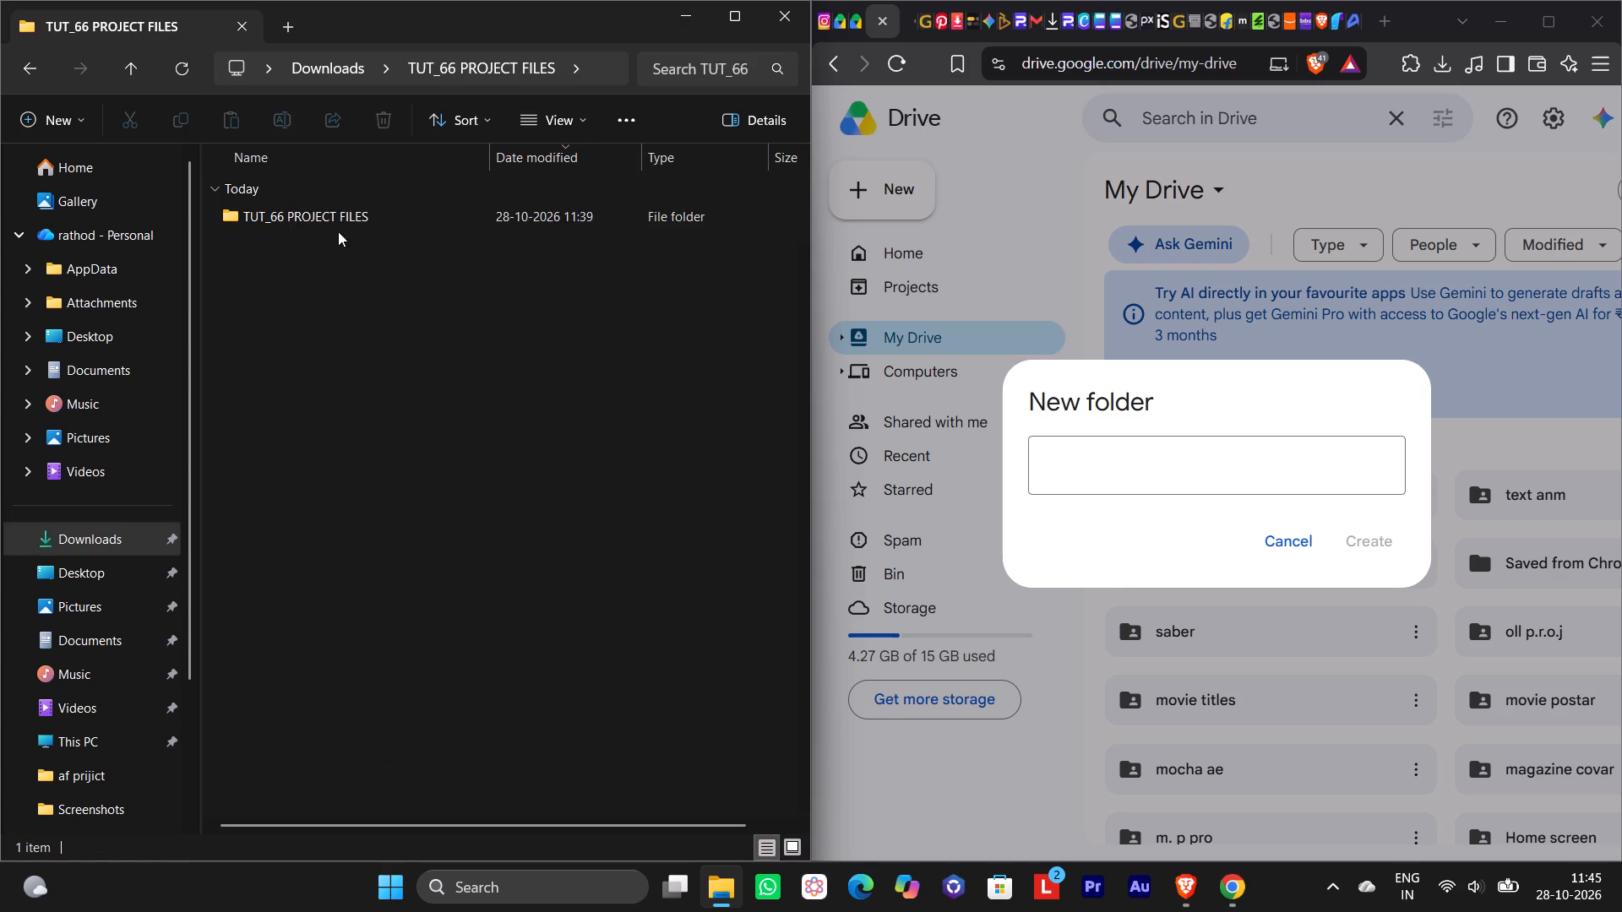
double_click(329, 209)
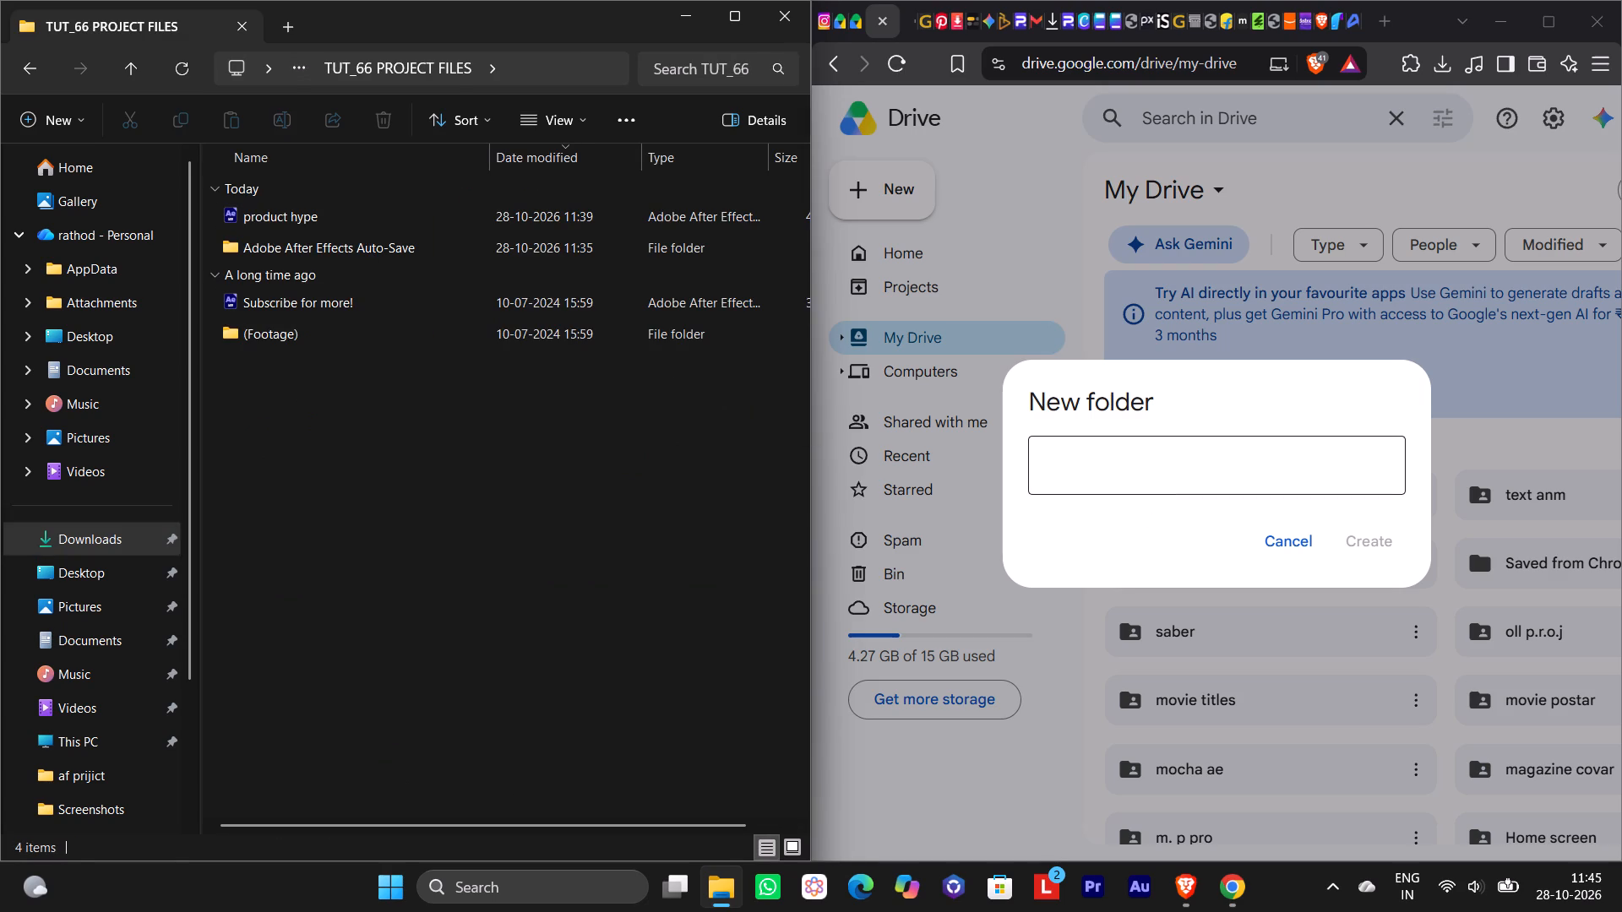
Name the new Drive folder "product hype", create it in My Drive, and open it.
left_click(1155, 453)
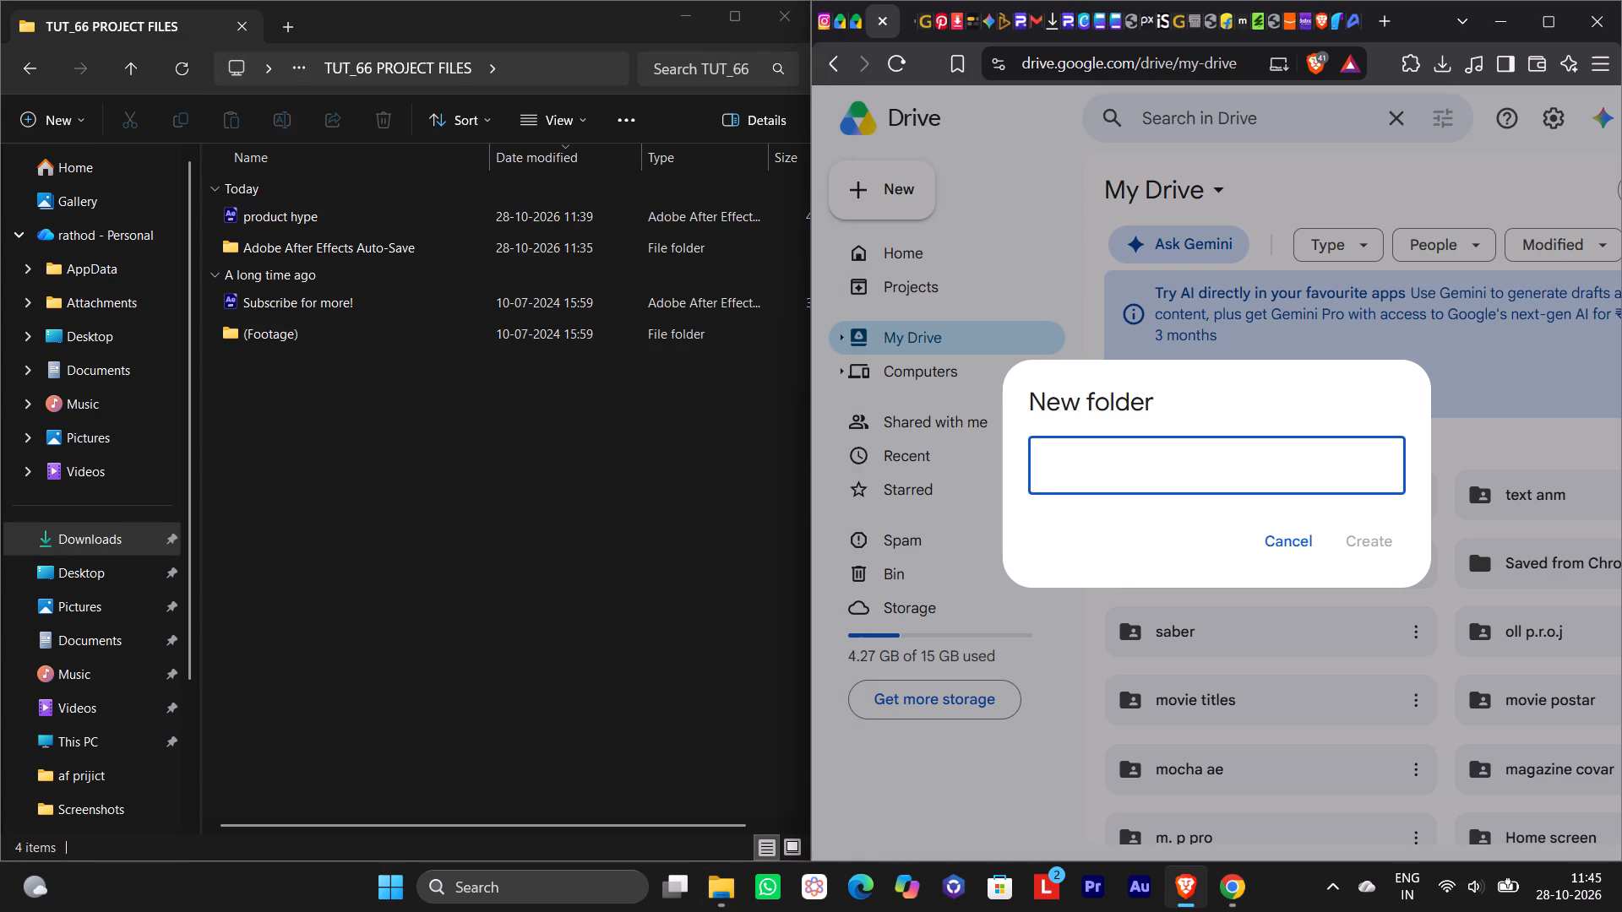
key("p")
type("ro")
type("du")
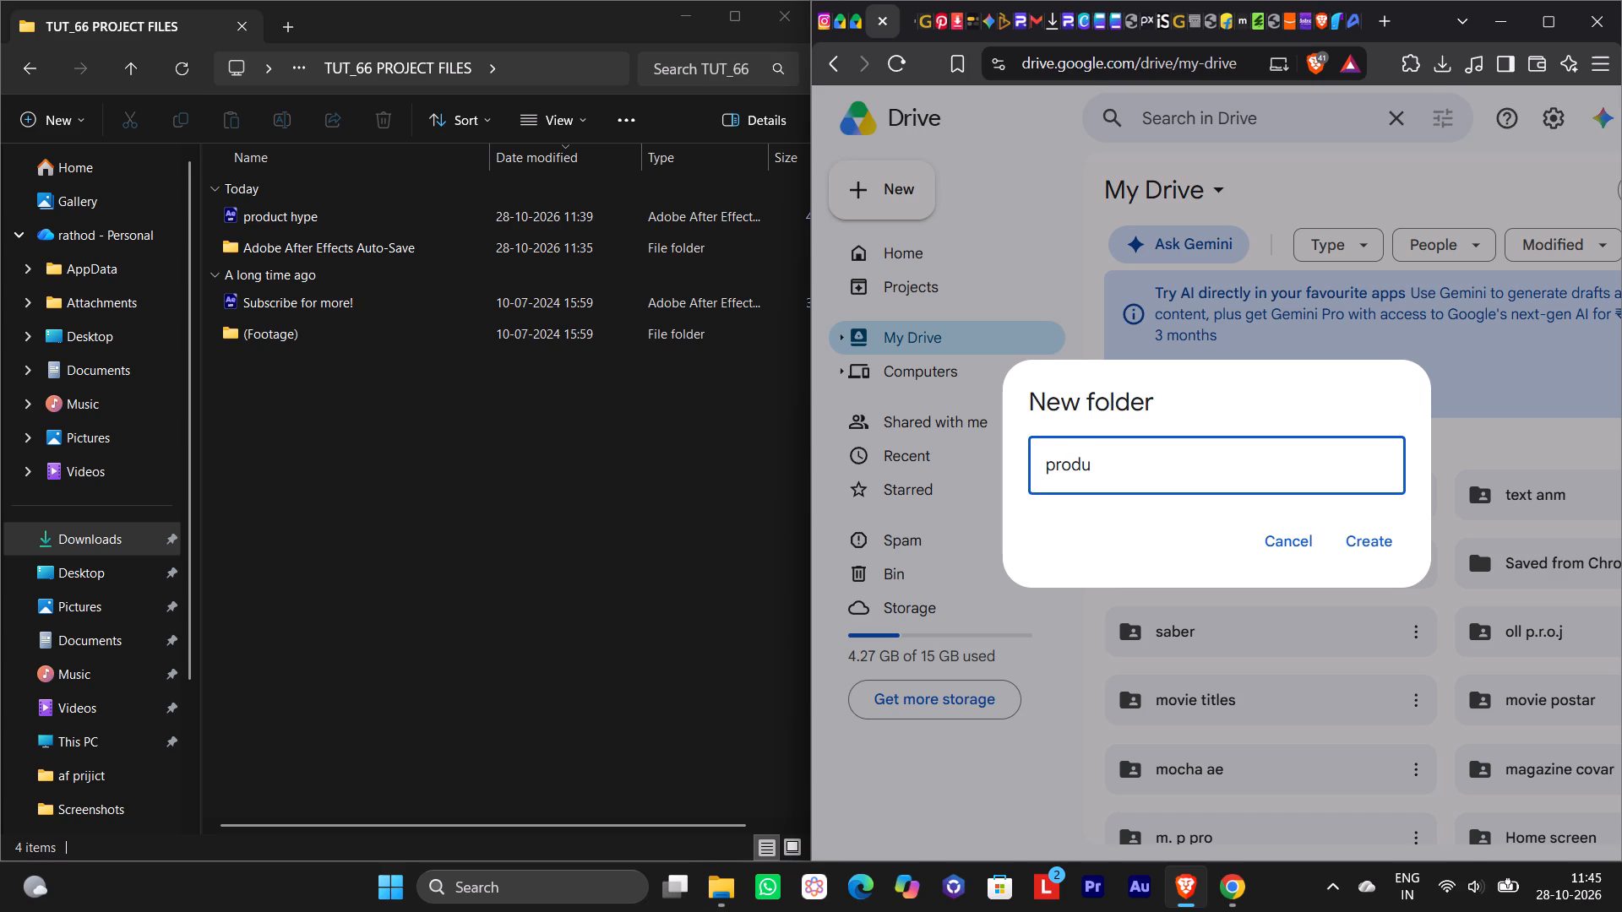
key("c")
type("t")
key("space")
type("hy")
key("p")
key("e")
left_click(1371, 564)
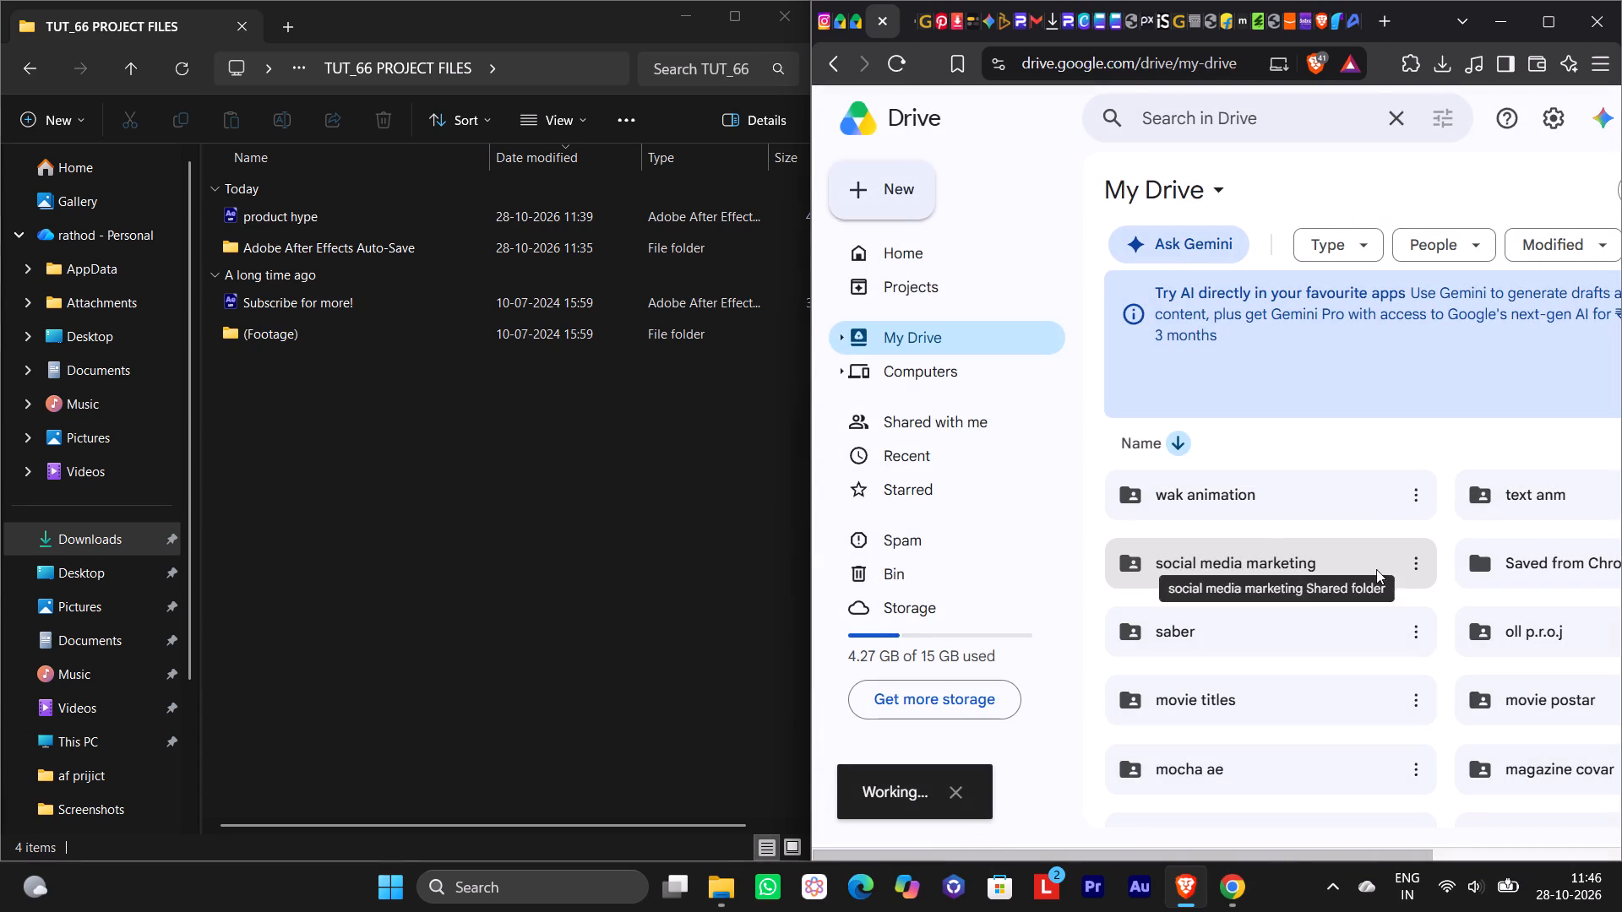
double_click(1382, 535)
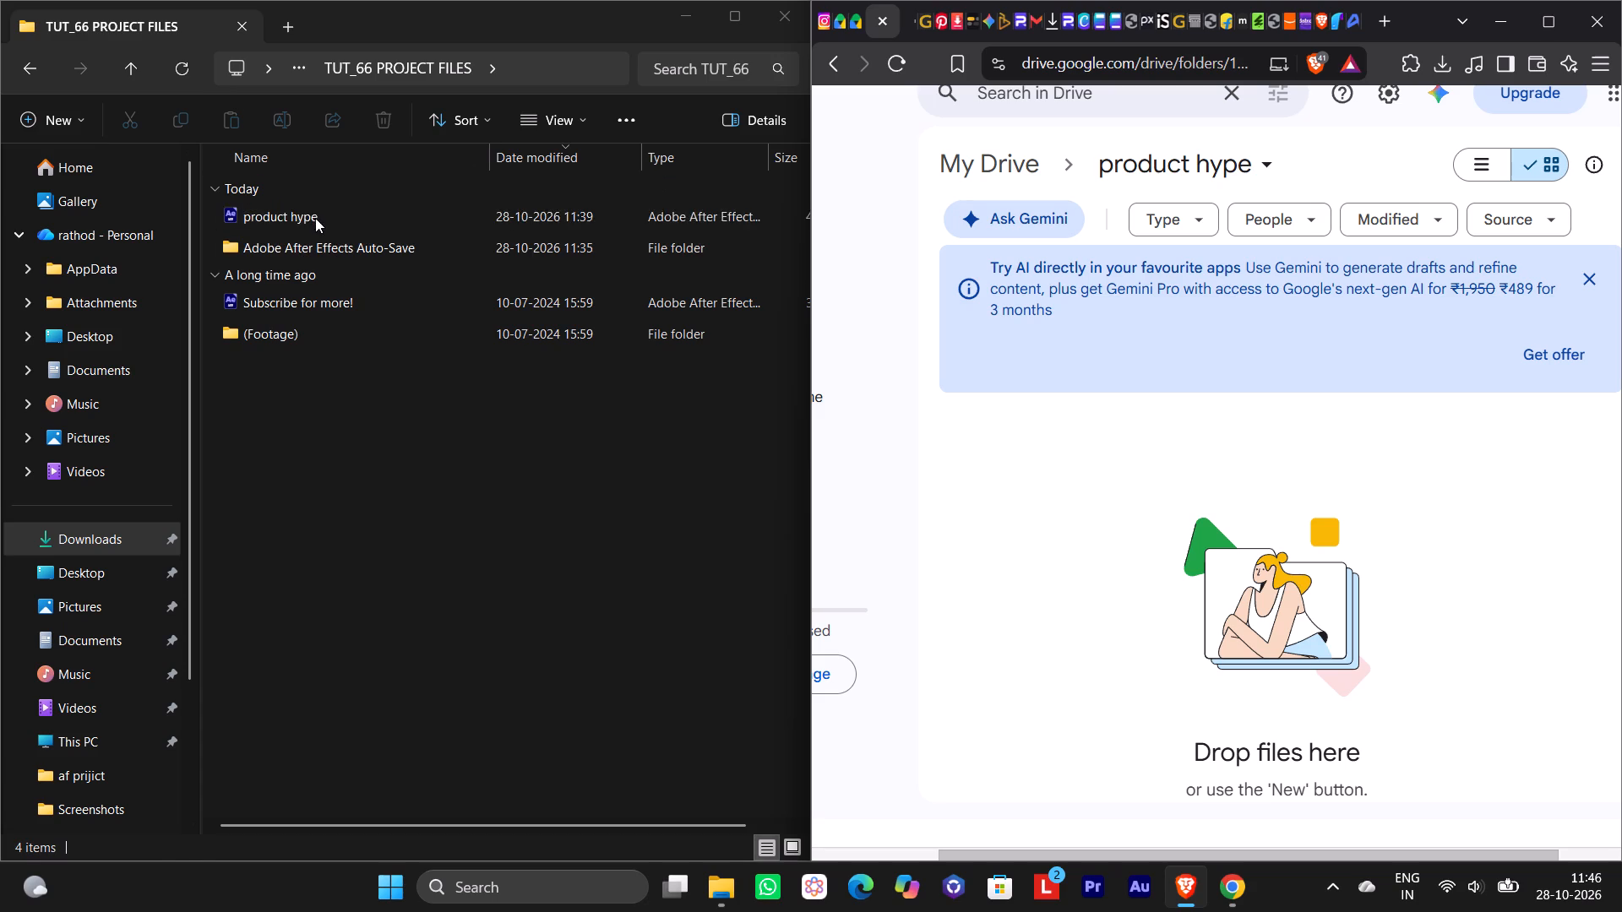
Upload the product hype After Effects project from the TUT_66 PROJECT FILES folder to the product hype Drive folder.
left_click_drag(315, 215, 1023, 496)
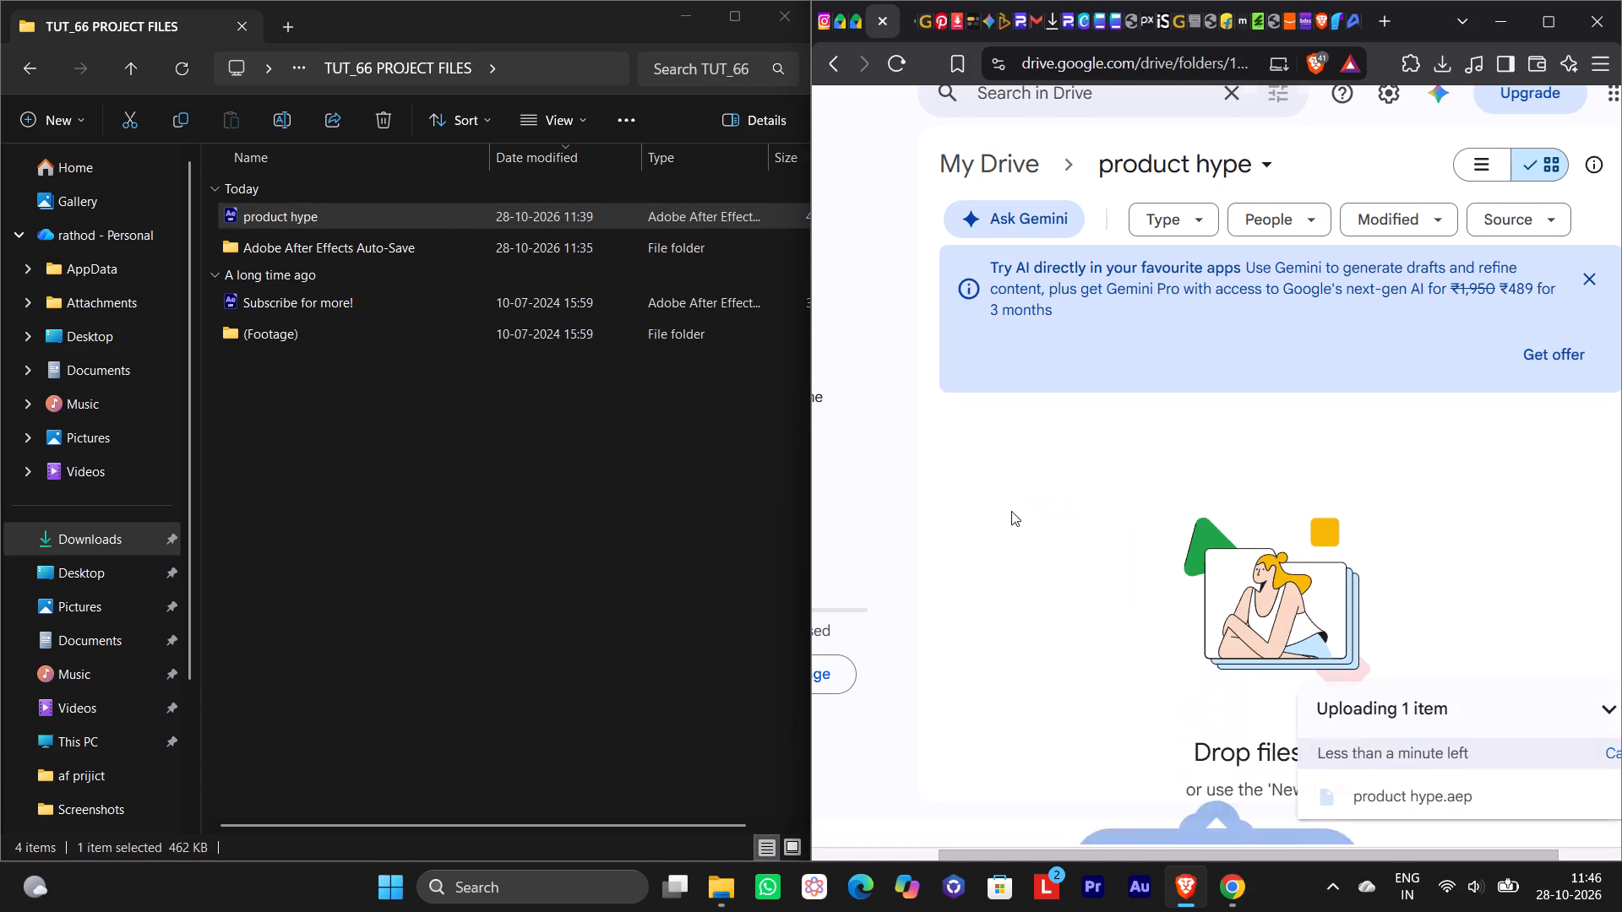
scroll(100, 341, "up", 10)
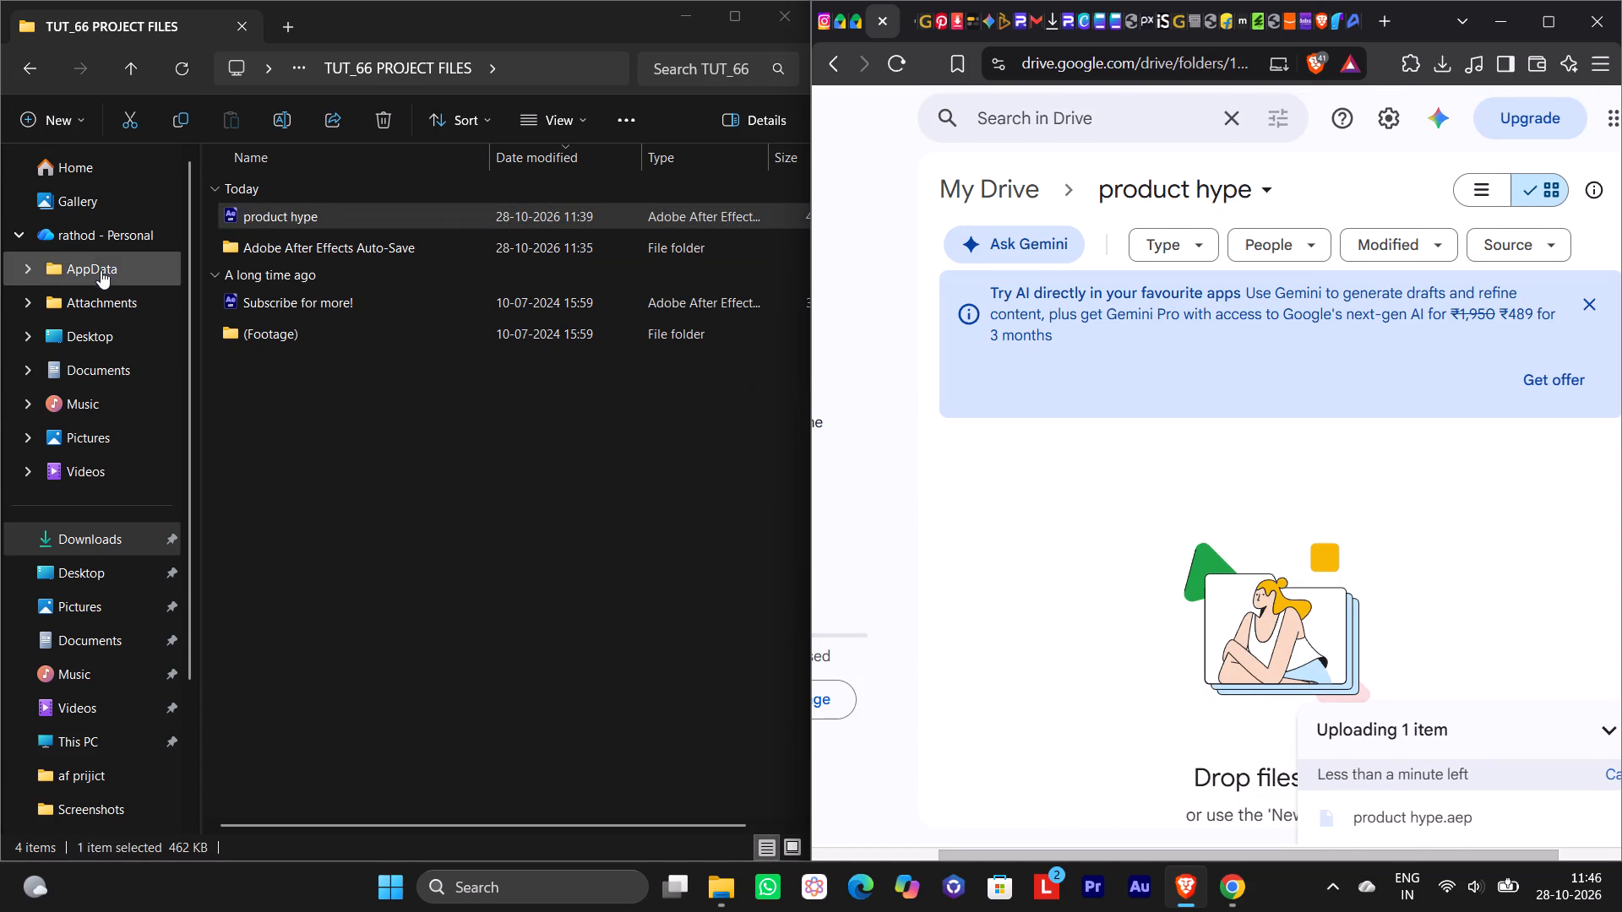
Upload the Comp 2 video from the af prijict folder to the product hype Drive folder, then close File Explorer and maximize the browser.
left_click(121, 781)
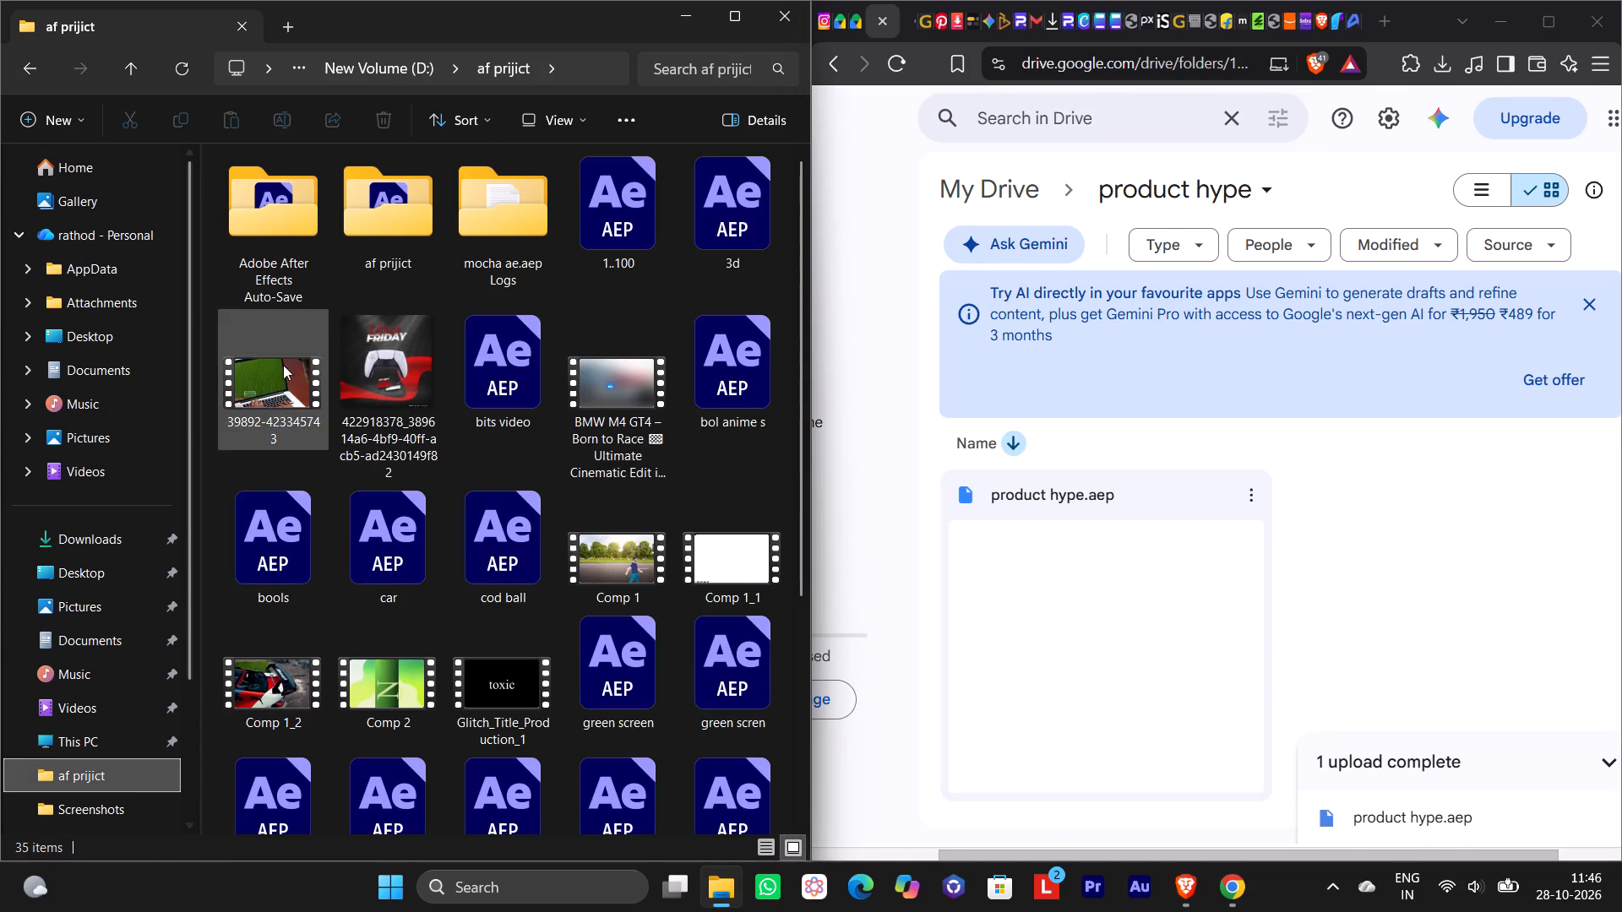
left_click_drag(365, 655, 1212, 651)
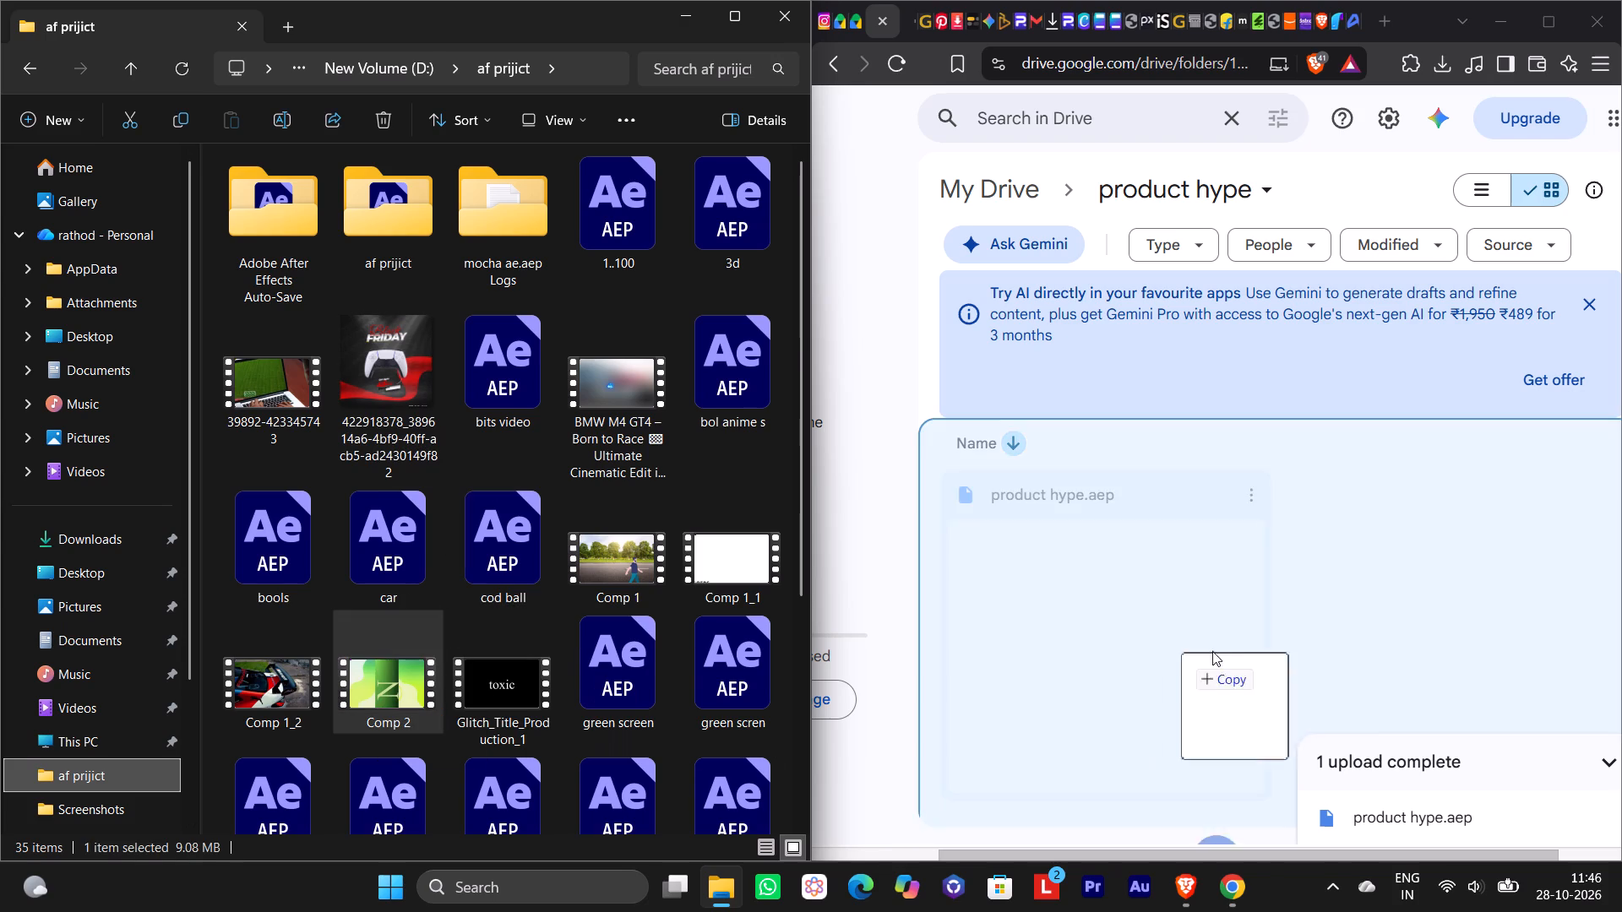
left_click_drag(1212, 651, 1379, 636)
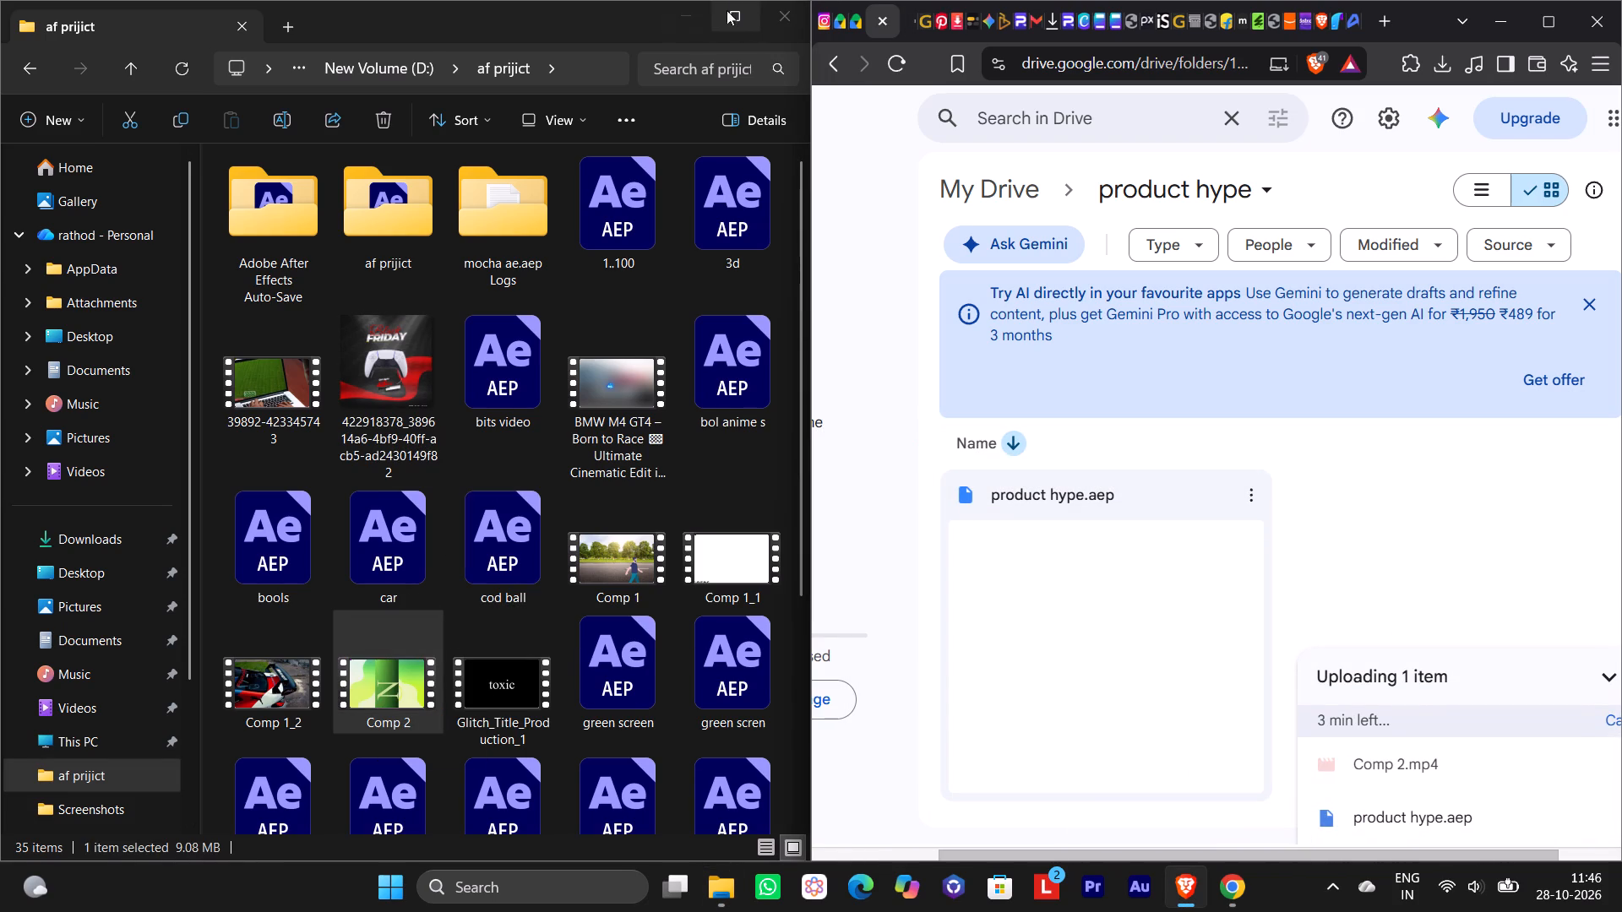
left_click(772, 8)
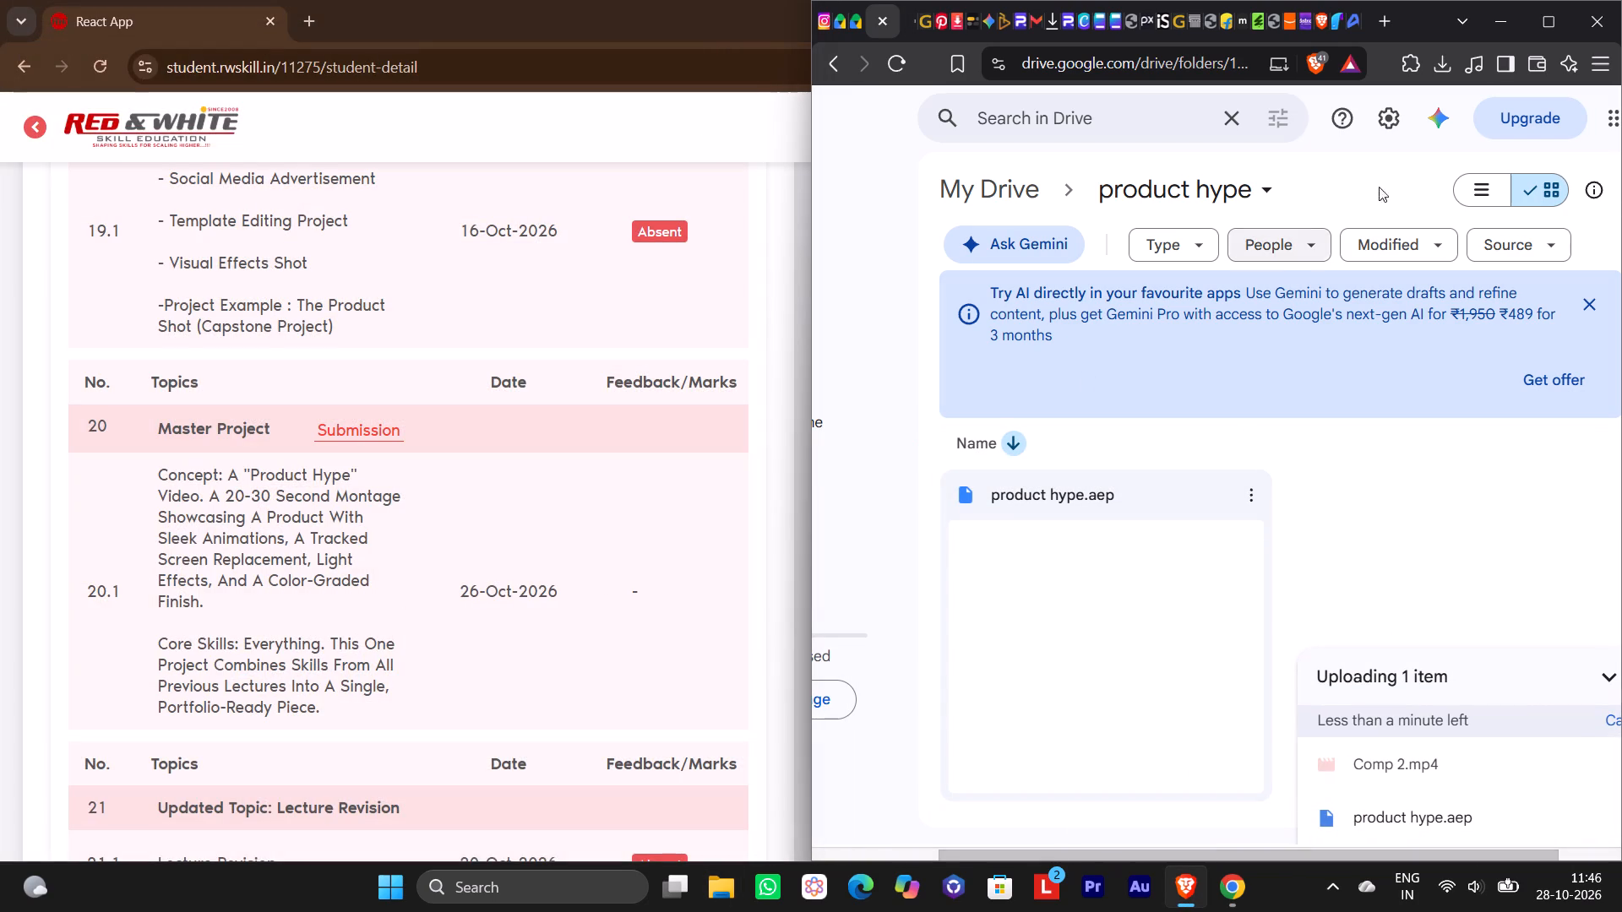
left_click(1544, 12)
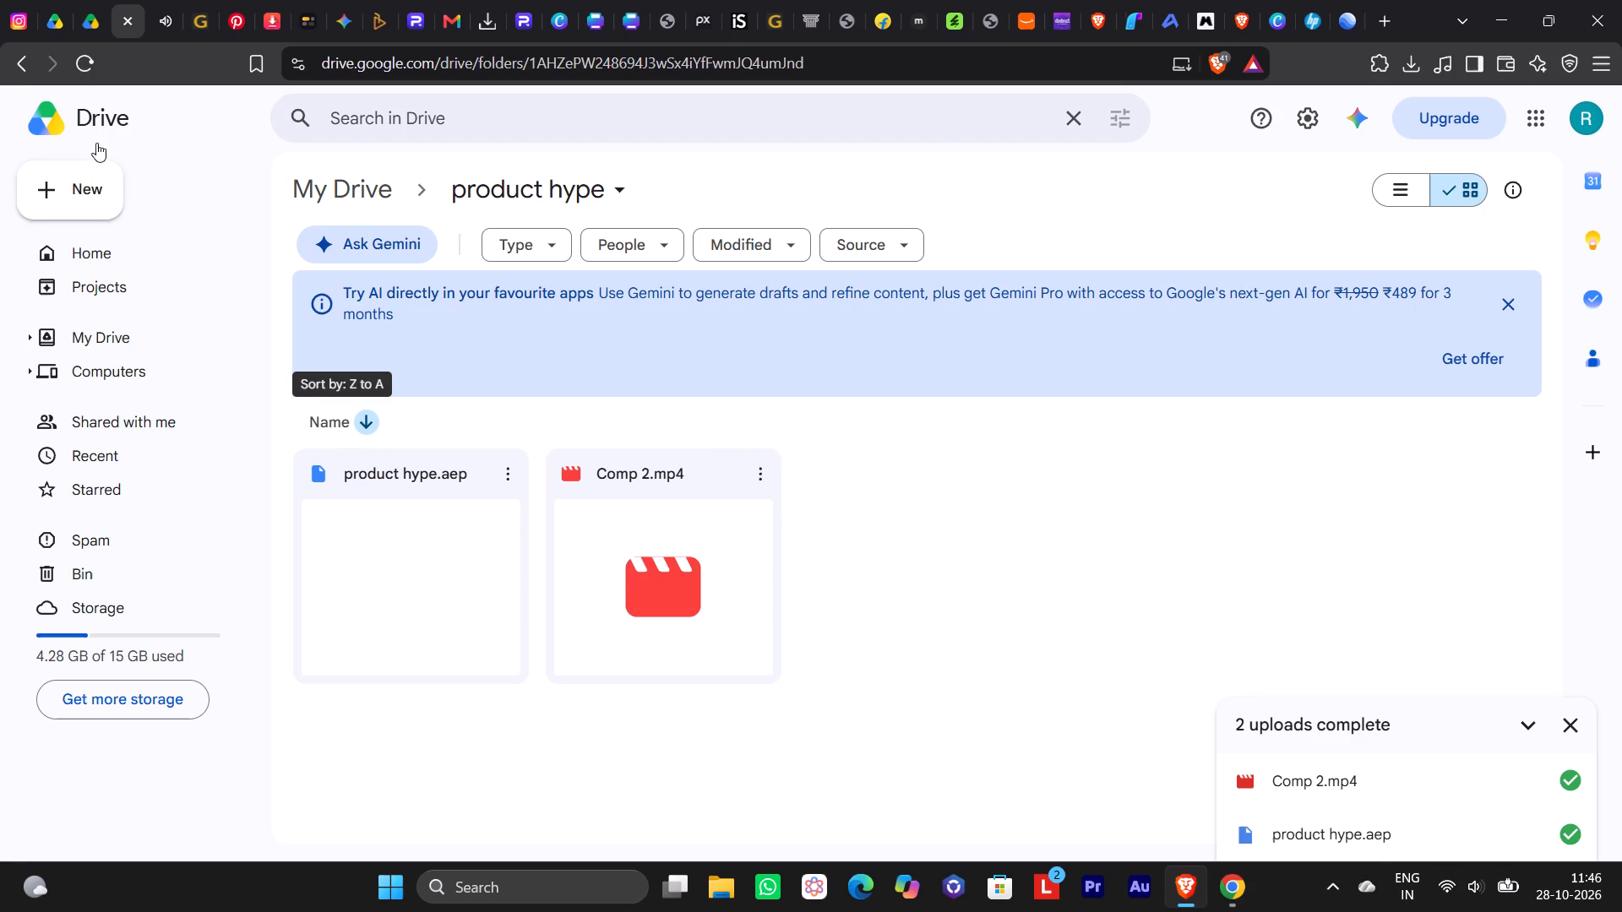
Share the product hype folder in My Drive with anyone with the link and copy its link.
left_click(116, 335)
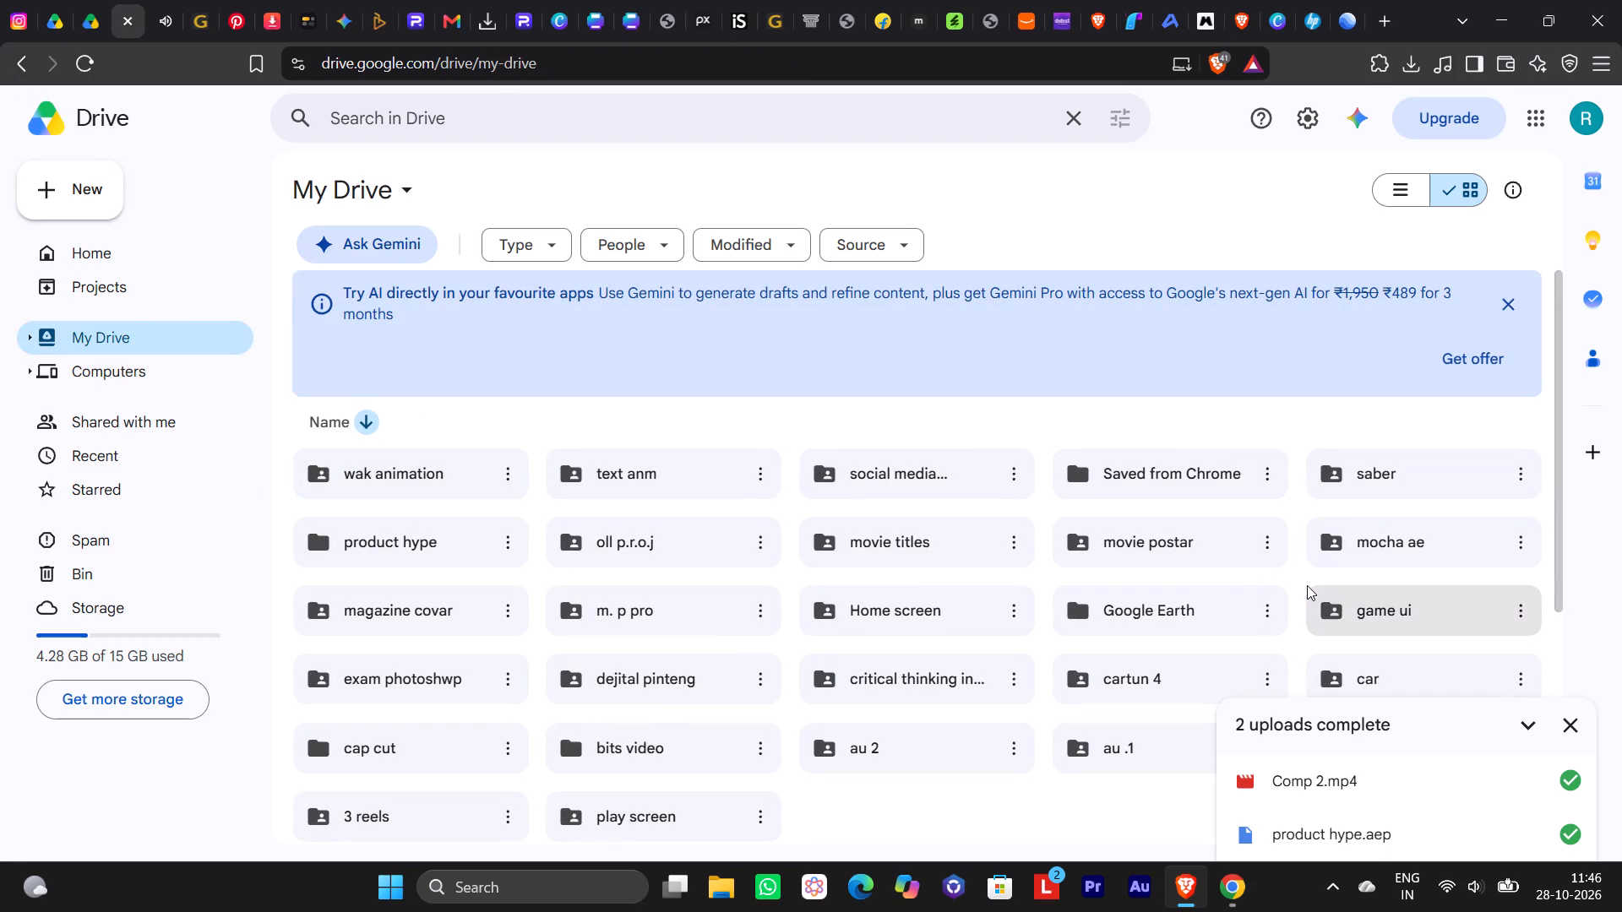
scroll(1307, 585, "down", 1)
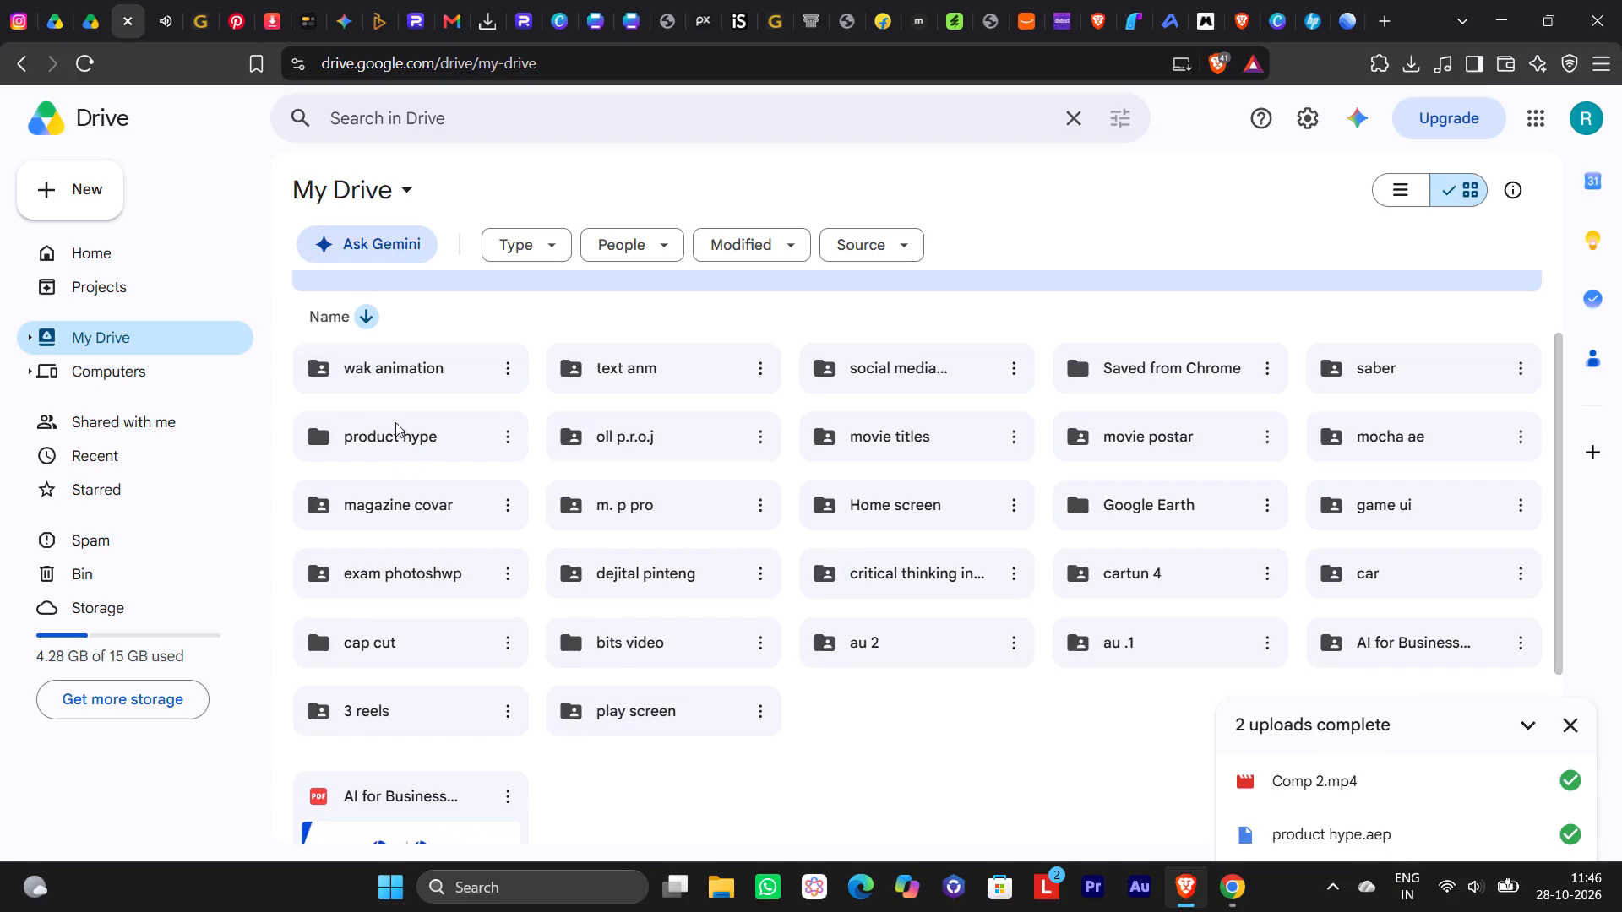
left_click(507, 431)
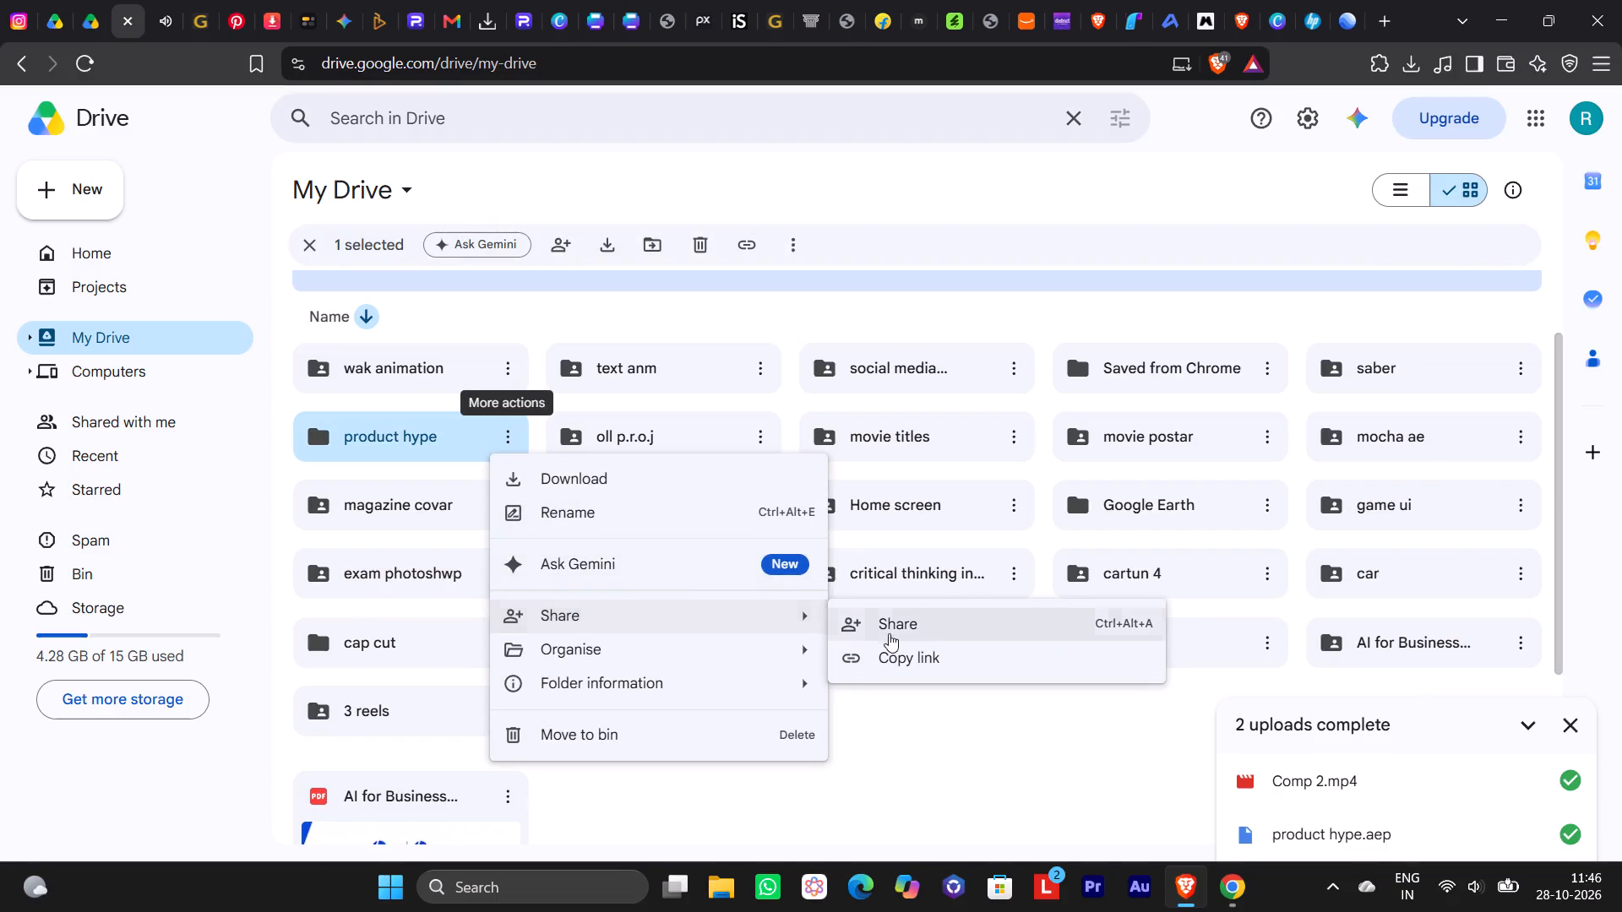
left_click(895, 629)
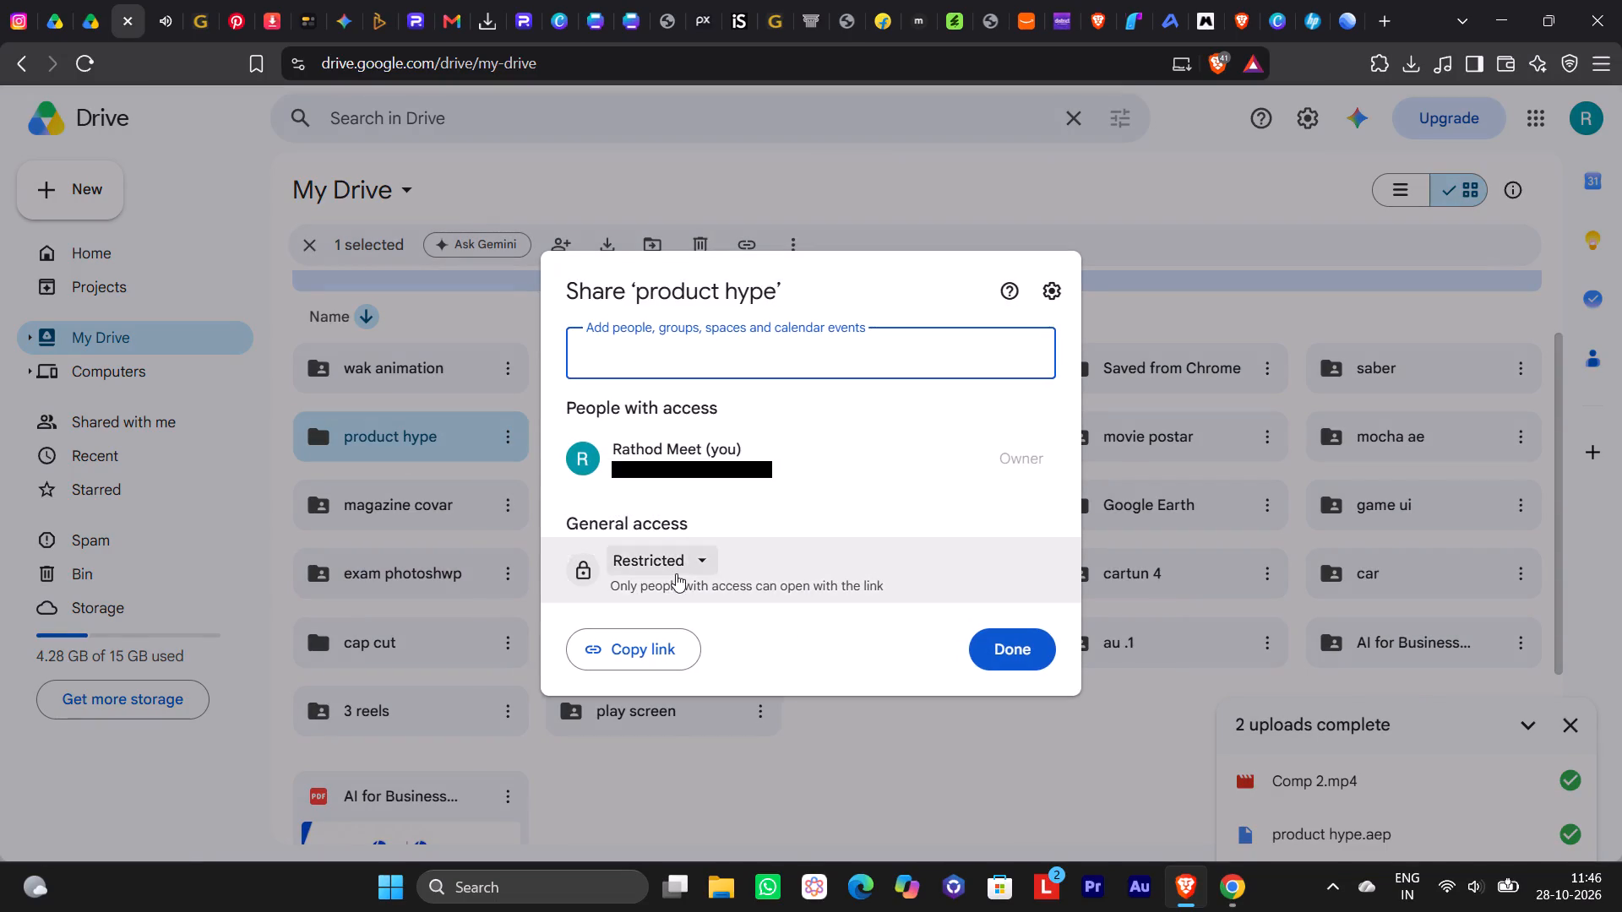
left_click(676, 573)
left_click(677, 658)
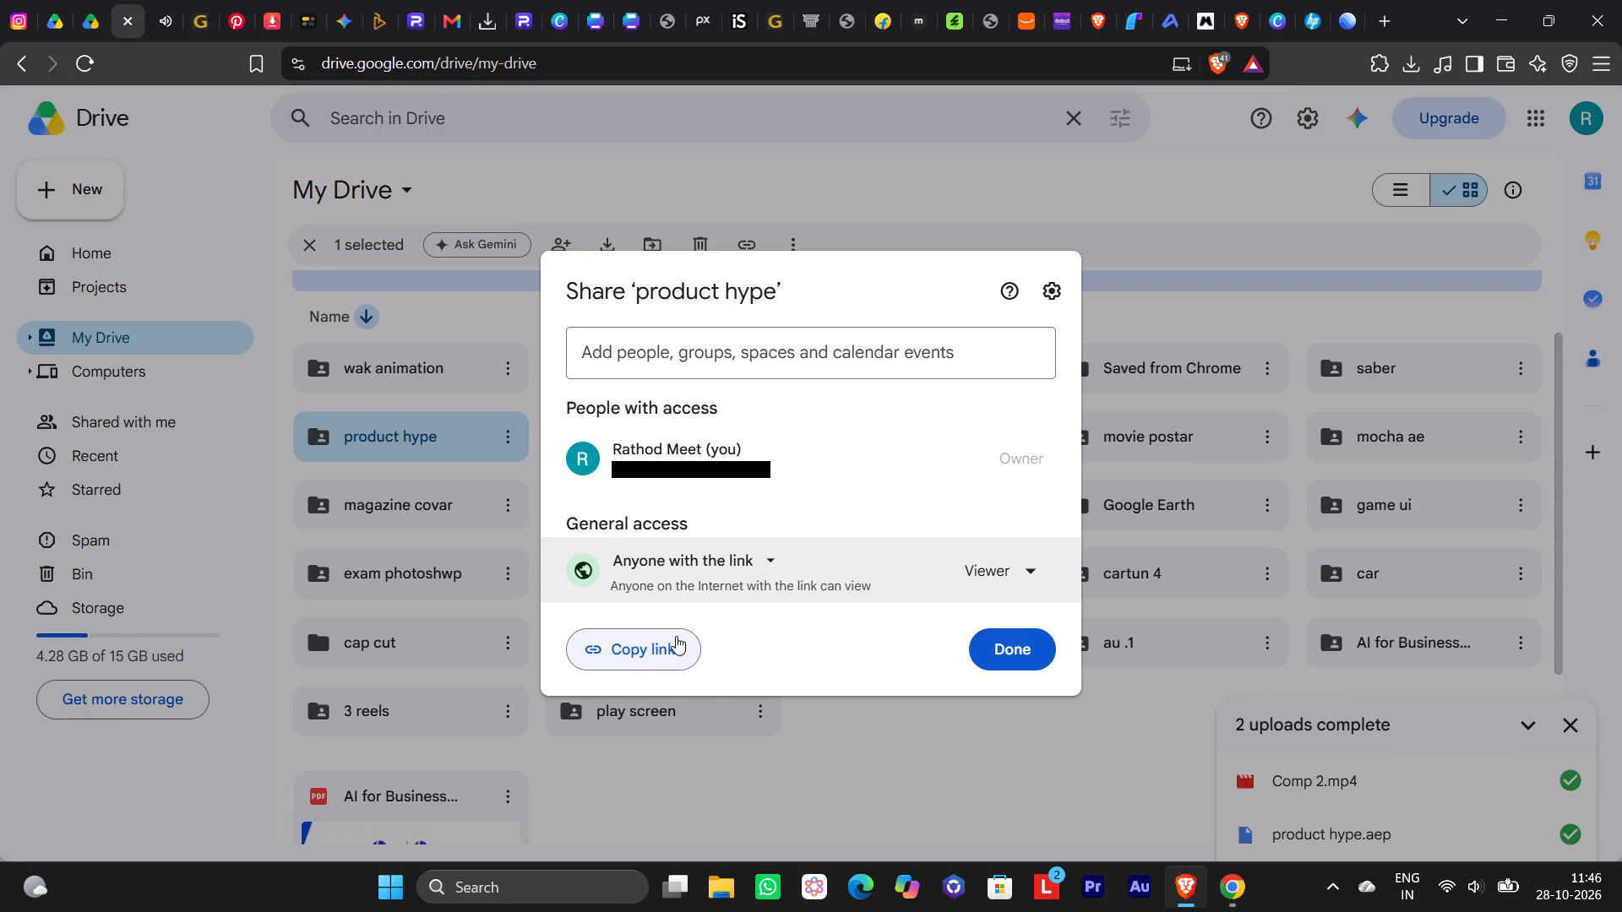
left_click(687, 658)
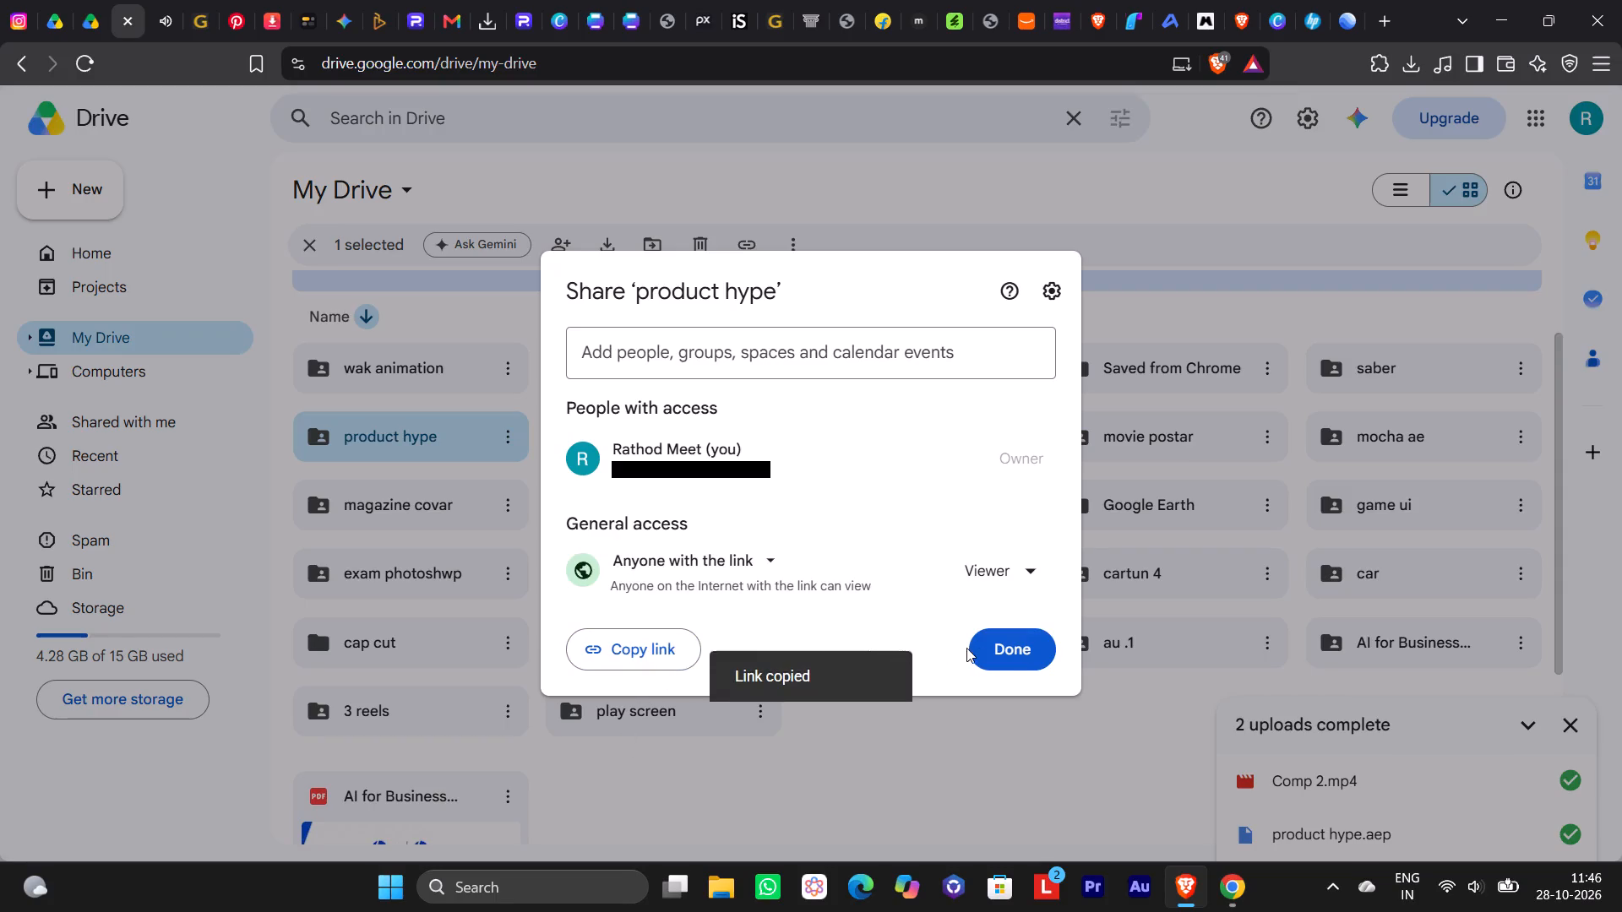
left_click(999, 645)
Switch to the student portal in Chrome and submit the copied Drive folder link for topic 20, Master Project.
left_click(1252, 901)
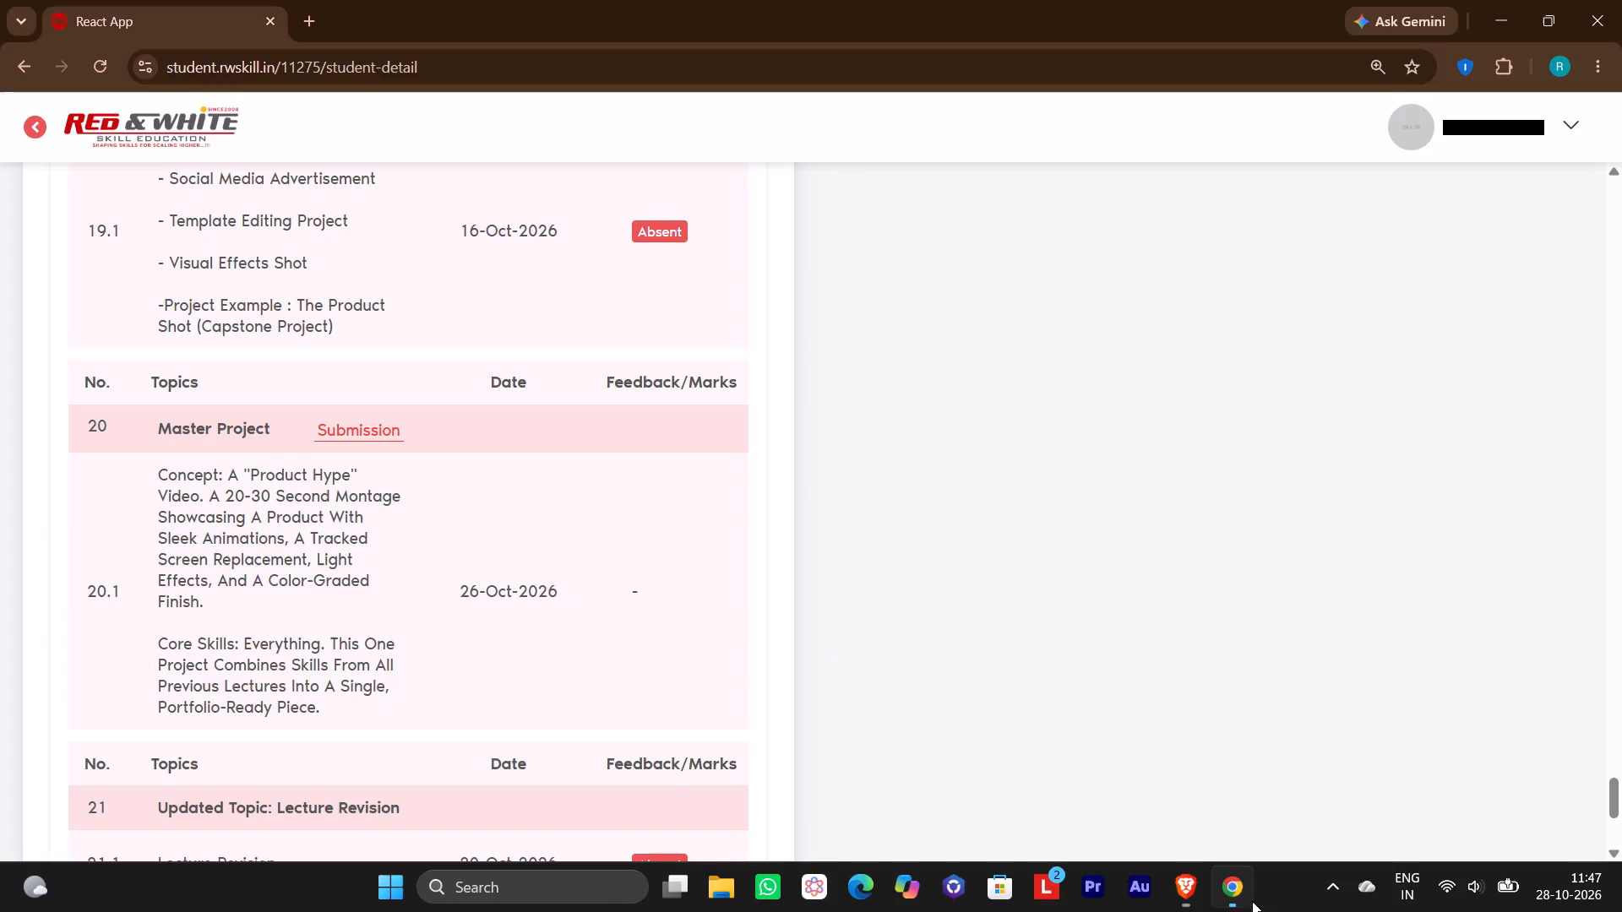
left_click(387, 432)
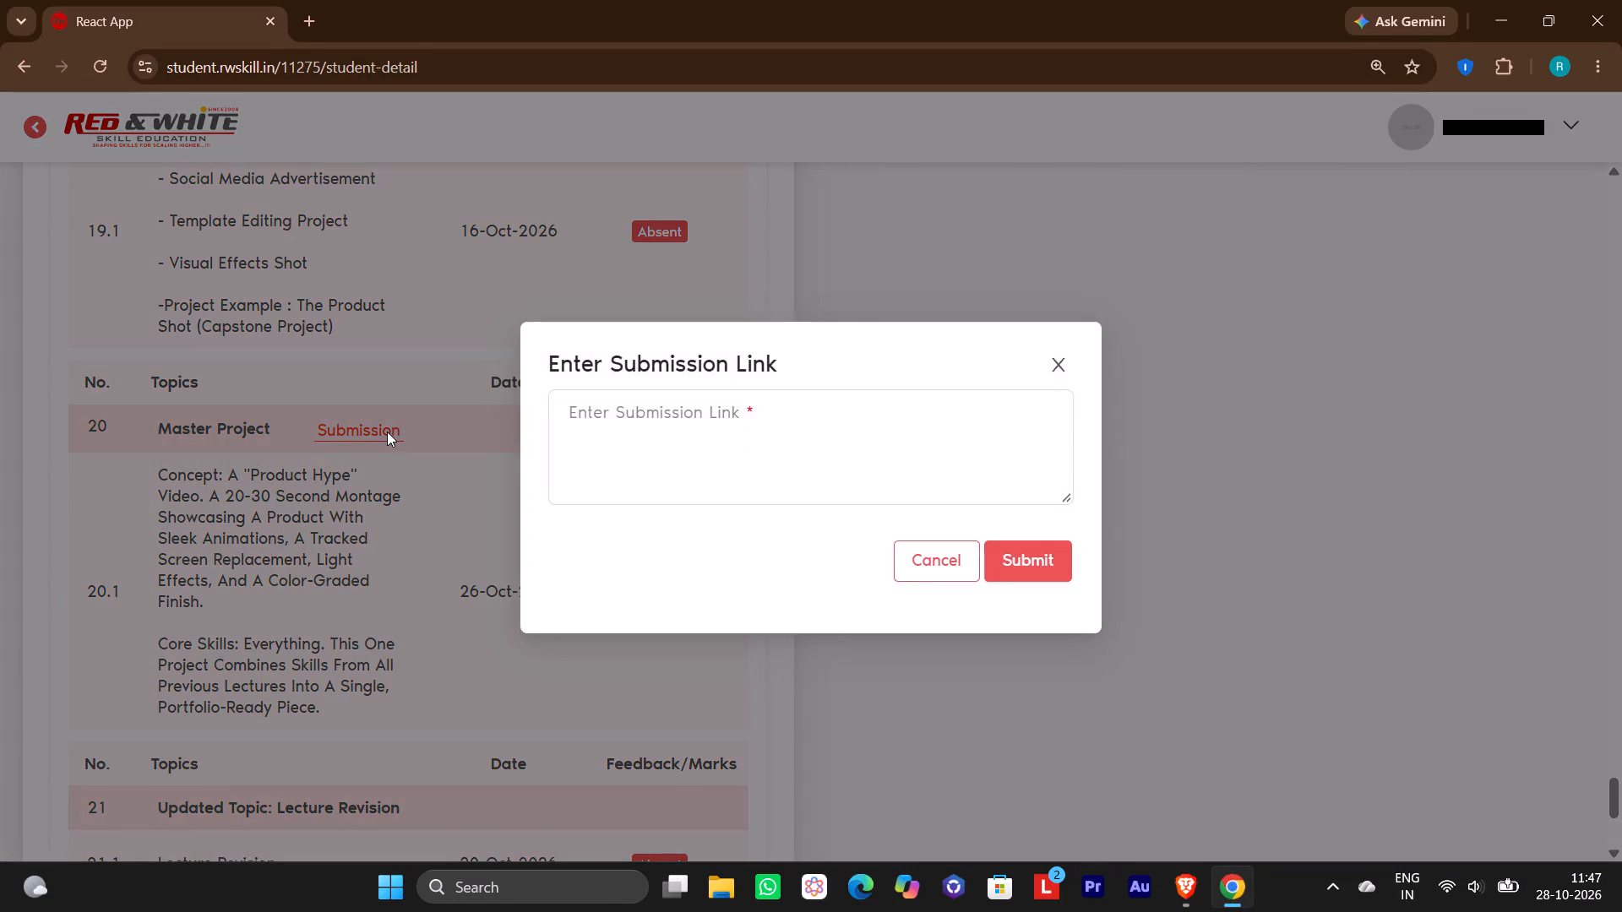
scroll(387, 432, "up", 1)
left_click(717, 448)
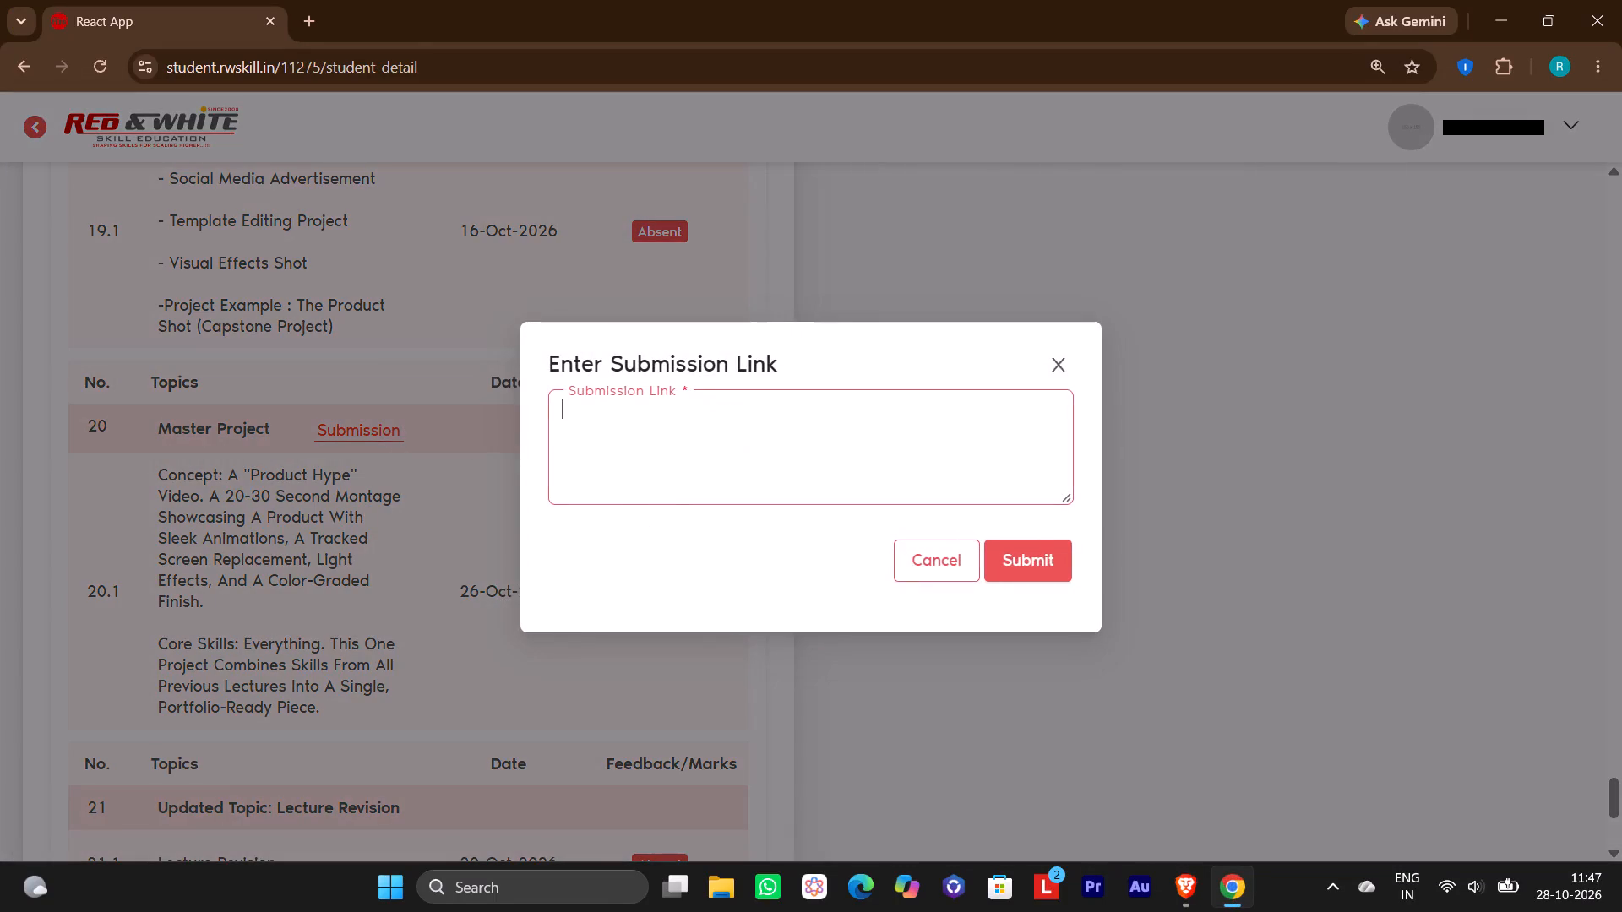
key("ctrl+v")
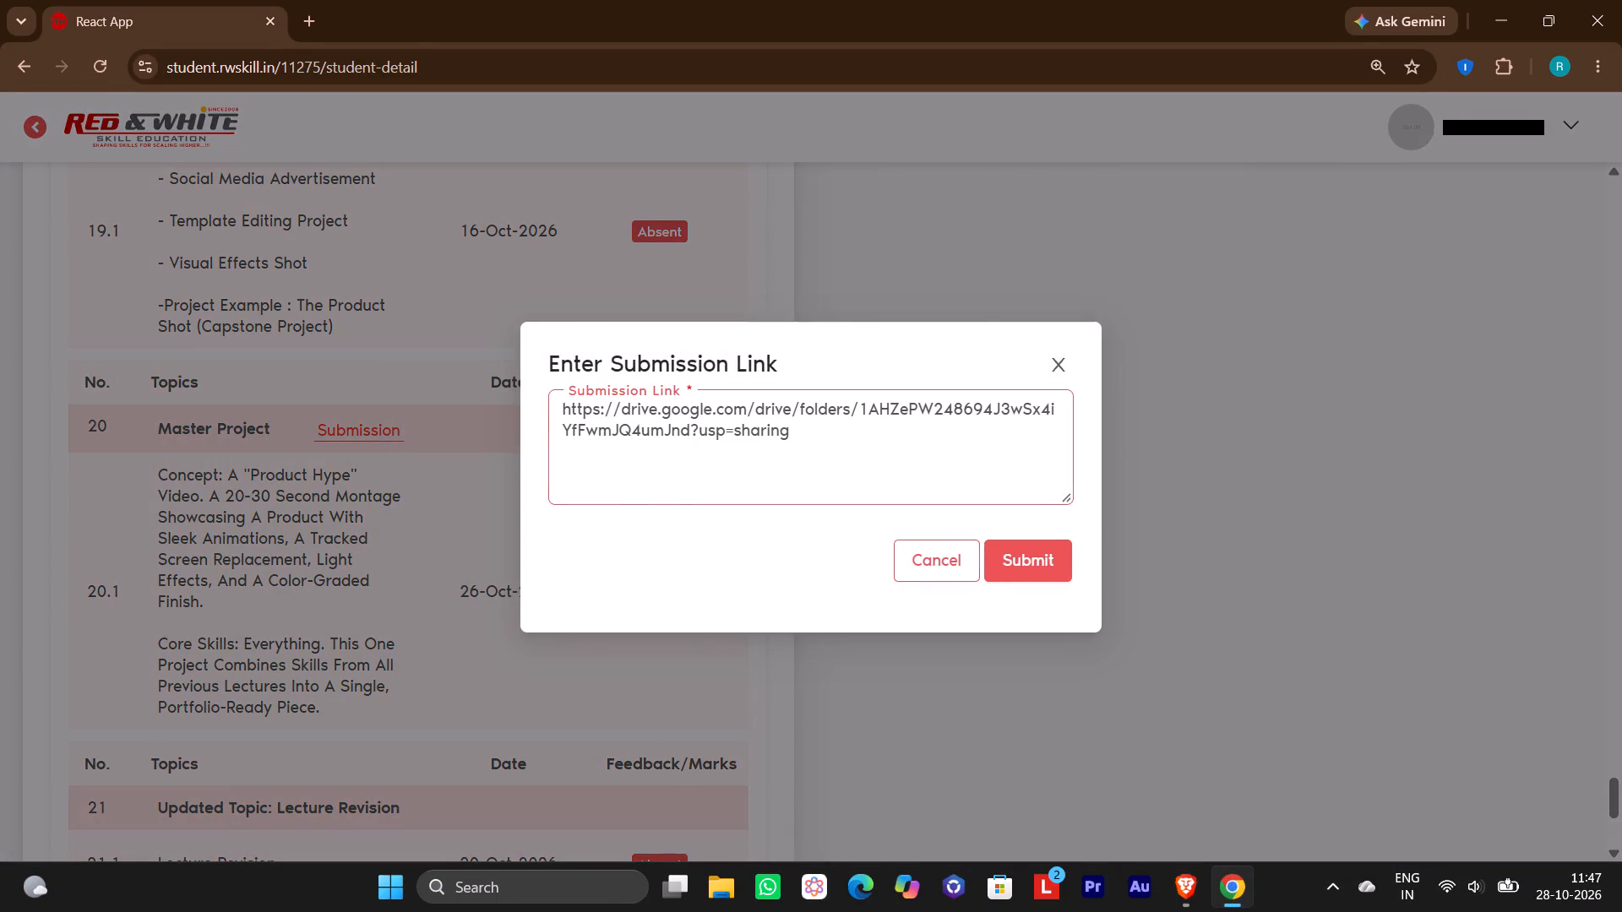
left_click(1052, 571)
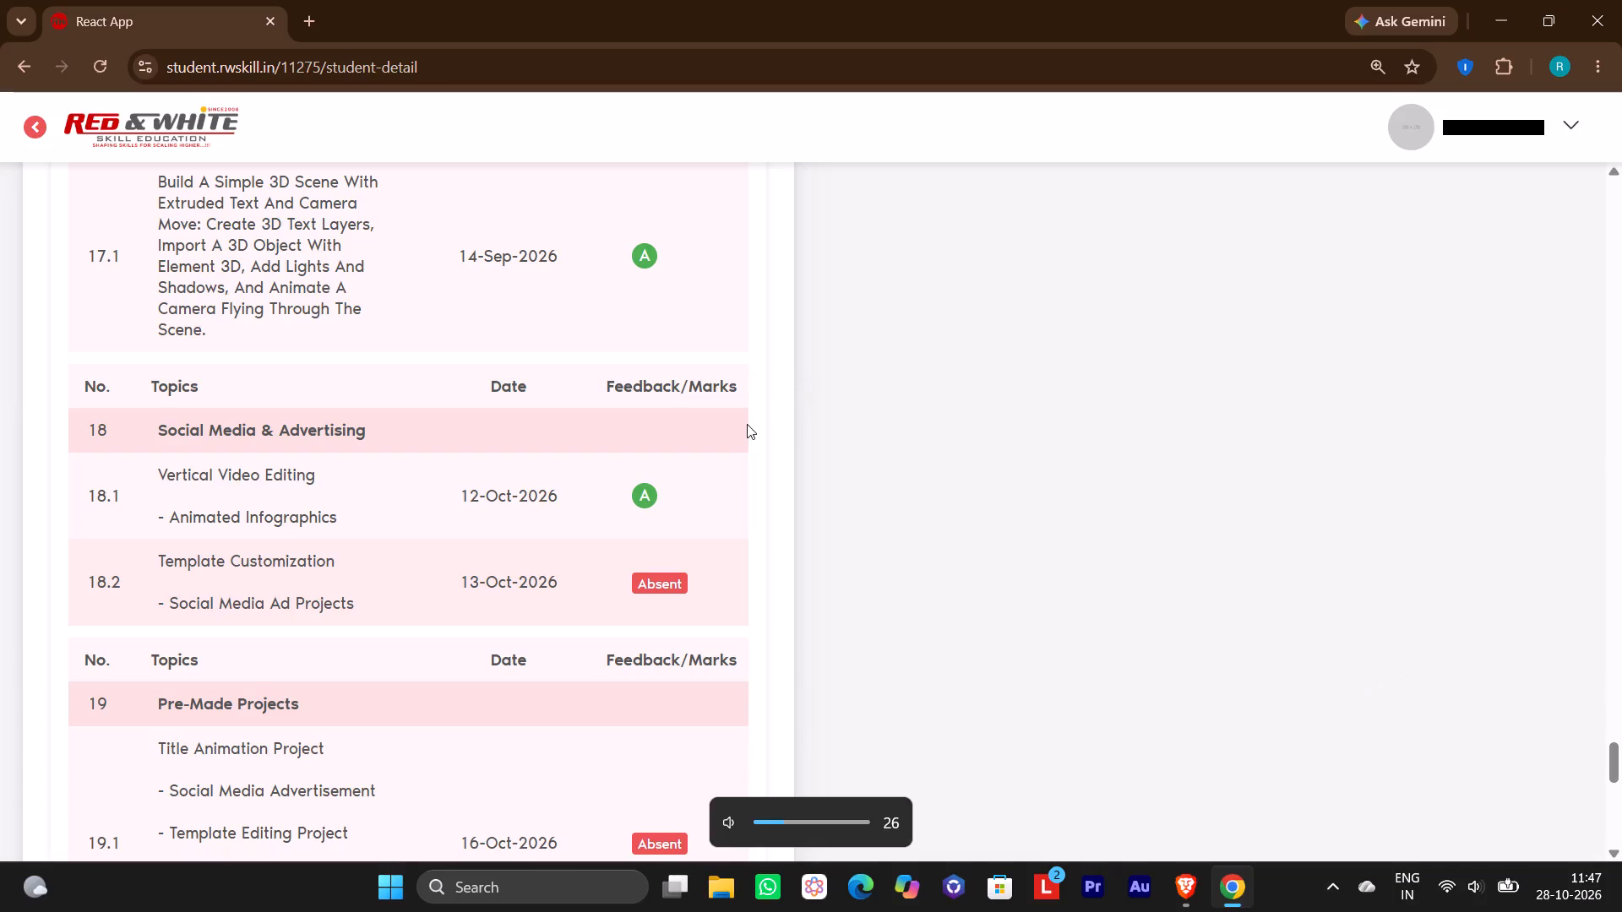
Reopen the Master Project submission in the topic list and submit the same Drive link again.
scroll(738, 496, "up", 3)
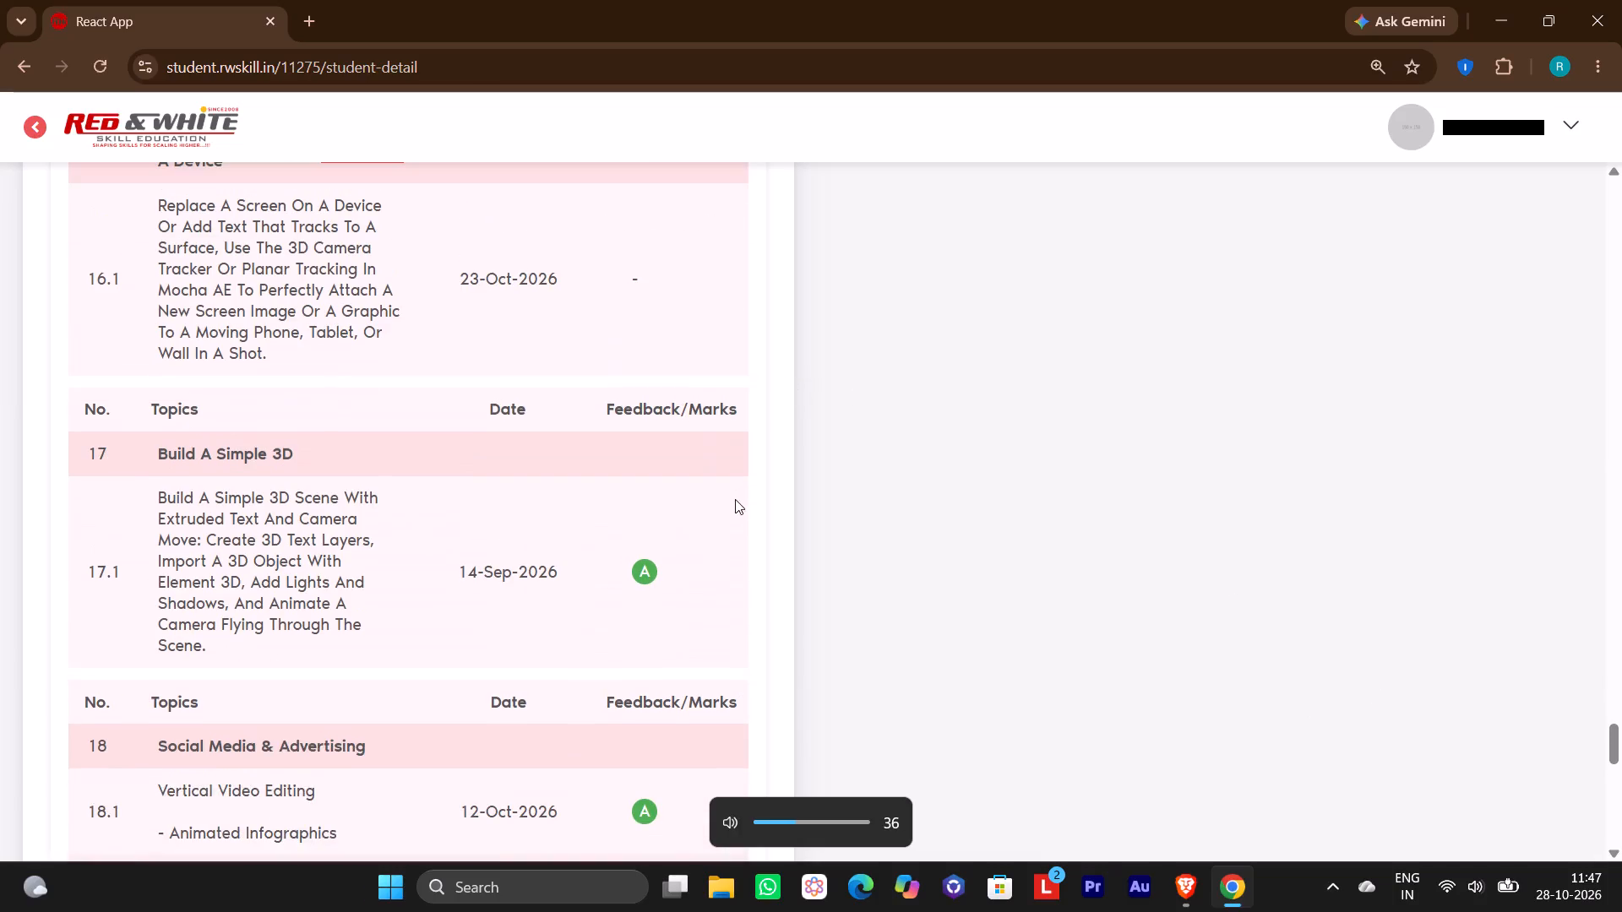
scroll(557, 502, "down", 5)
scroll(556, 502, "up", 3)
scroll(183, 399, "down", 3)
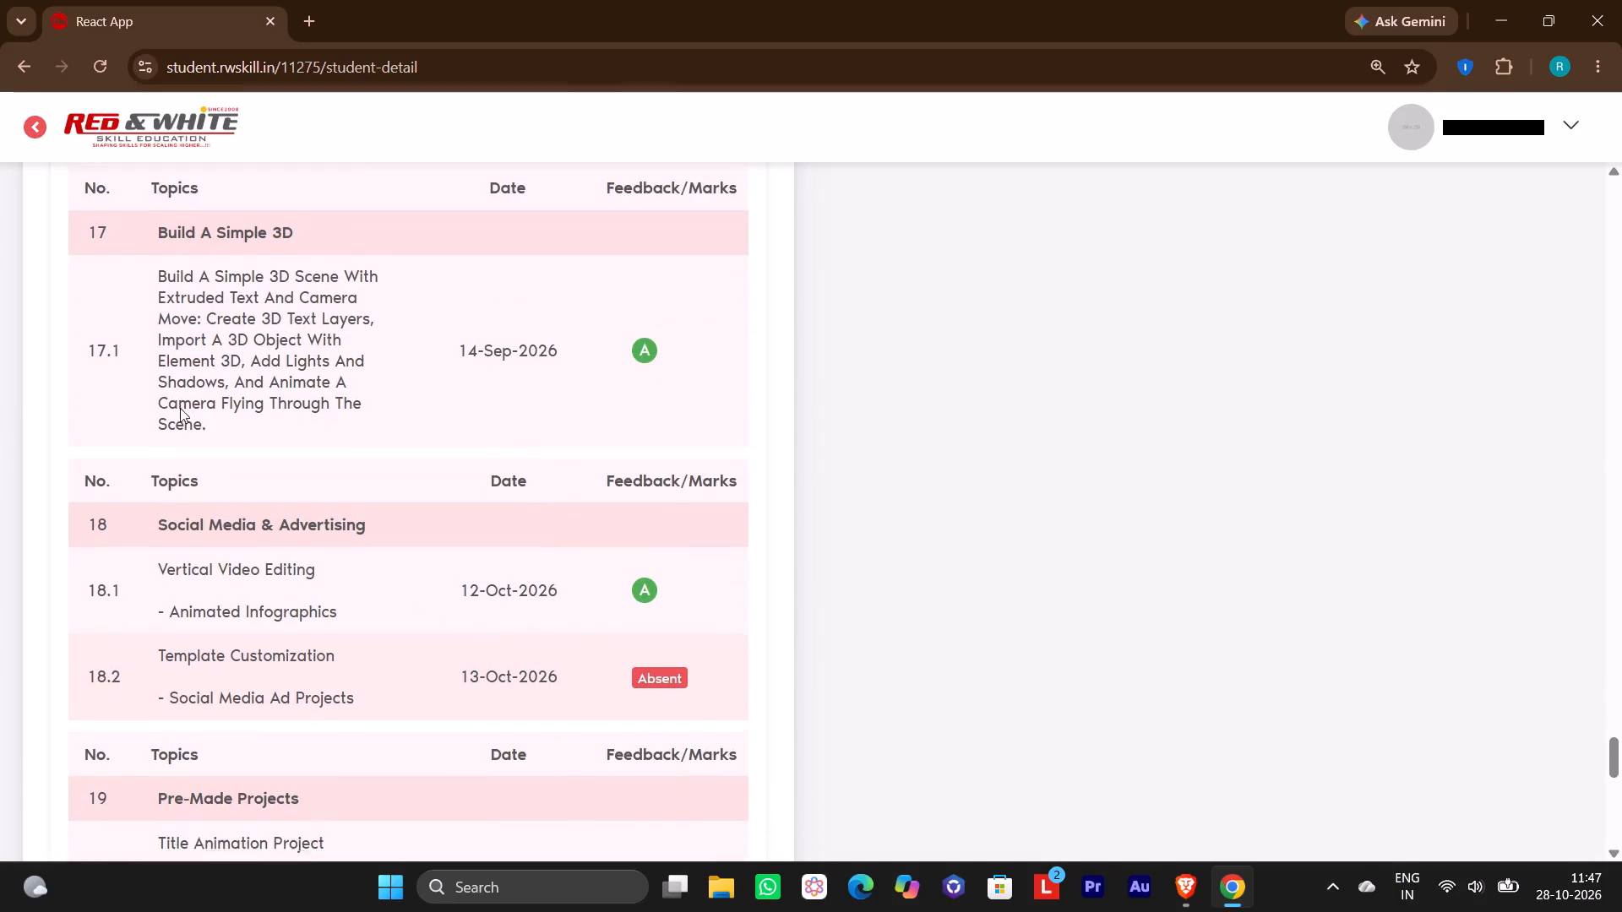
scroll(180, 408, "down", 5)
scroll(523, 632, "down", 2)
scroll(566, 594, "up", 3)
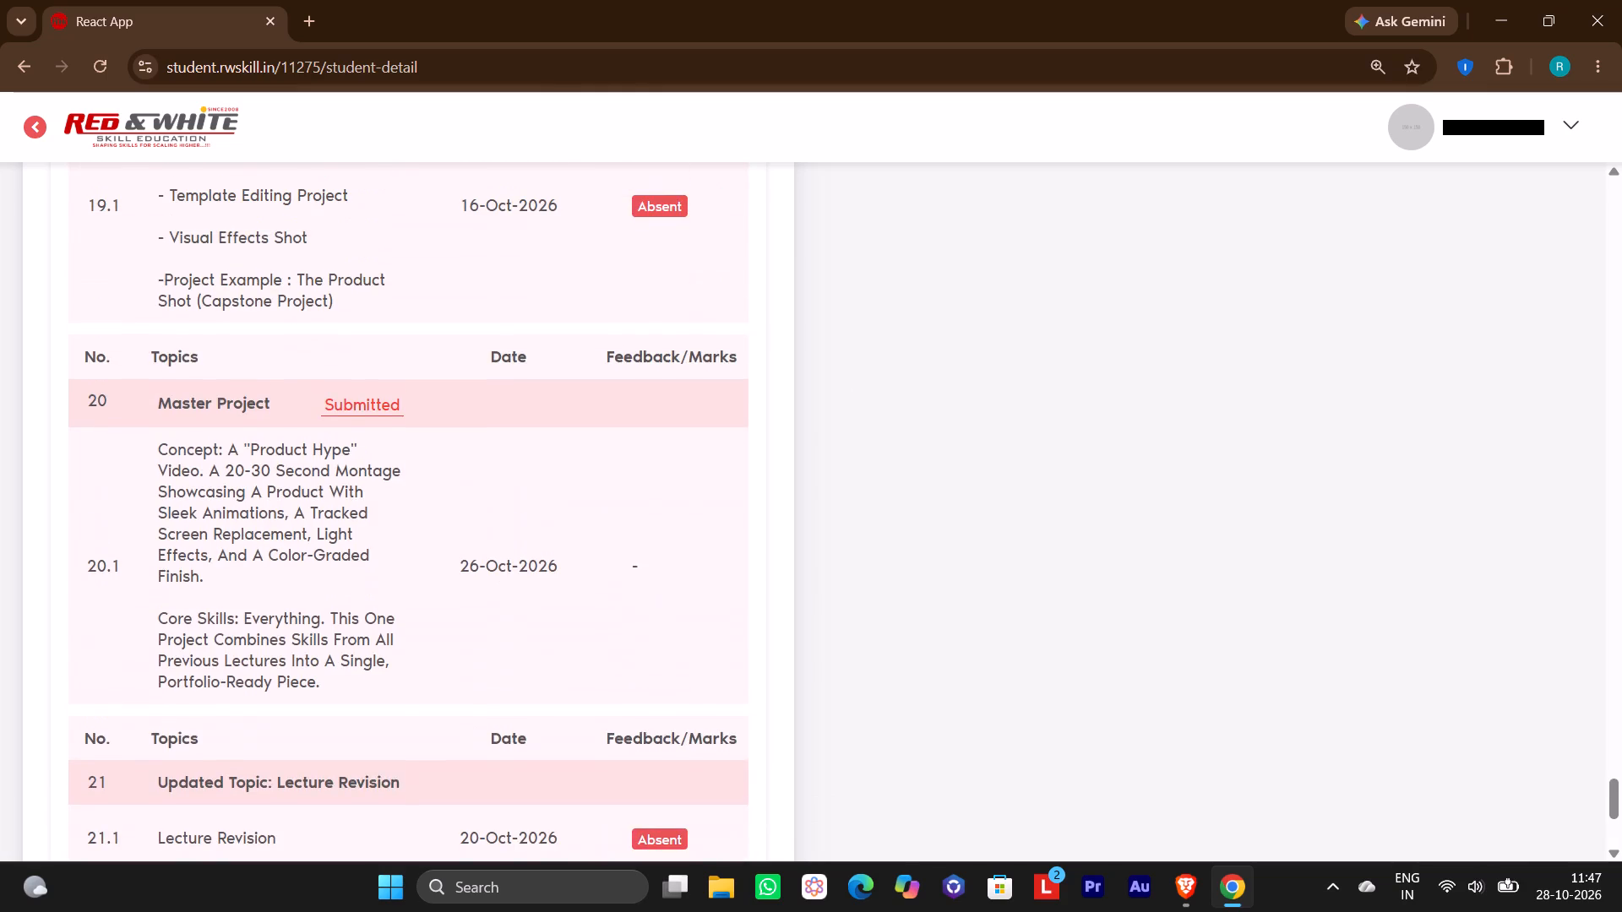
left_click(360, 407)
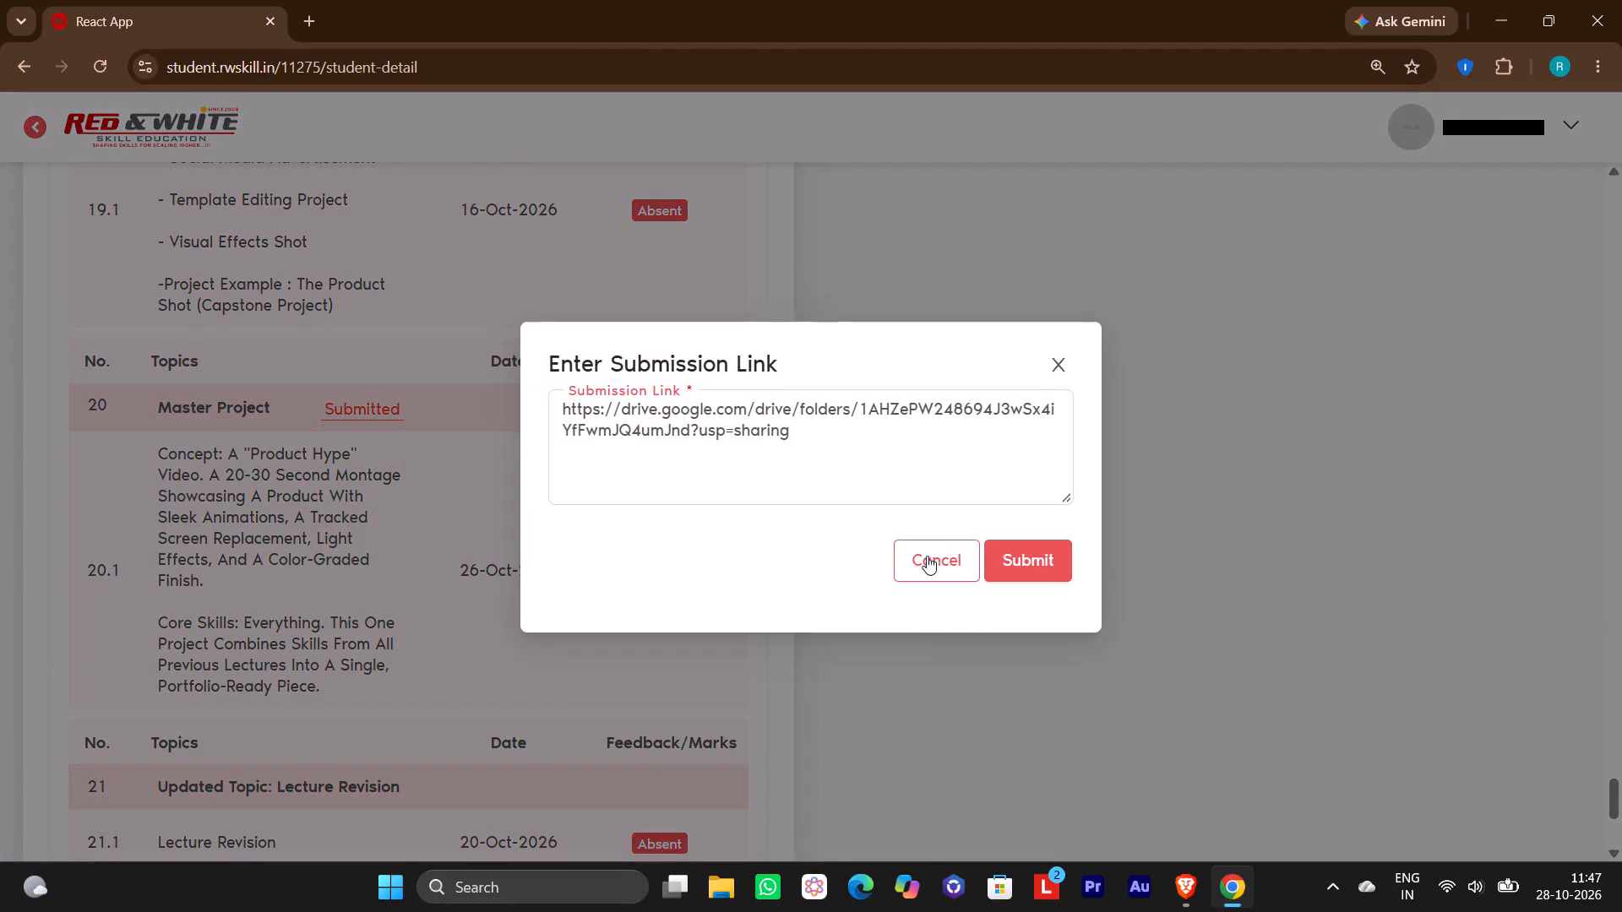
left_click(1029, 561)
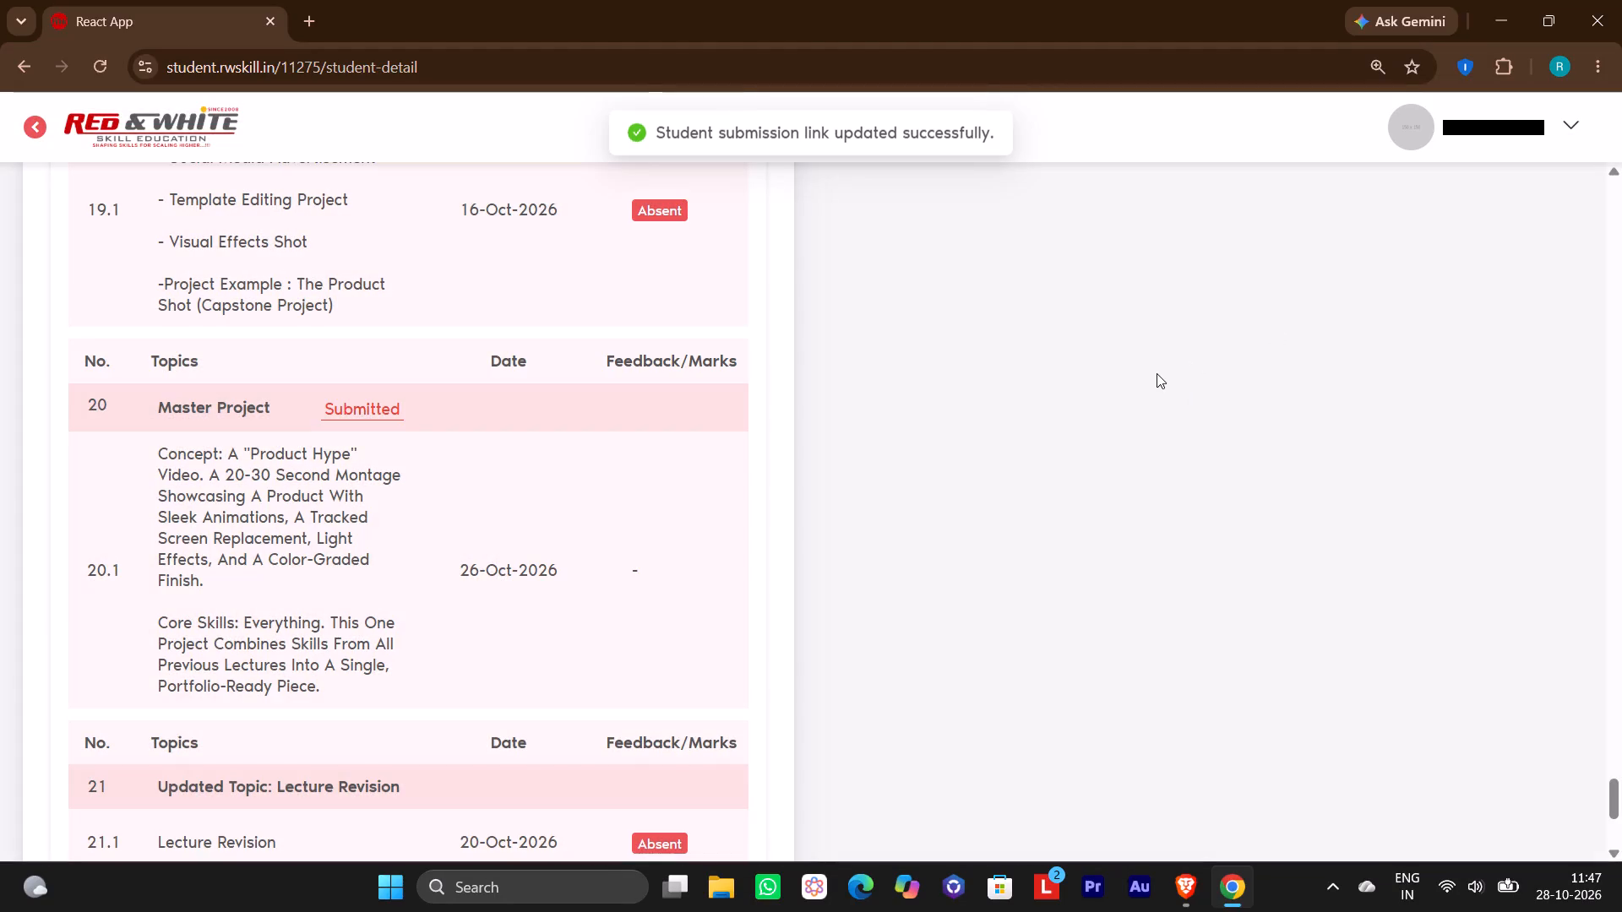
Look over the remaining topics below Master Project and close the student portal's browser window.
scroll(894, 444, "down", 3)
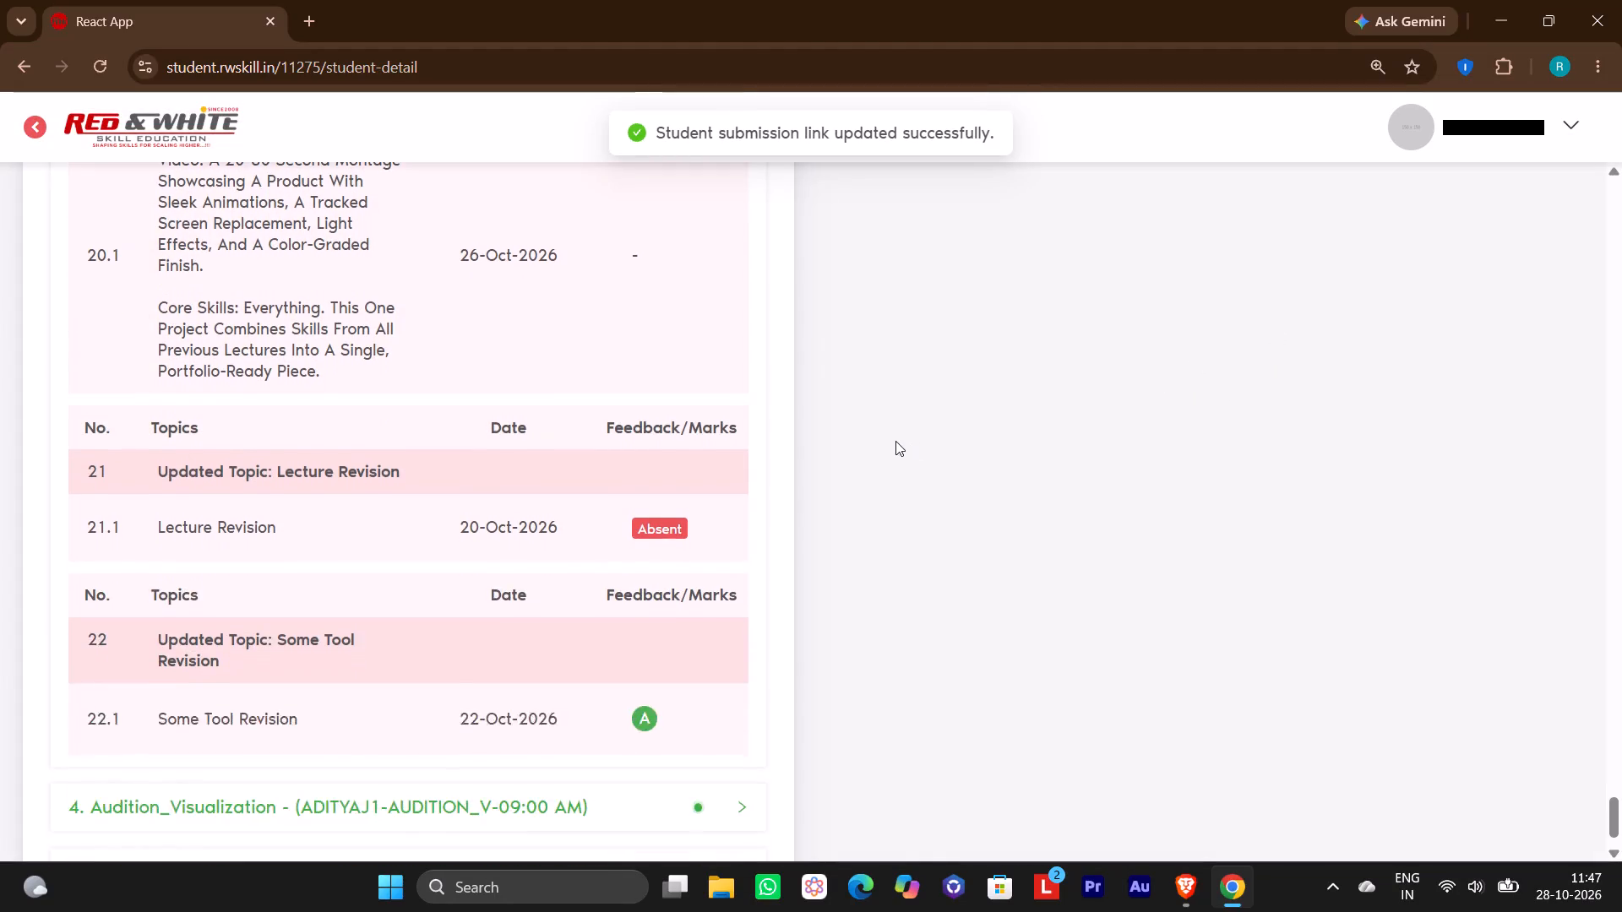
scroll(900, 439, "down", 1)
left_click(1621, 0)
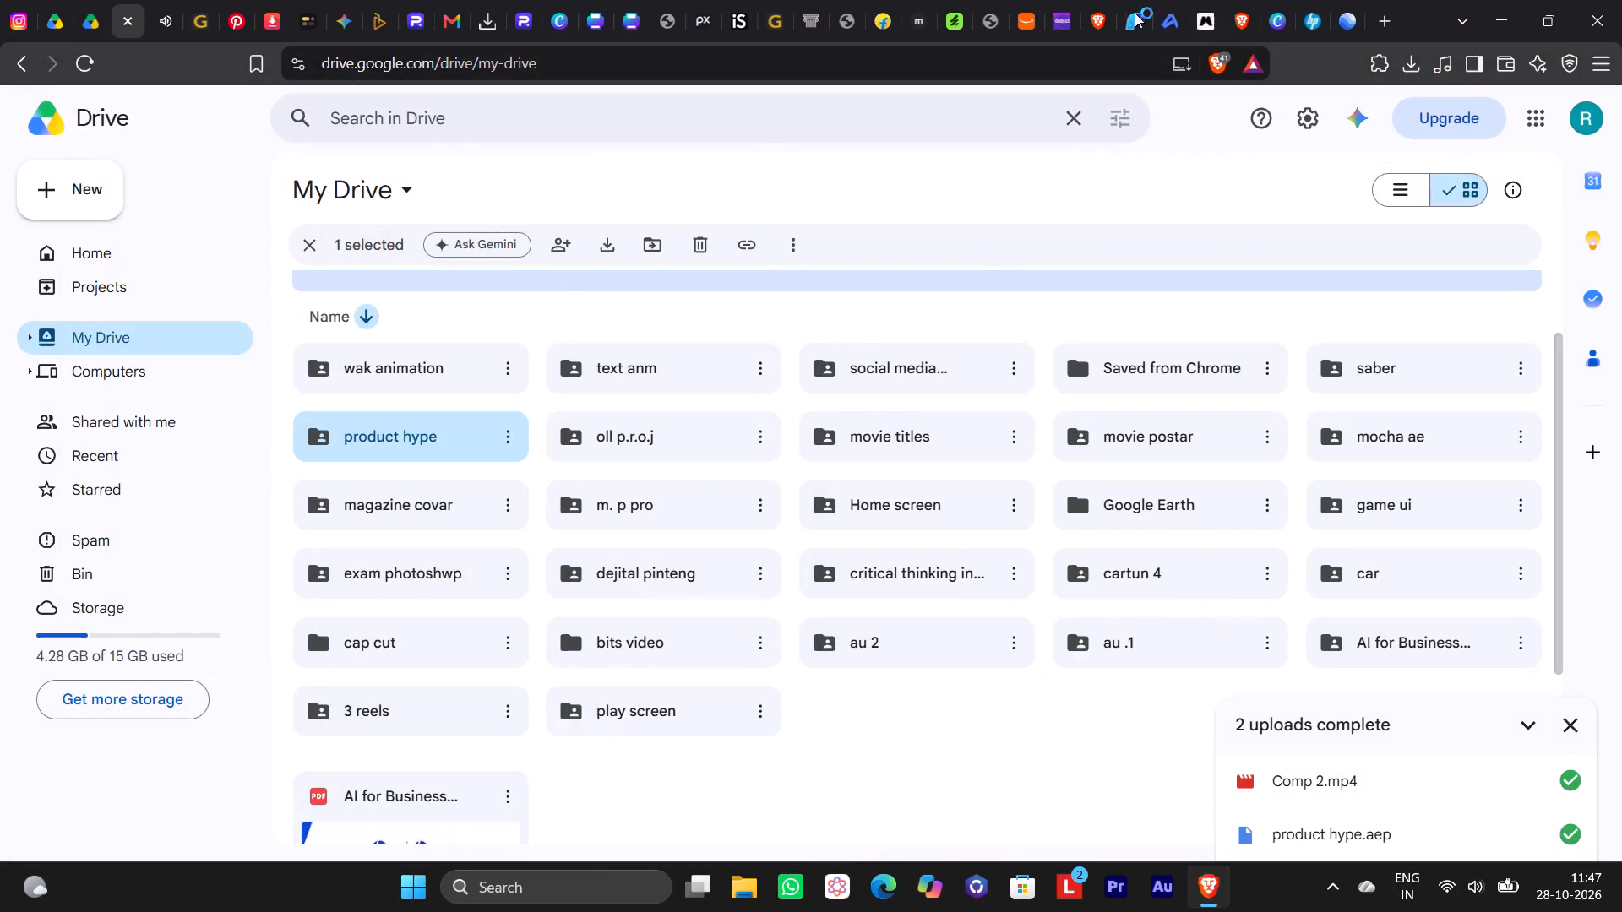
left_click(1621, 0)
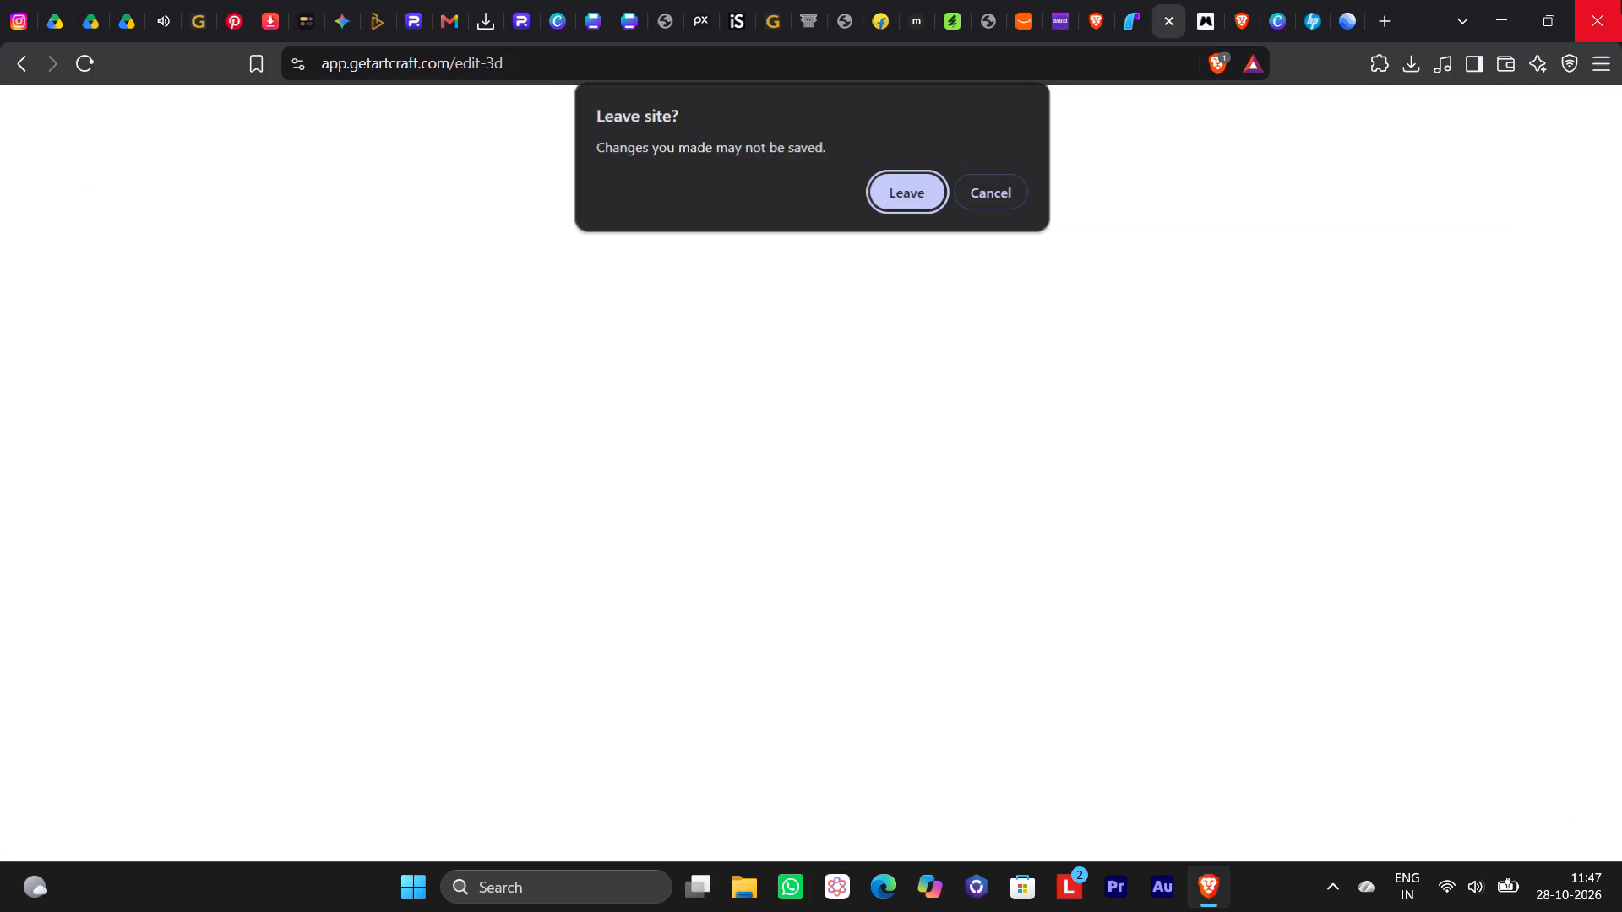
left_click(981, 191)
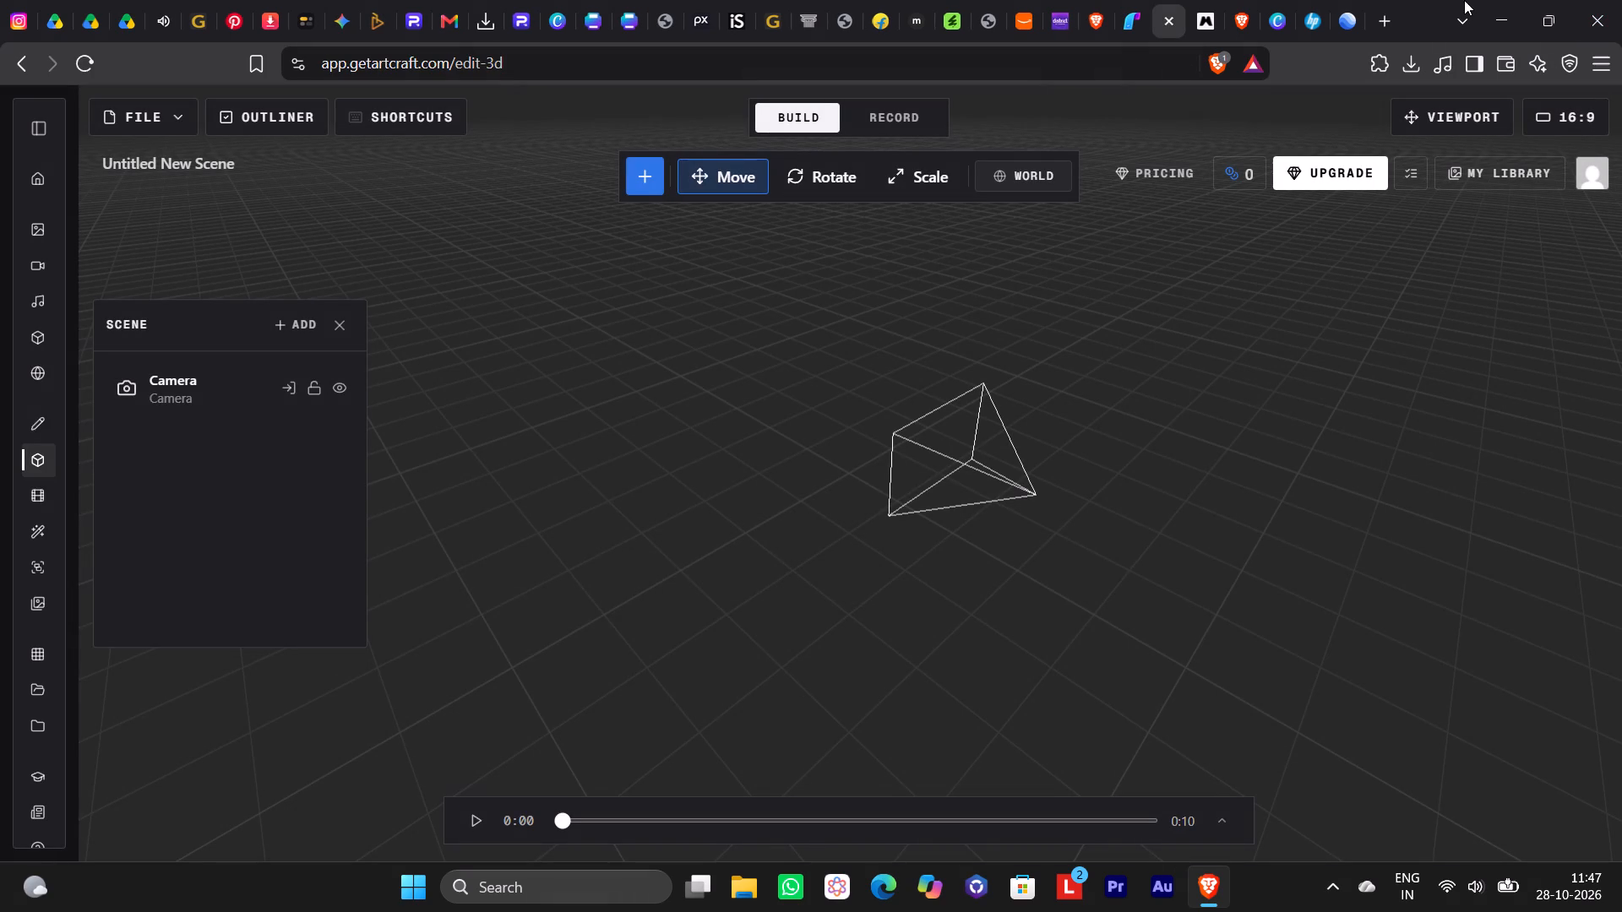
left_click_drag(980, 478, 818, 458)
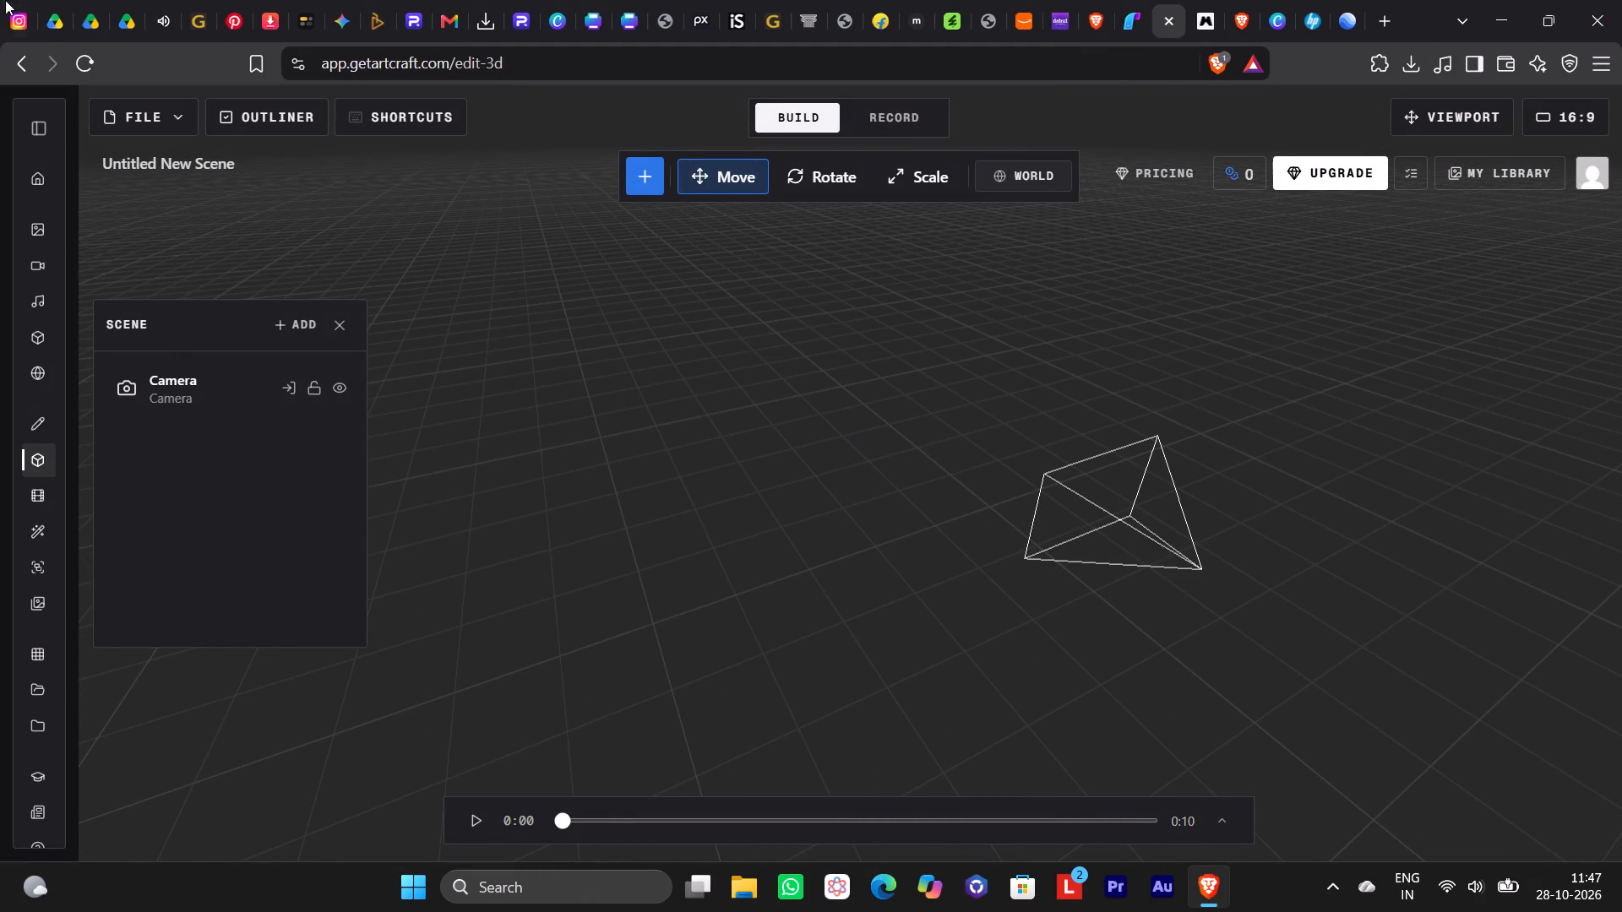
Switch to the Google Earth tab, examine the globe from several sides, and look closer at the region around Yaroslavl.
left_click(1354, 3)
scroll(830, 392, "down", 4)
scroll(830, 392, "up", 1)
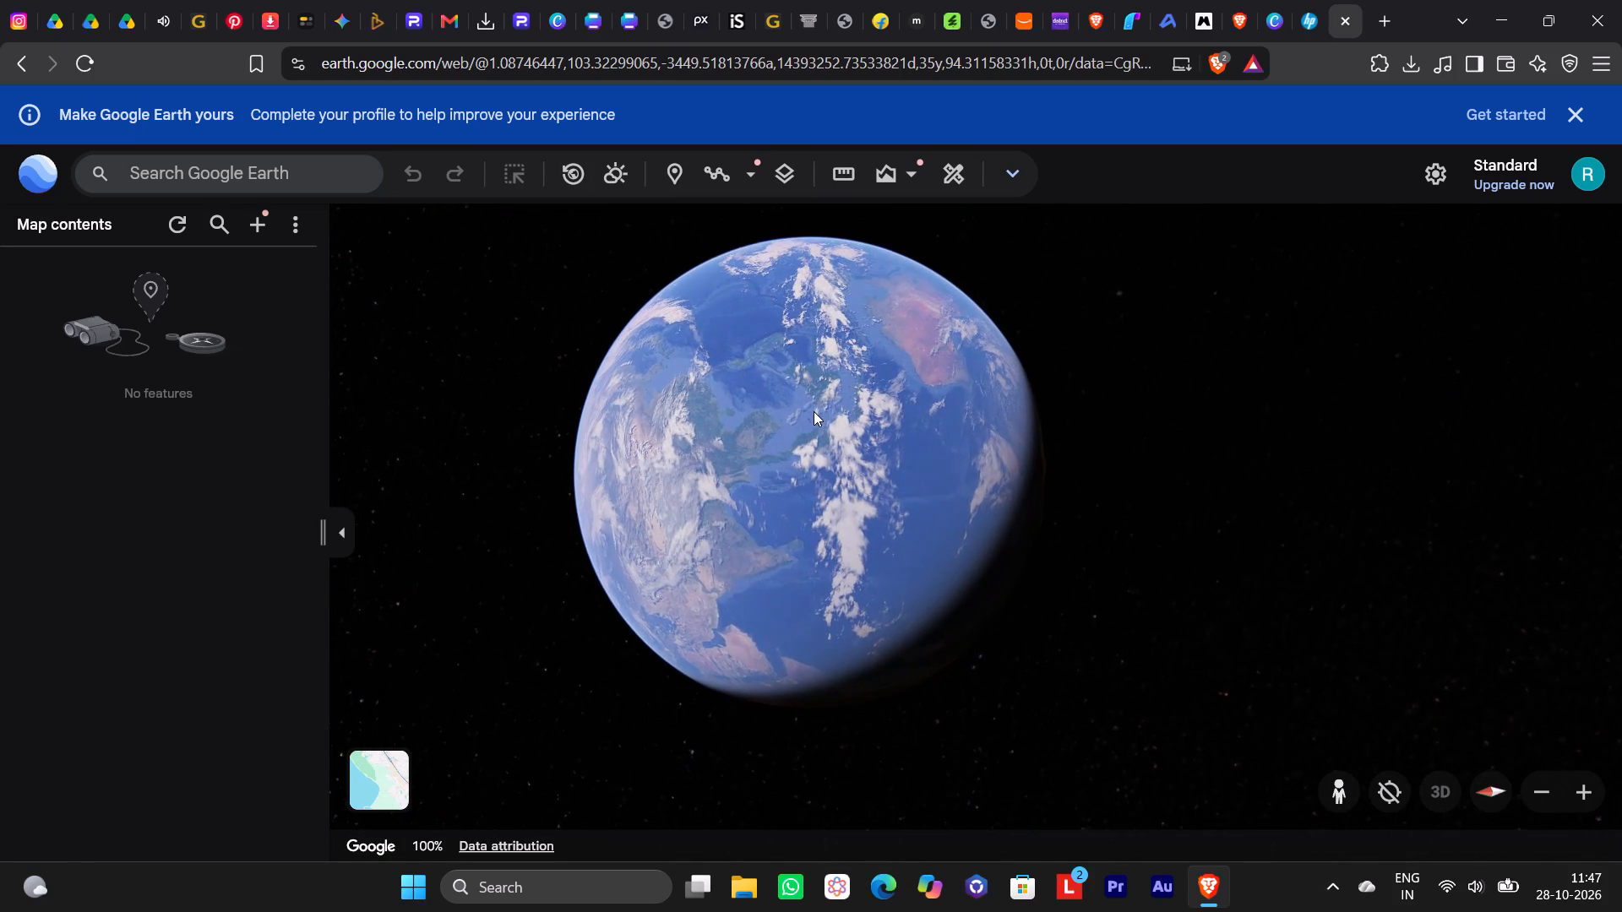
left_click_drag(814, 411, 746, 666)
left_click_drag(786, 487, 647, 513)
left_click_drag(546, 638, 966, 654)
left_click_drag(761, 597, 547, 663)
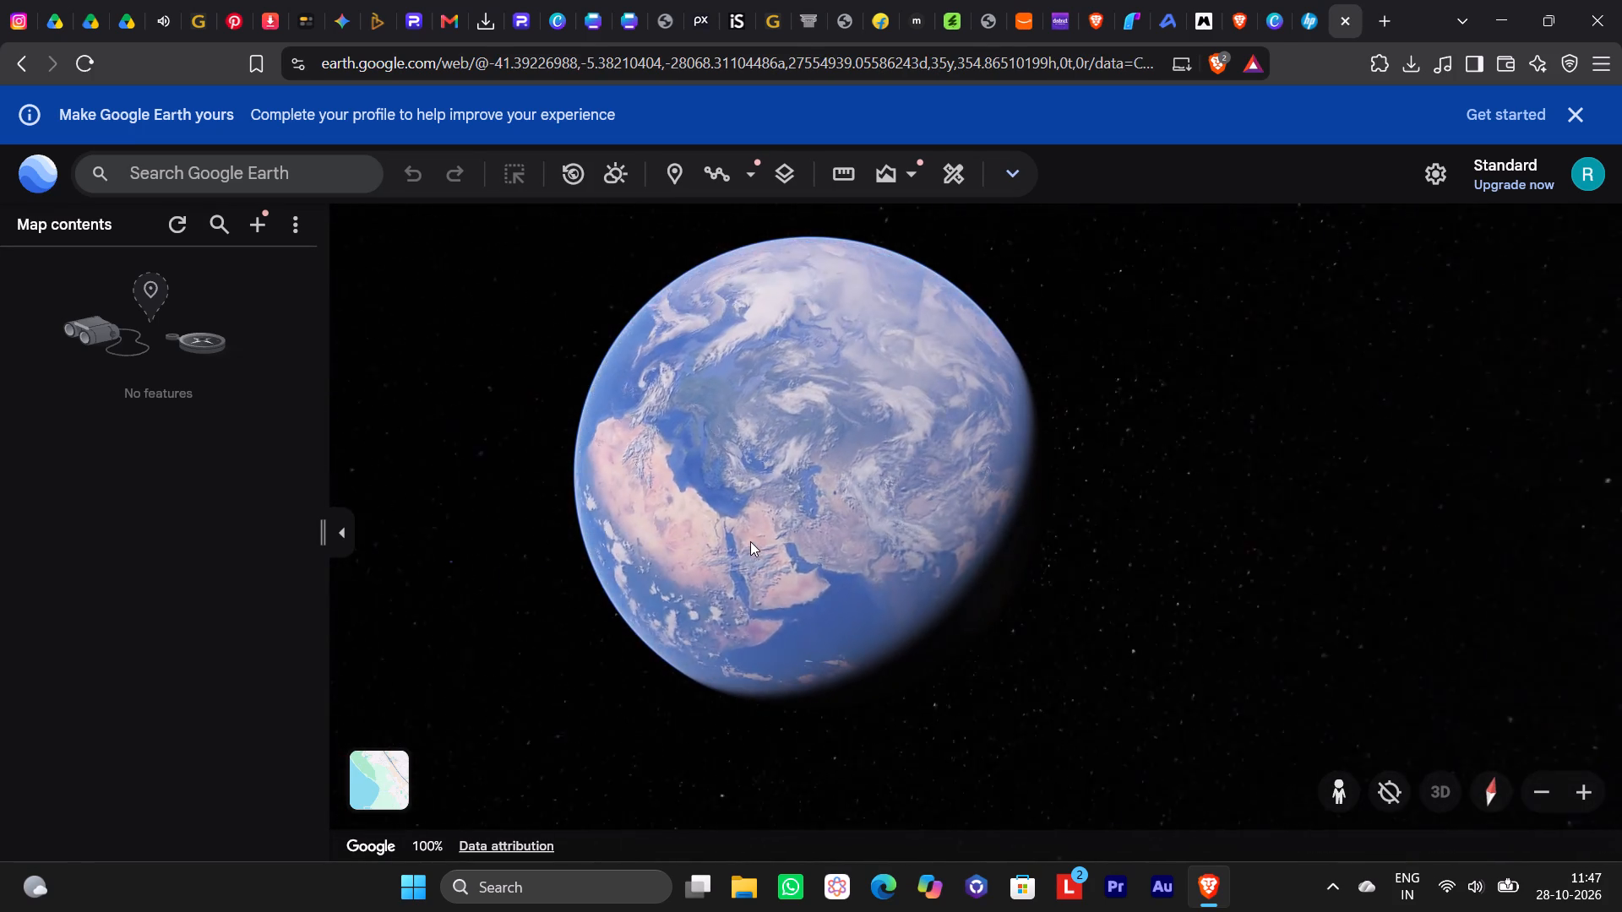
scroll(723, 470, "up", 15)
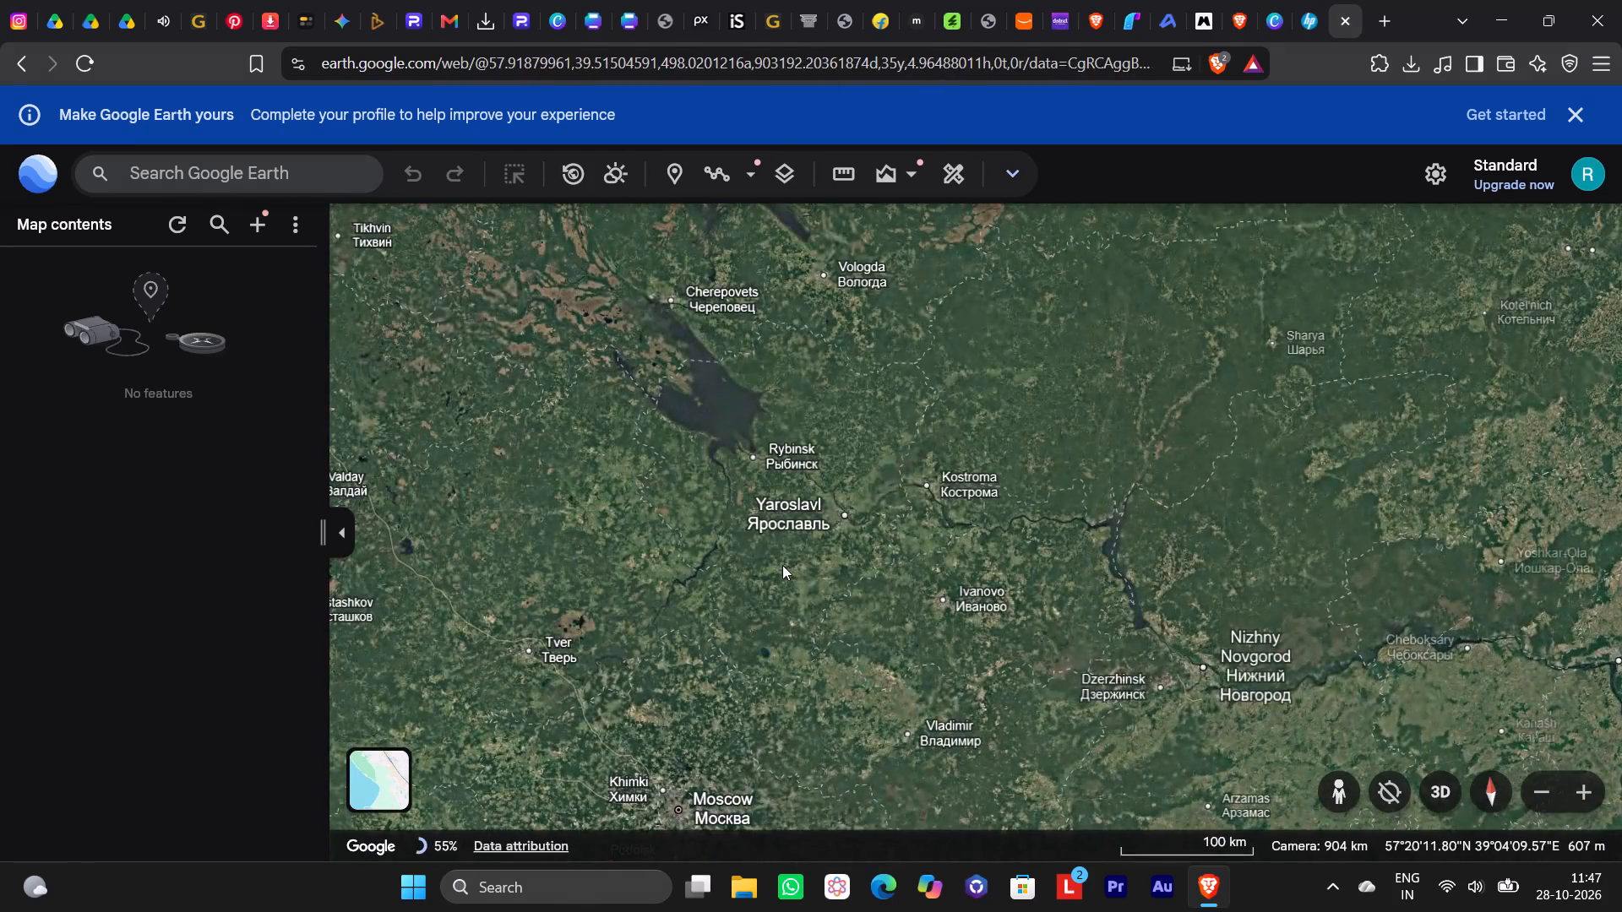
scroll(774, 505, "down", 1)
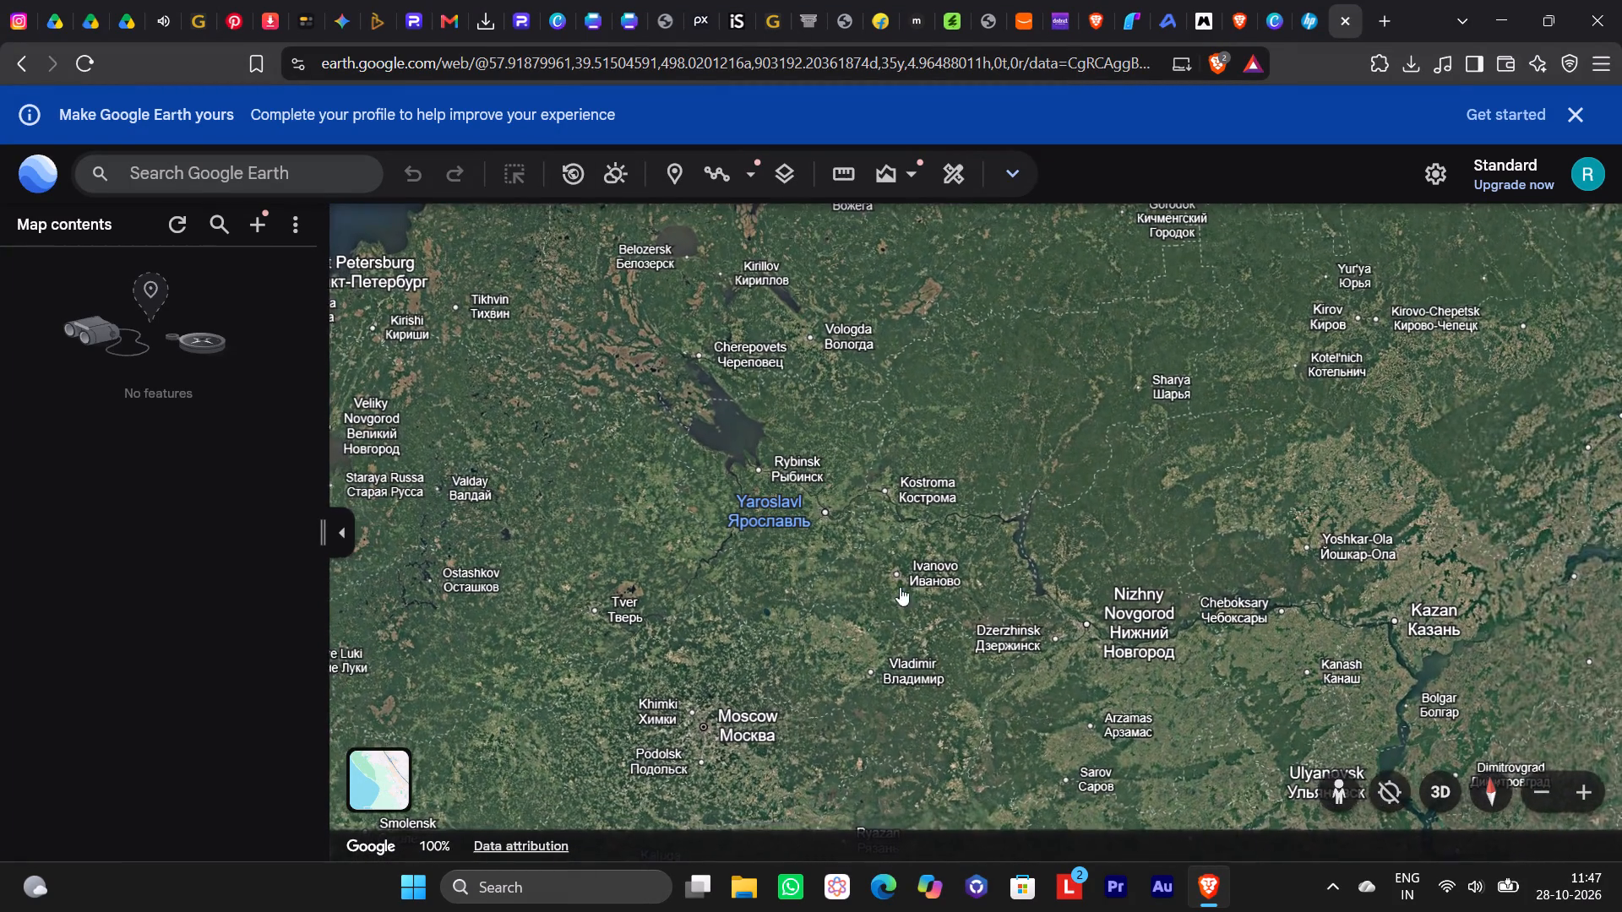
Turn on Street View coverage in Google Earth and enter the view on a highlighted street north of Vladimir.
left_click(1346, 787)
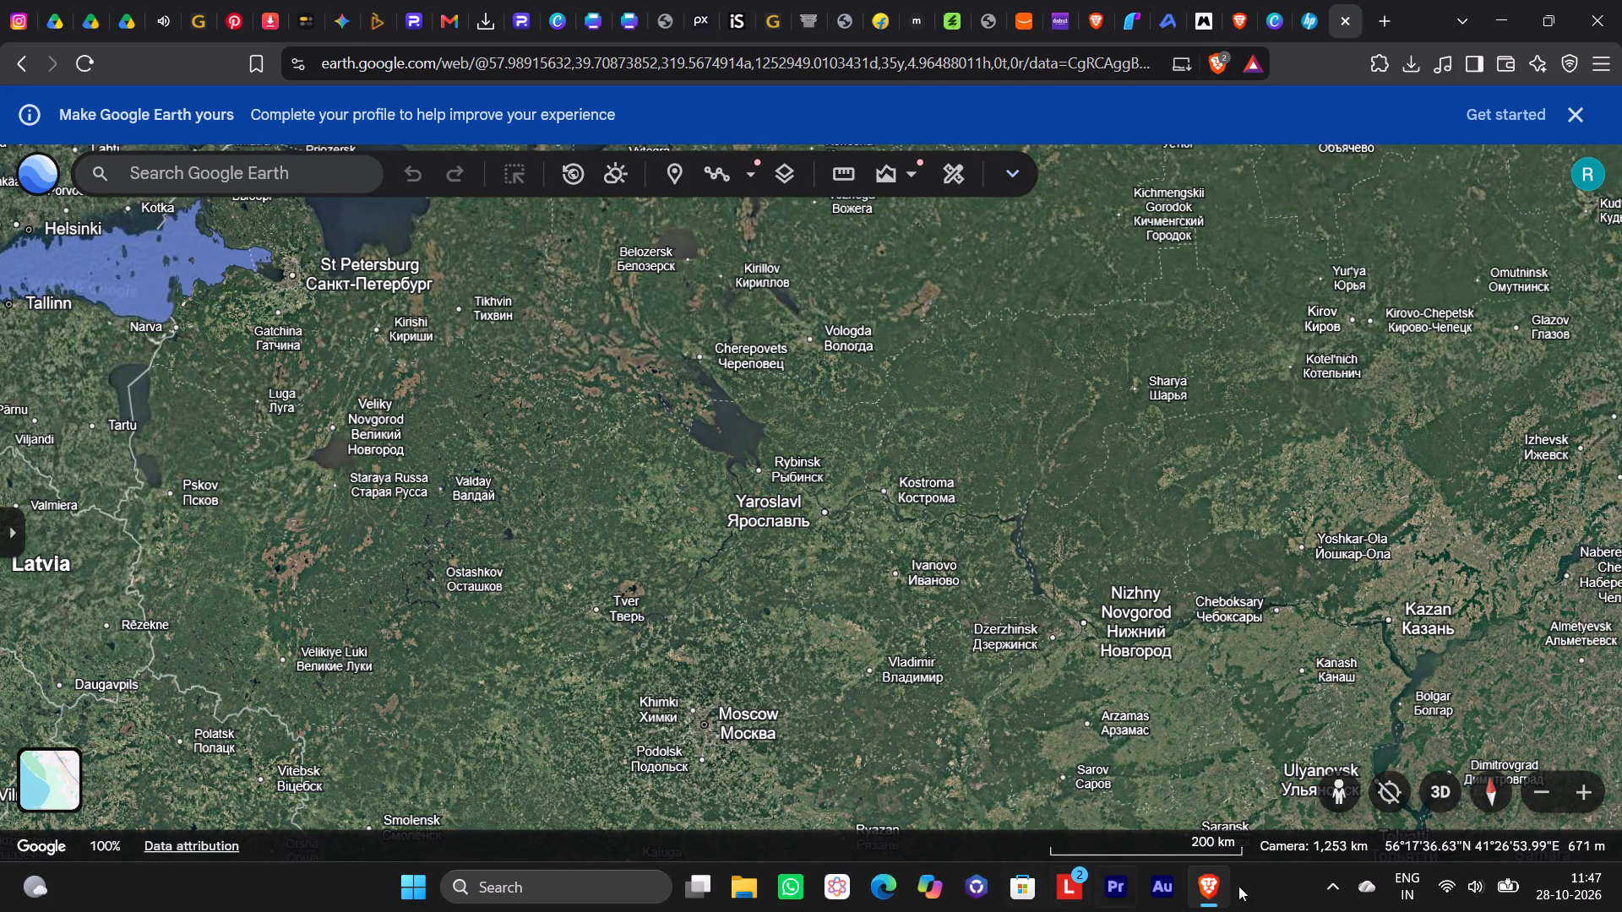
left_click(1339, 789)
scroll(1088, 702, "up", 1)
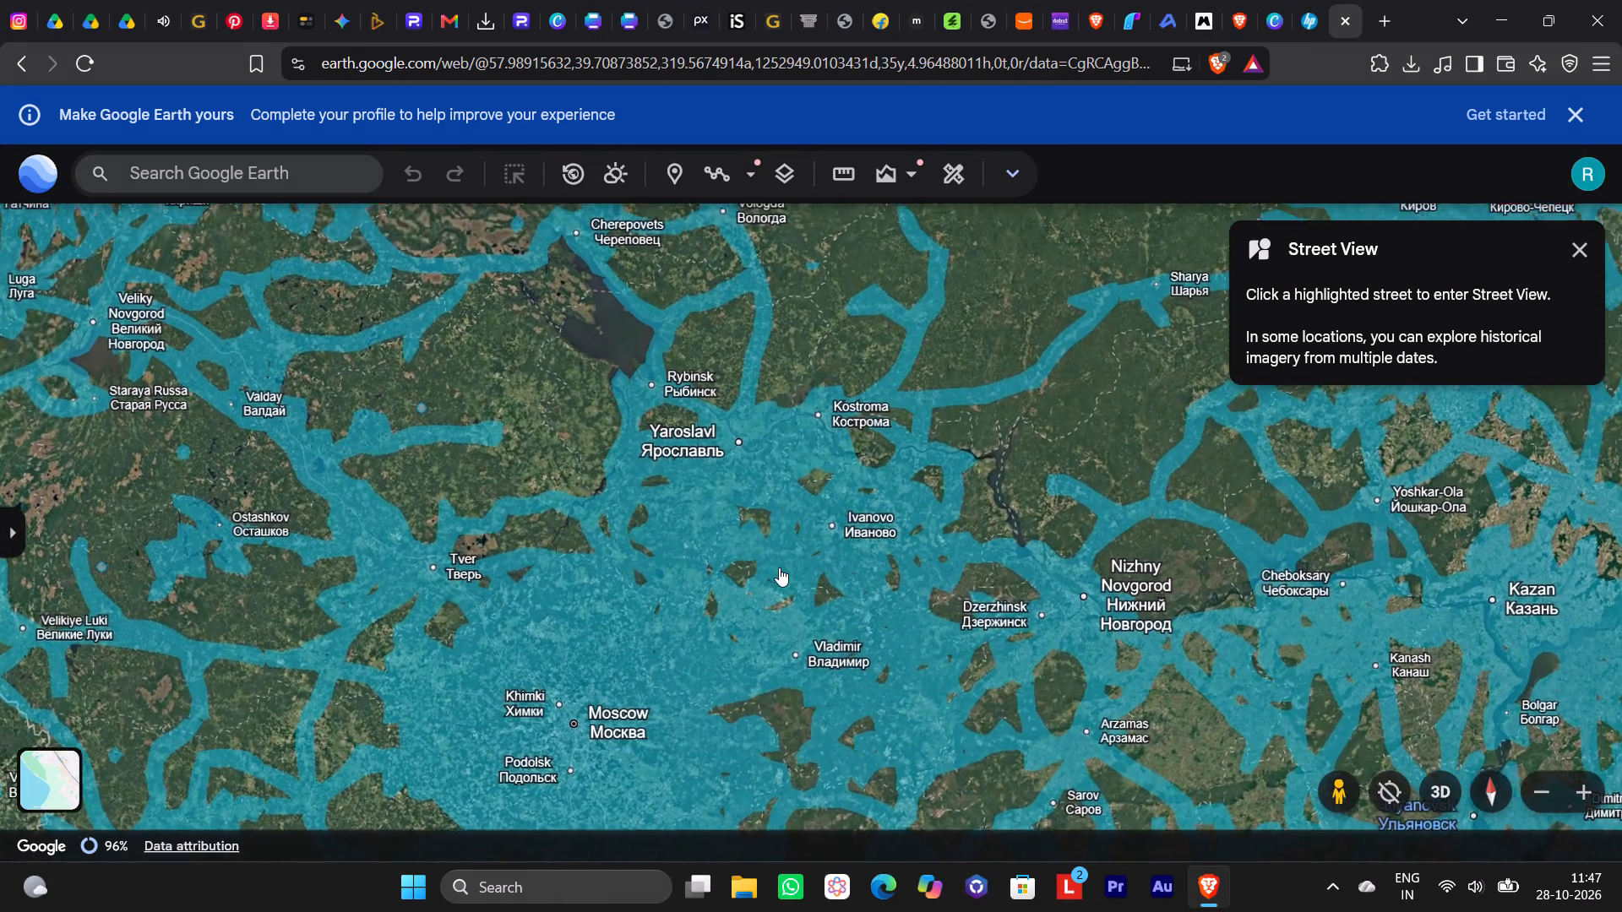
left_click(779, 567)
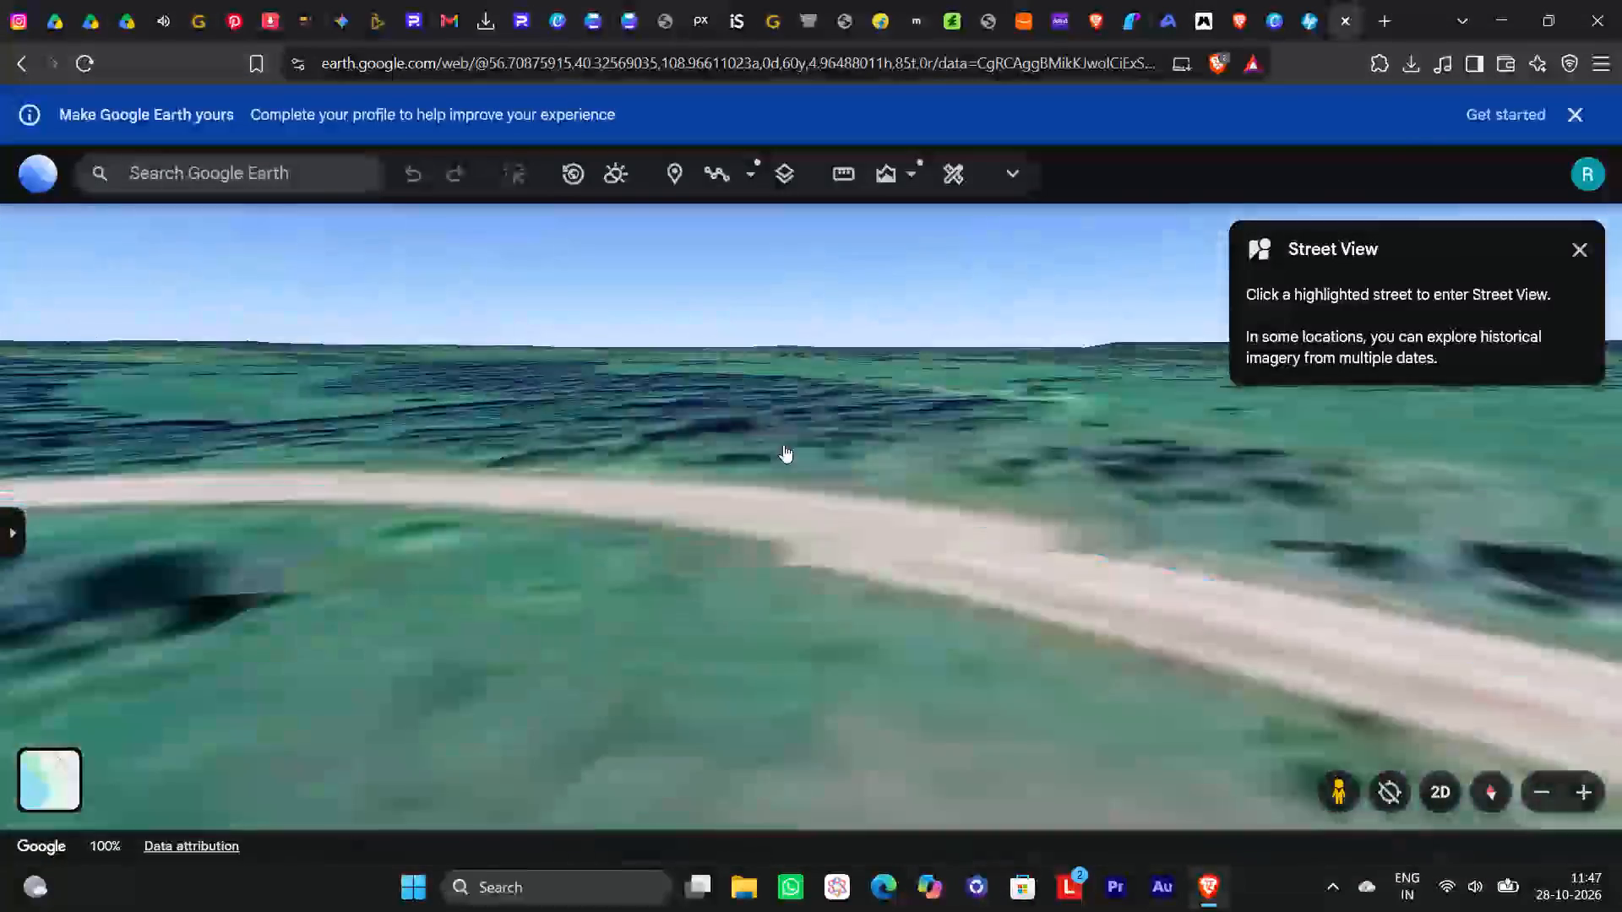
Look around the Nerl'-Panteleyevo road in Street View, from the sky to the roadside, and return to the map.
left_click_drag(646, 381, 1621, 548)
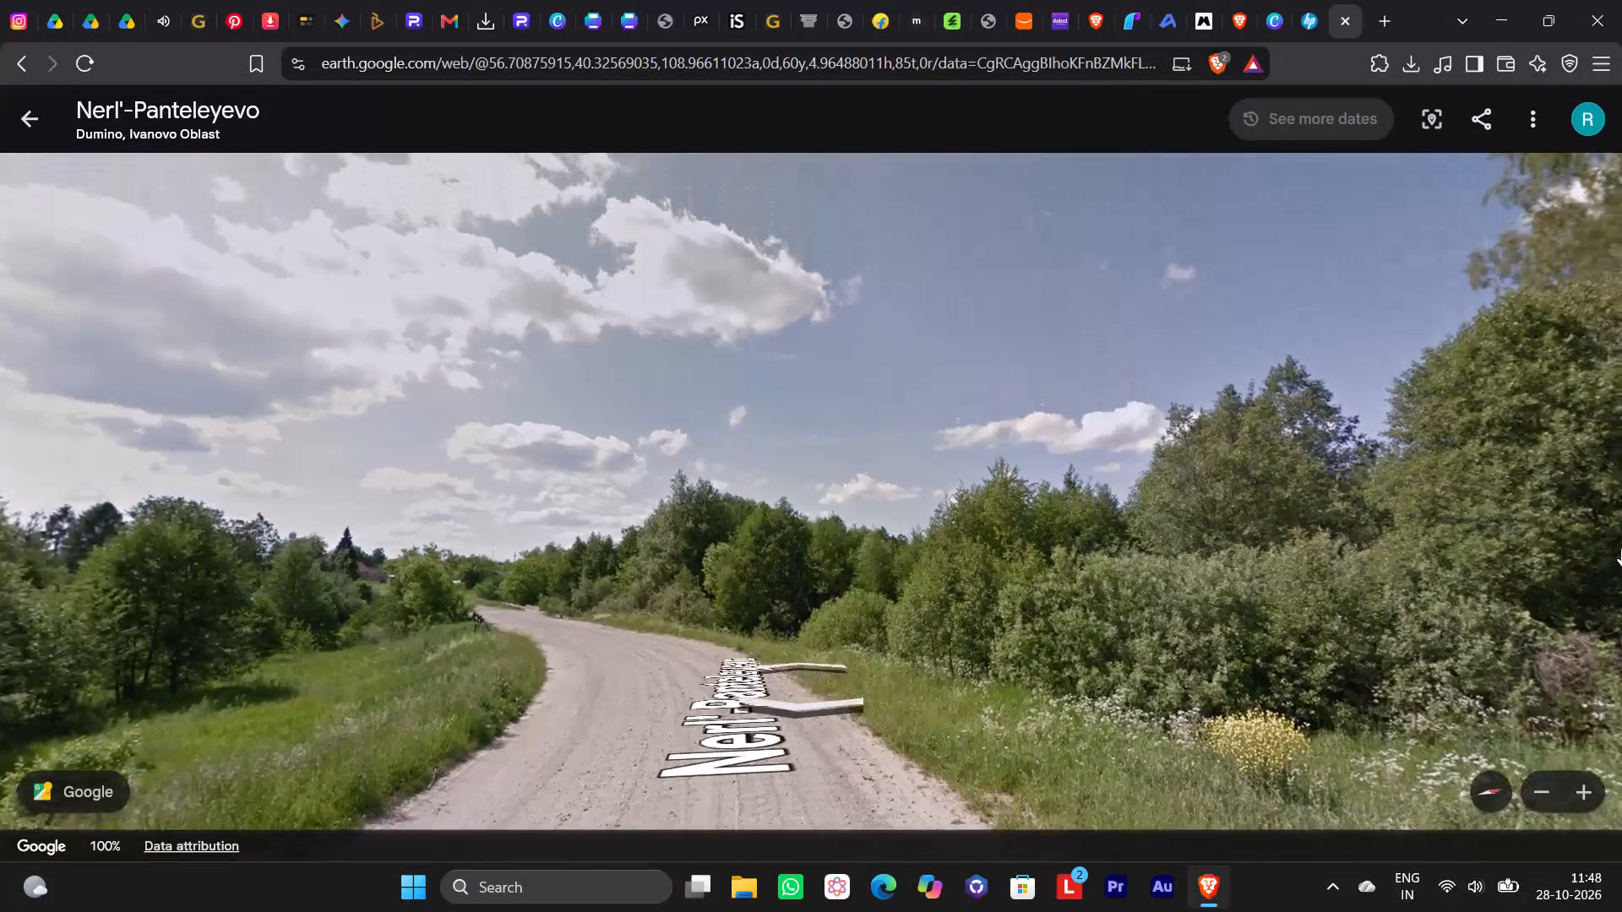
left_click_drag(1621, 548, 803, 0)
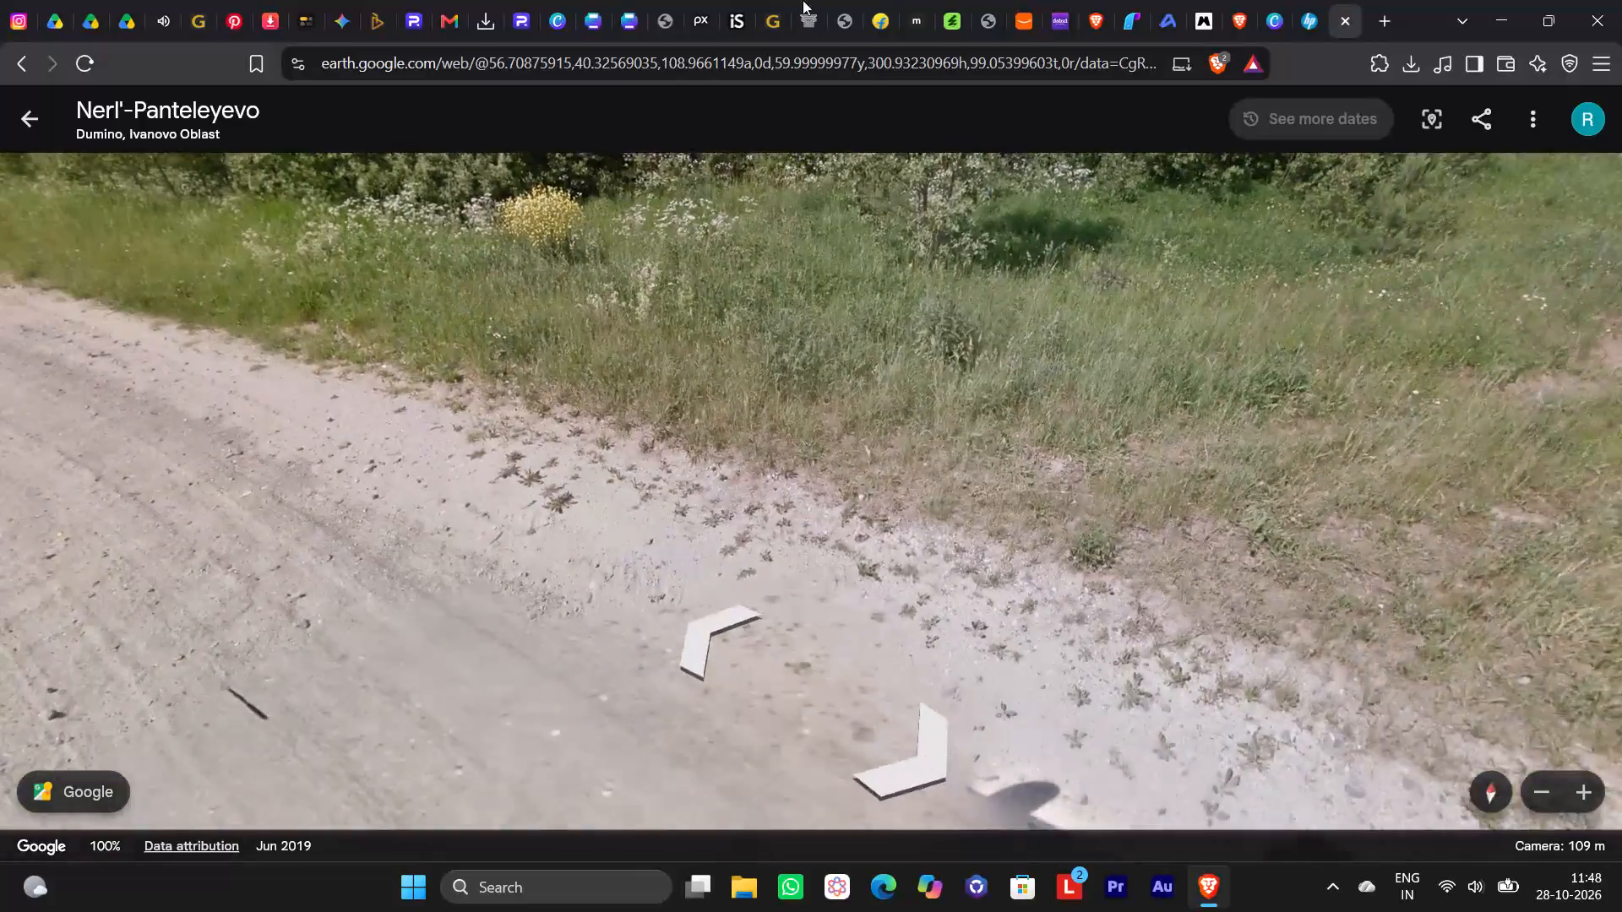
left_click_drag(803, 0, 922, 582)
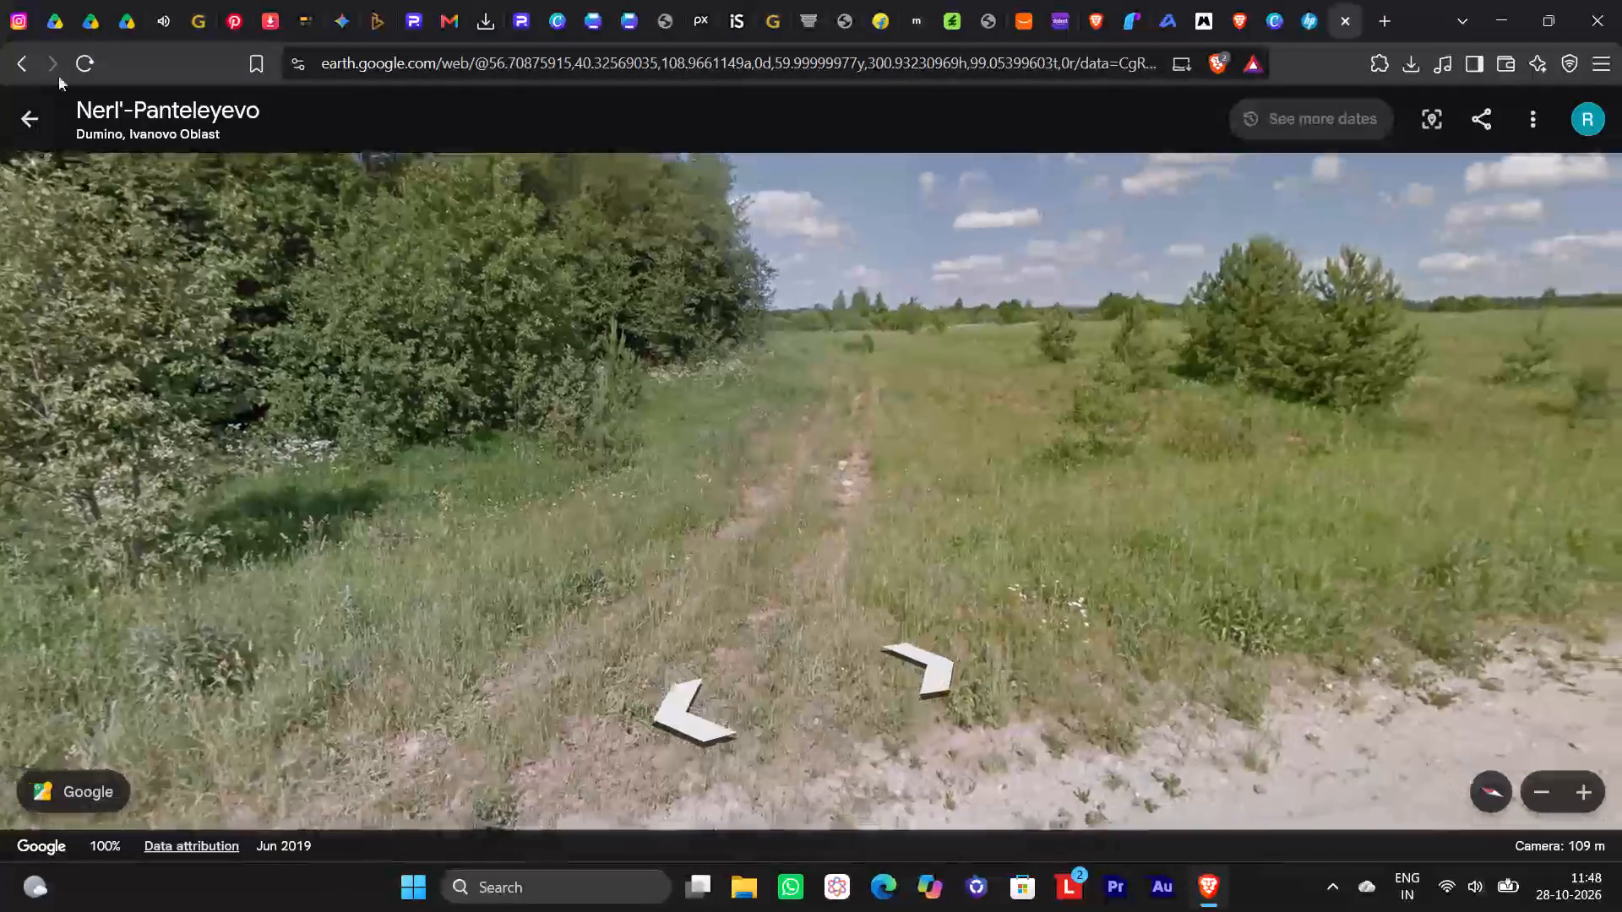
left_click(2, 117)
Turn off the Street View coverage and survey the map from Finland and Moscow across to central Siberia.
scroll(945, 623, "down", 10)
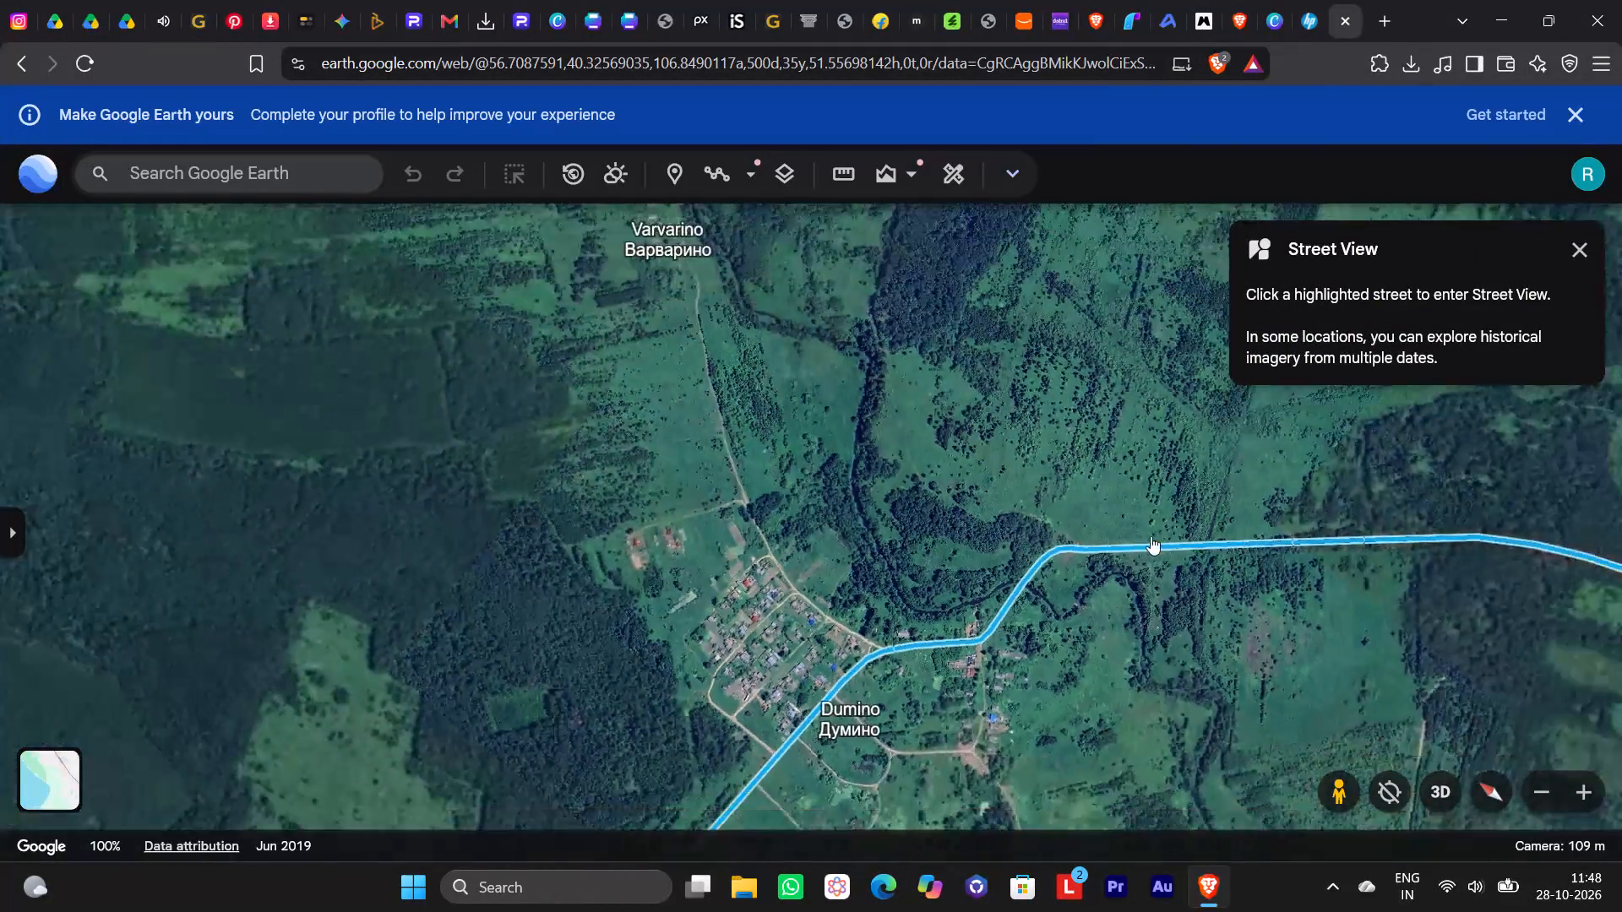
scroll(1151, 536, "down", 16)
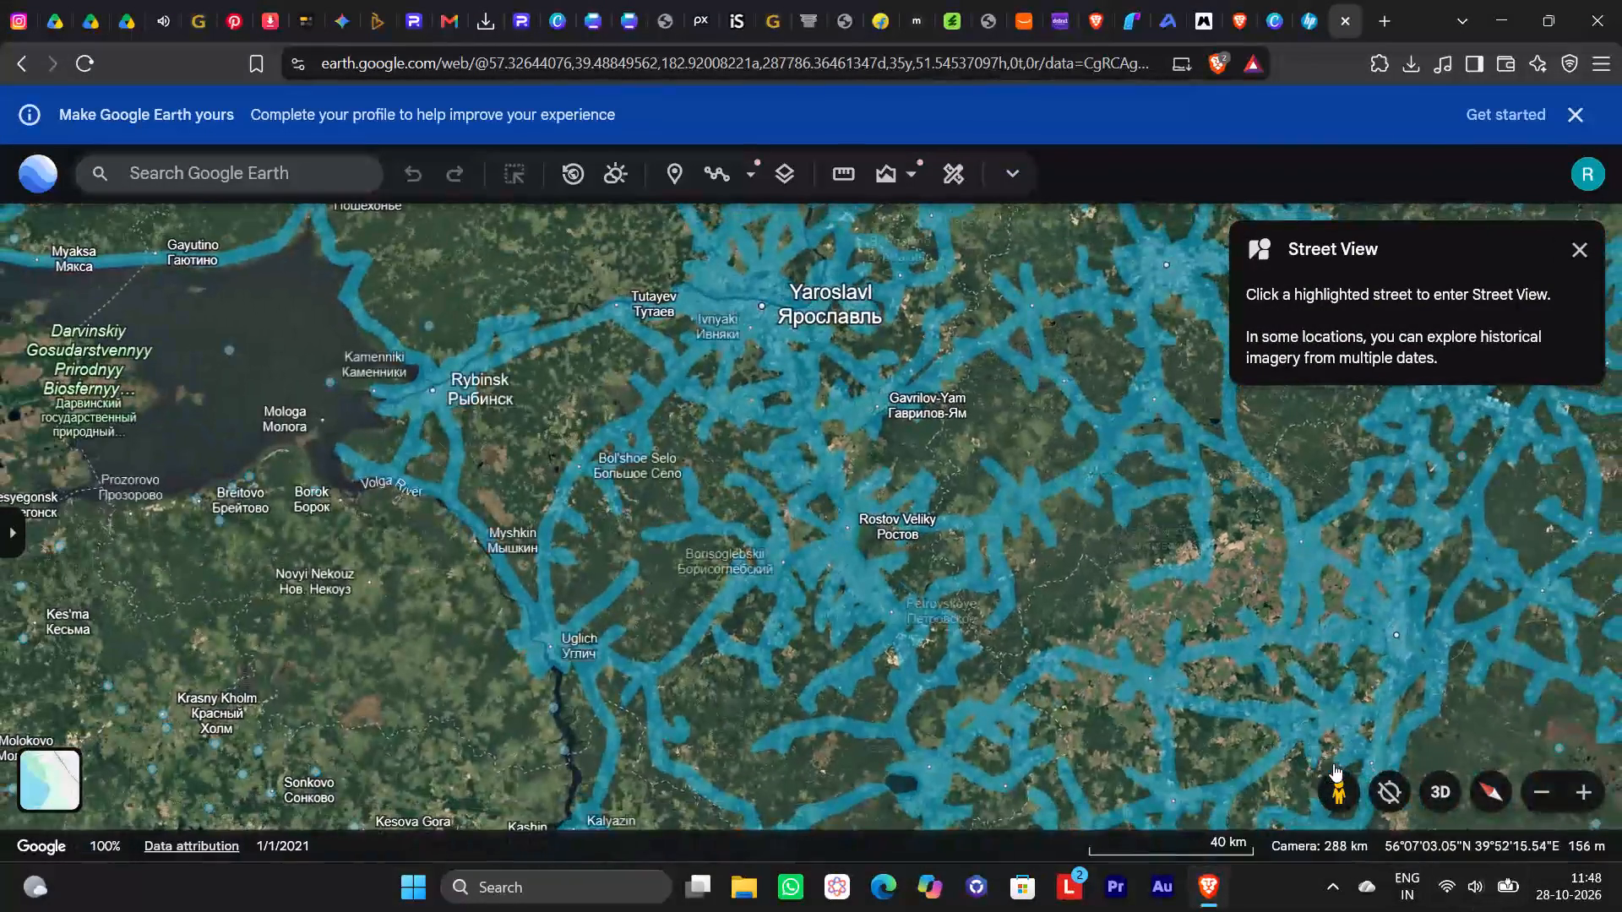
left_click(1336, 779)
scroll(1222, 584, "down", 7)
left_click_drag(899, 505, 722, 542)
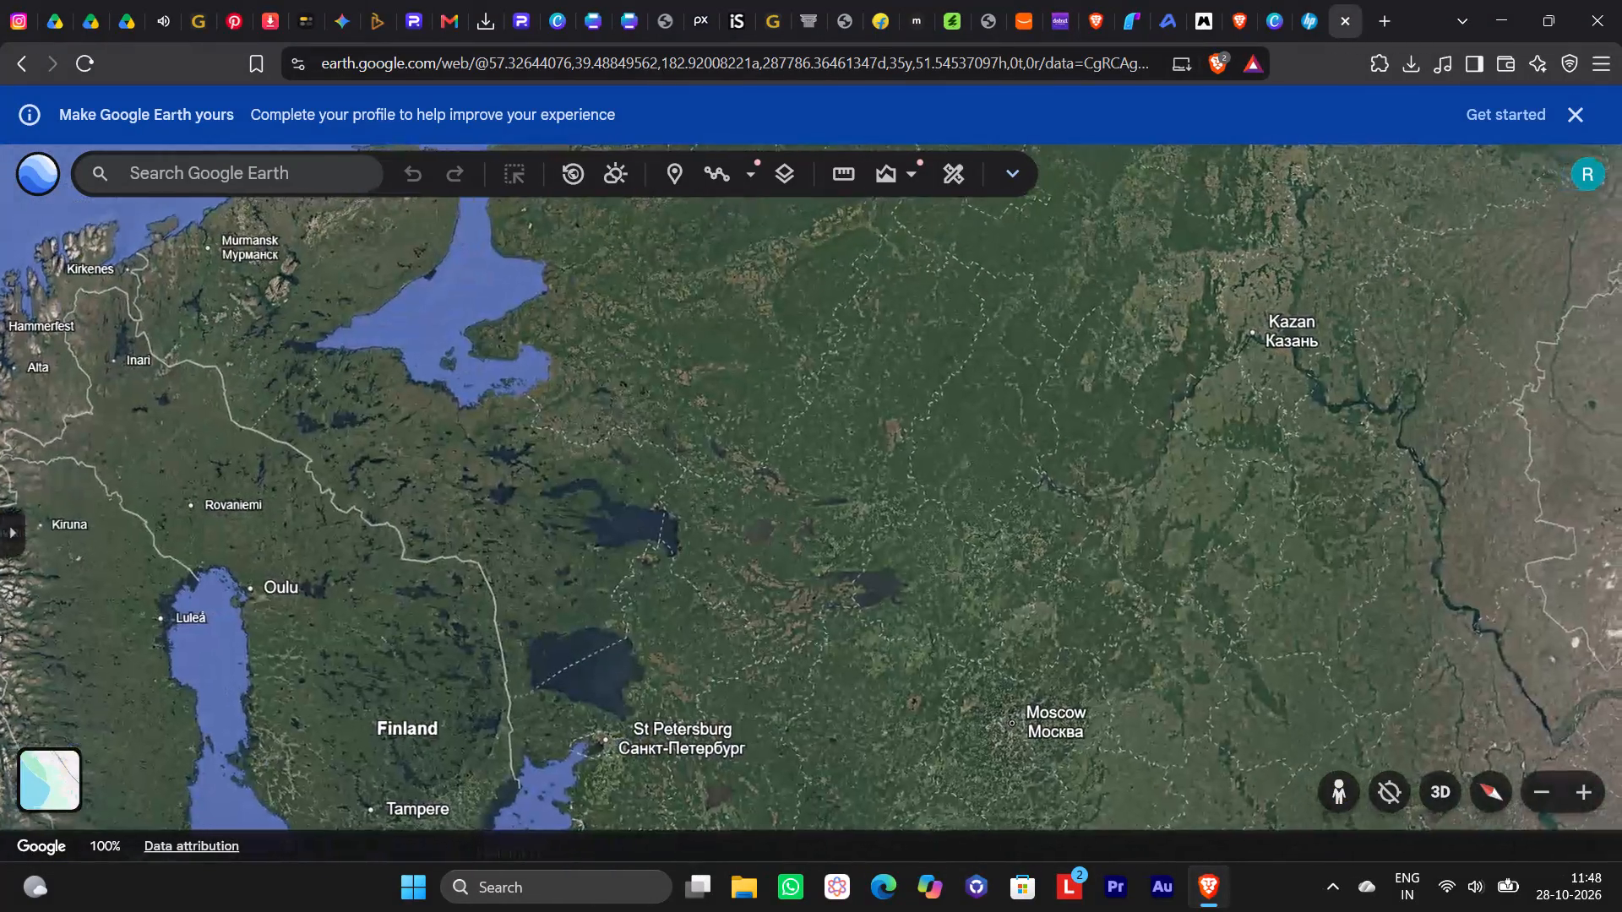
left_click_drag(722, 542, 435, 488)
left_click_drag(892, 535, 841, 318)
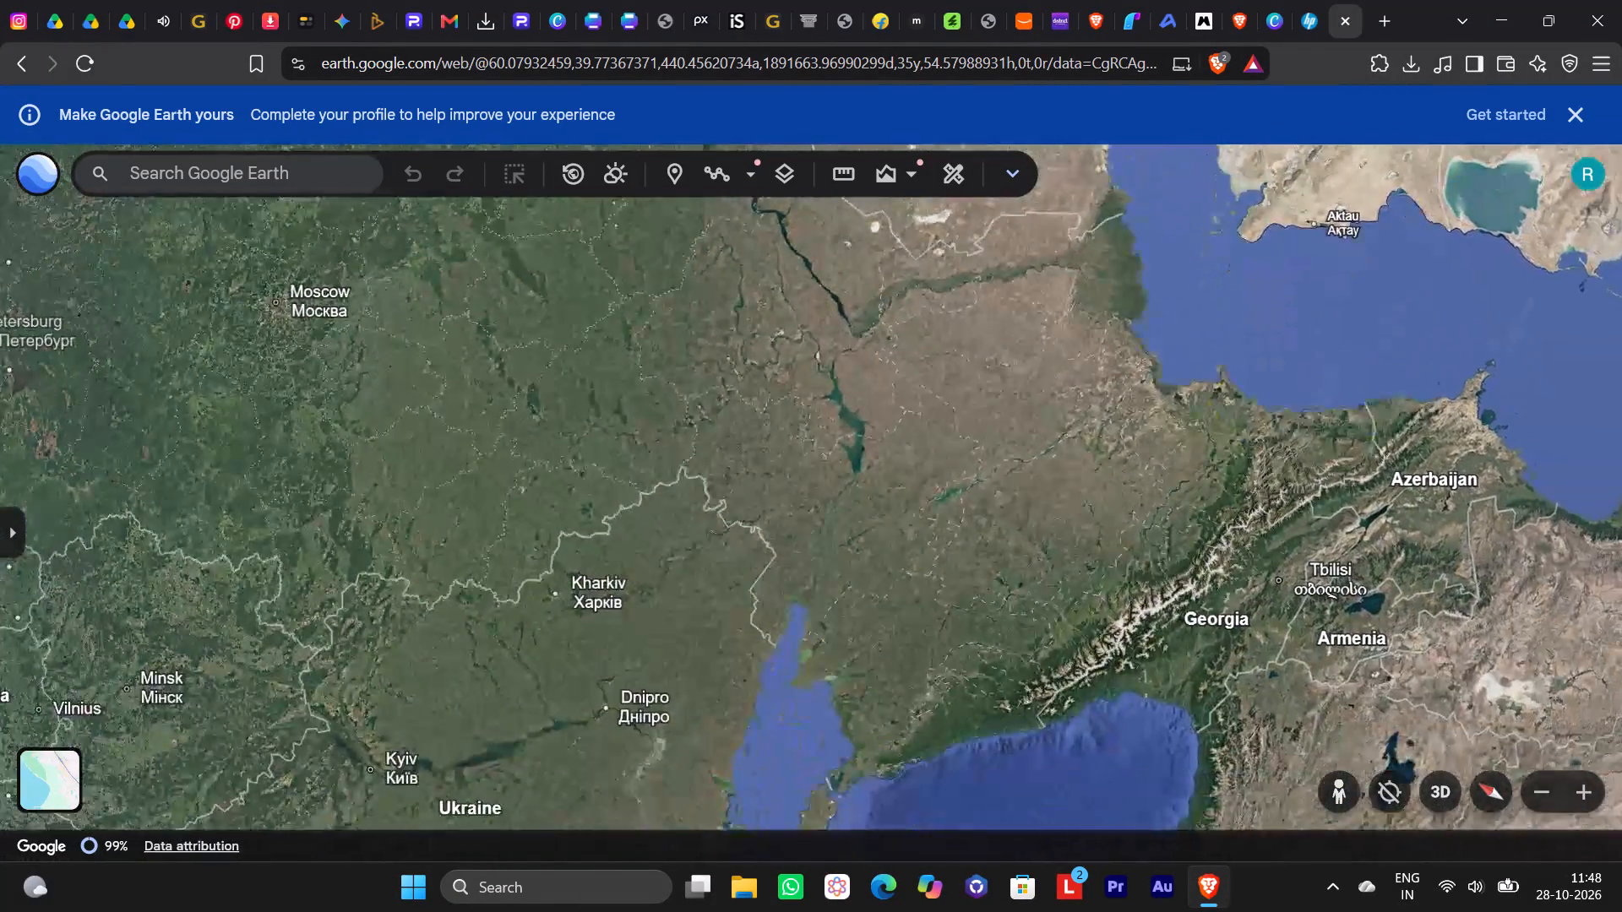
left_click_drag(841, 318, 1621, 524)
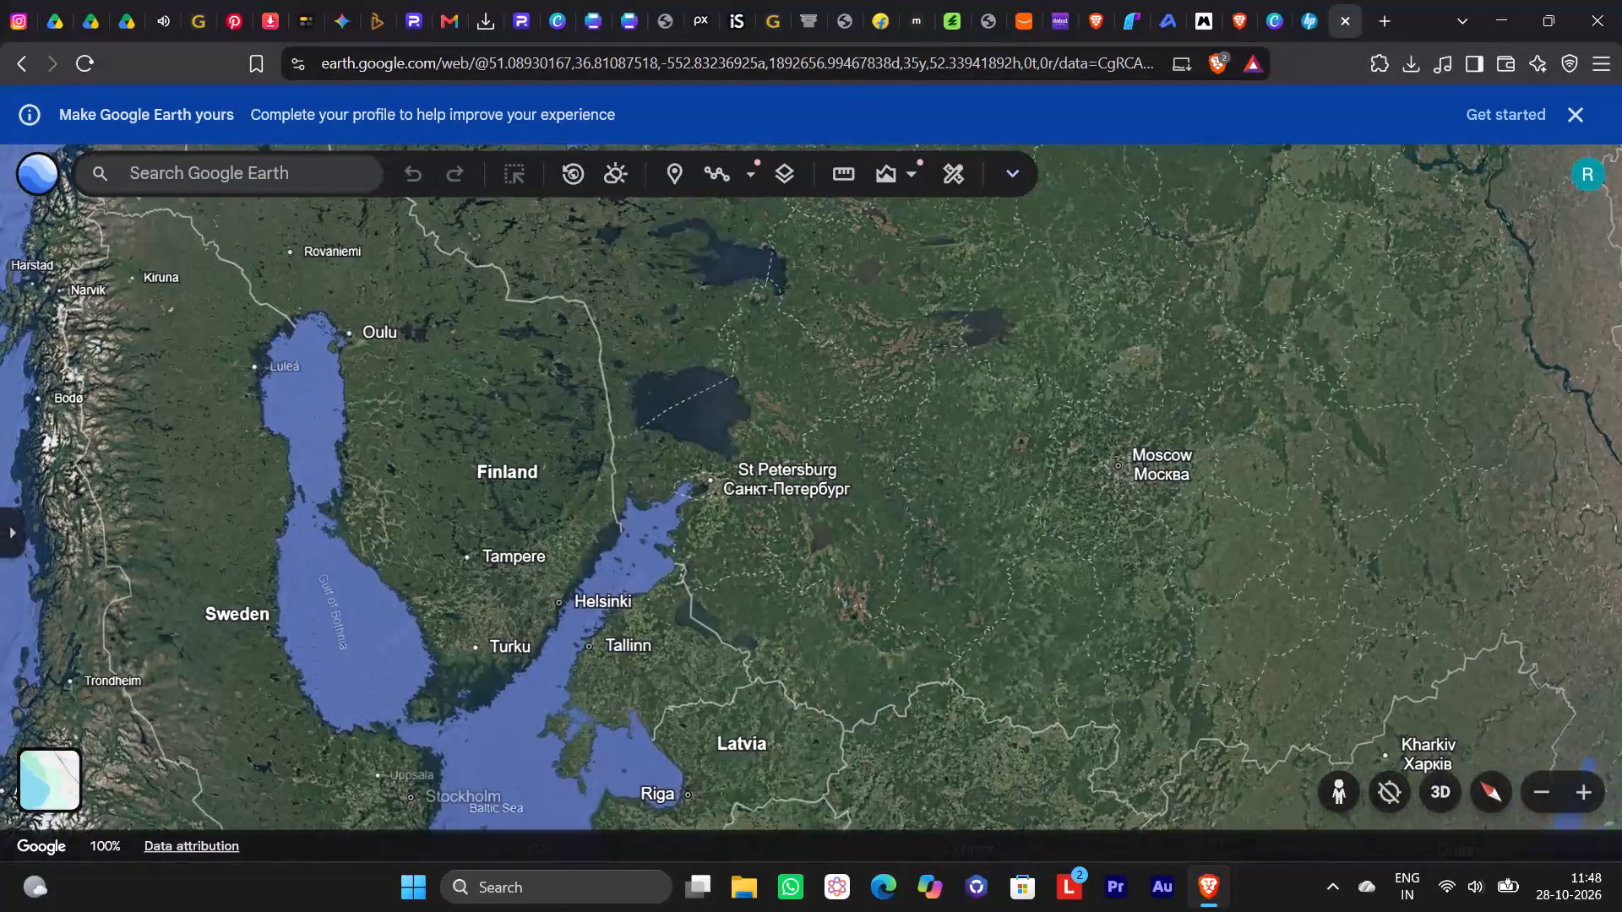
left_click_drag(1621, 524, 1621, 526)
scroll(551, 611, "down", 2)
left_click_drag(643, 518, 545, 638)
left_click_drag(626, 555, 628, 622)
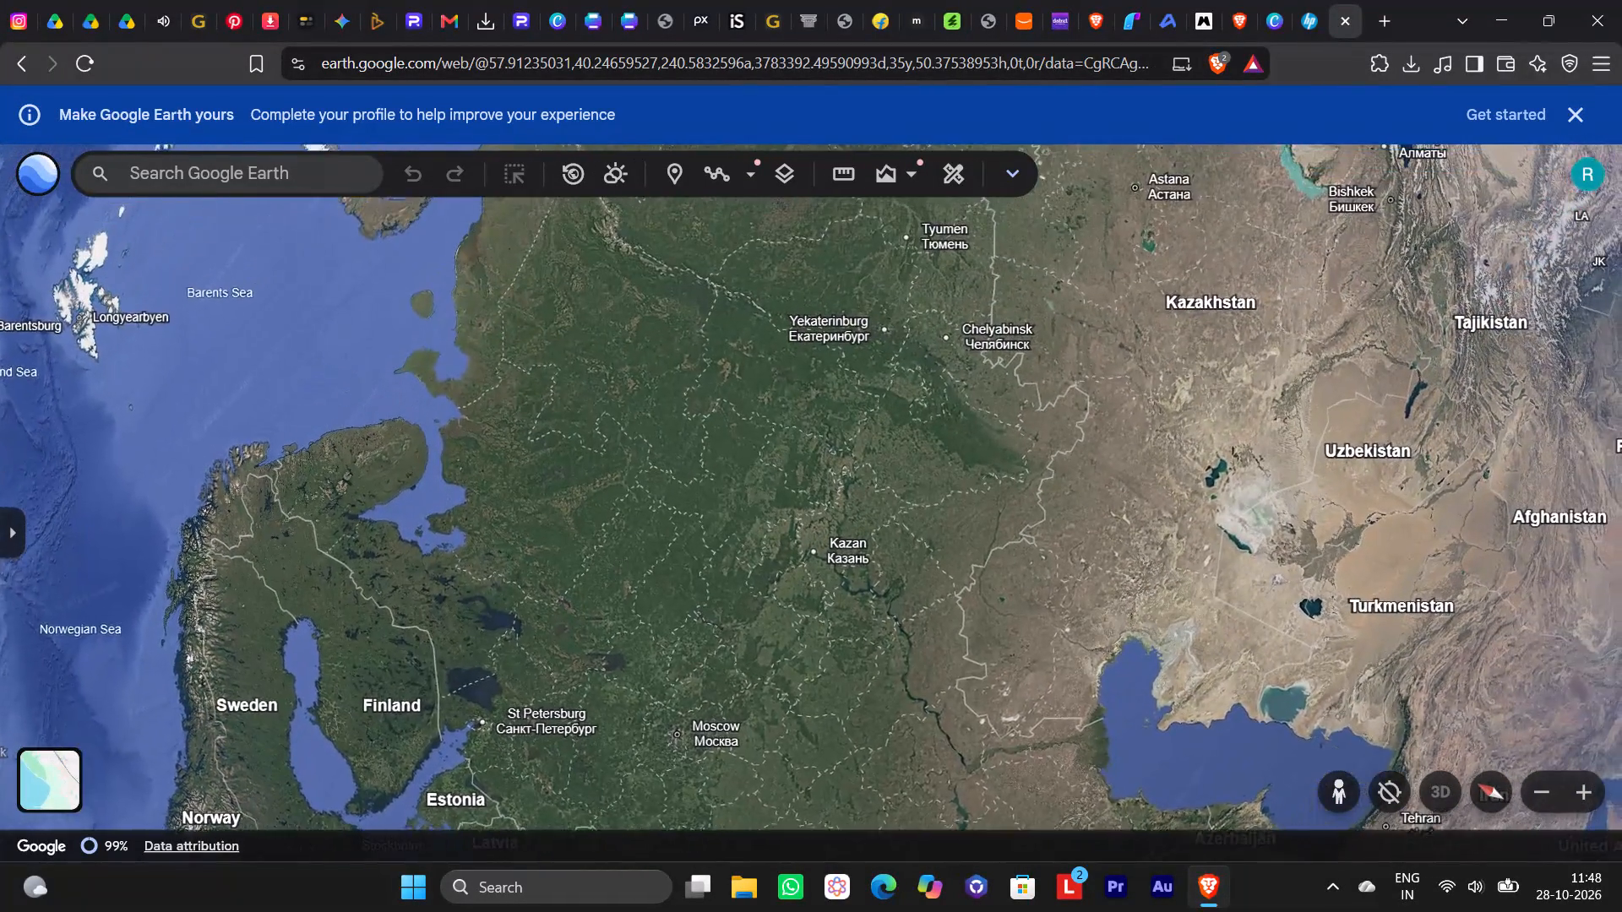
left_click_drag(628, 622, 636, 681)
left_click_drag(716, 491, 634, 726)
left_click_drag(966, 543, 951, 720)
left_click_drag(870, 497, 858, 634)
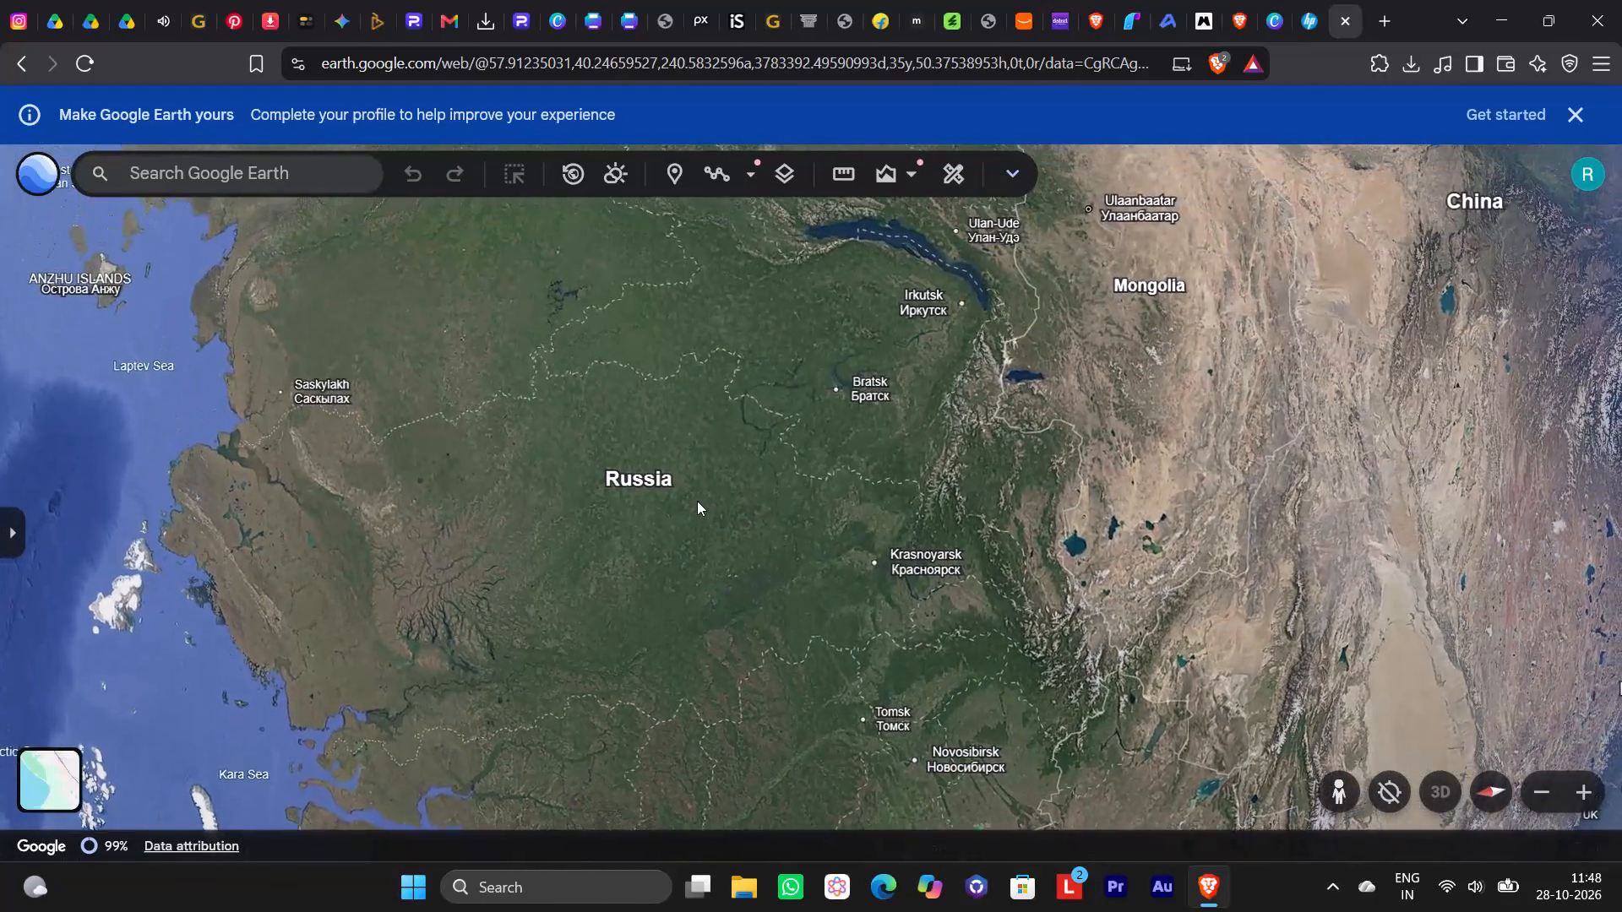
left_click_drag(697, 502, 849, 526)
scroll(762, 539, "up", 13)
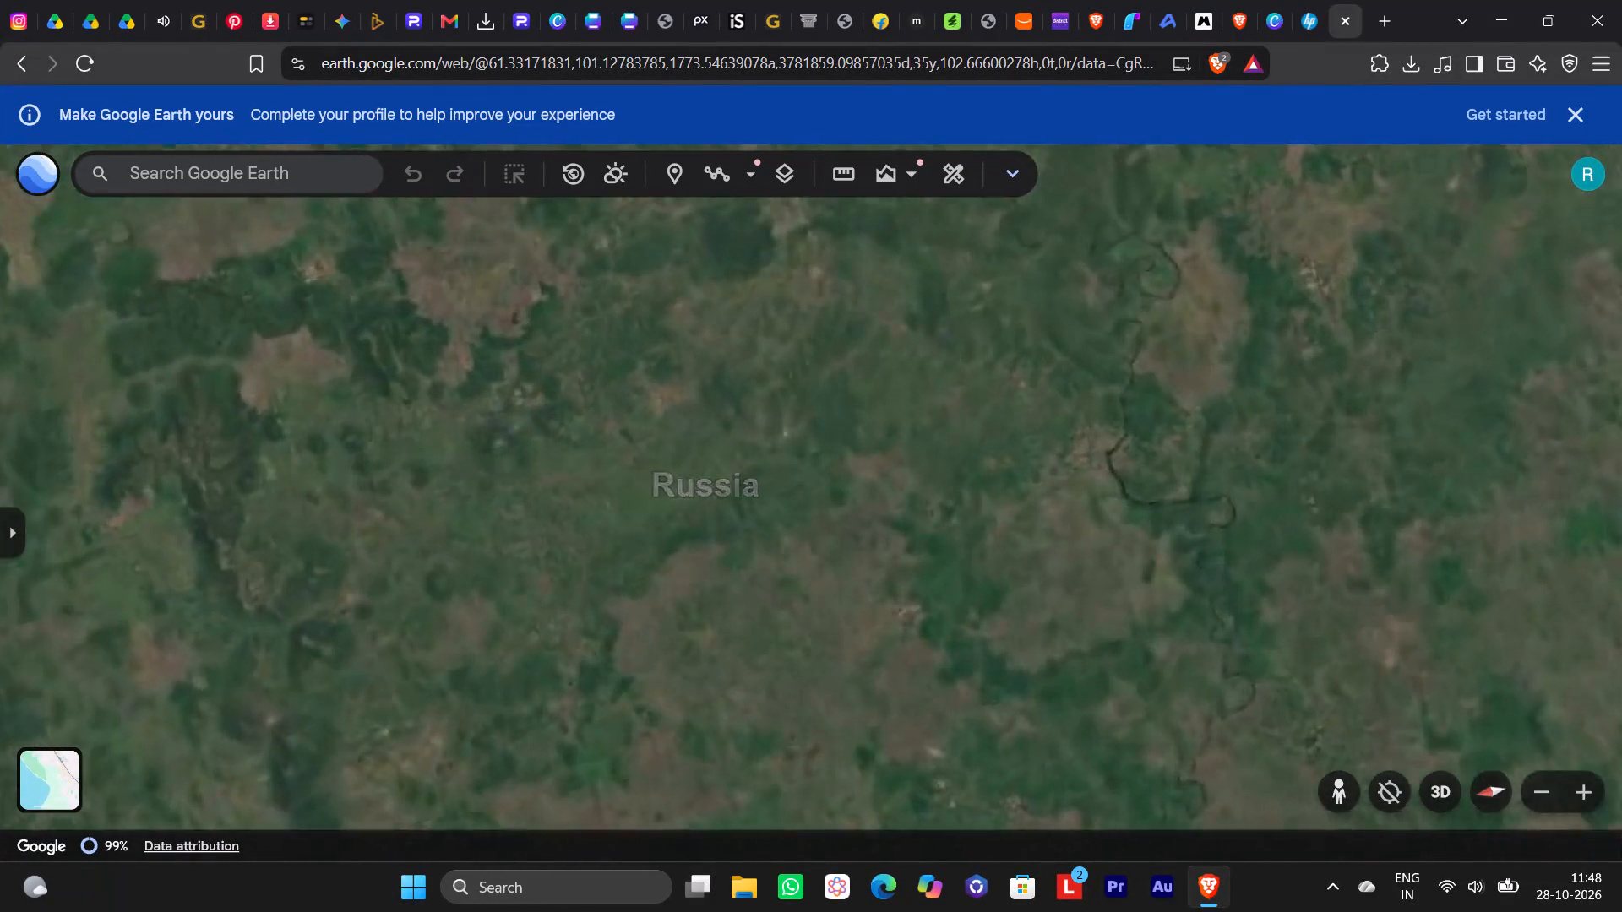
Turn on Street View coverage and check the area around Tura in central Siberia for highlighted streets.
left_click(1353, 794)
scroll(996, 622, "down", 8)
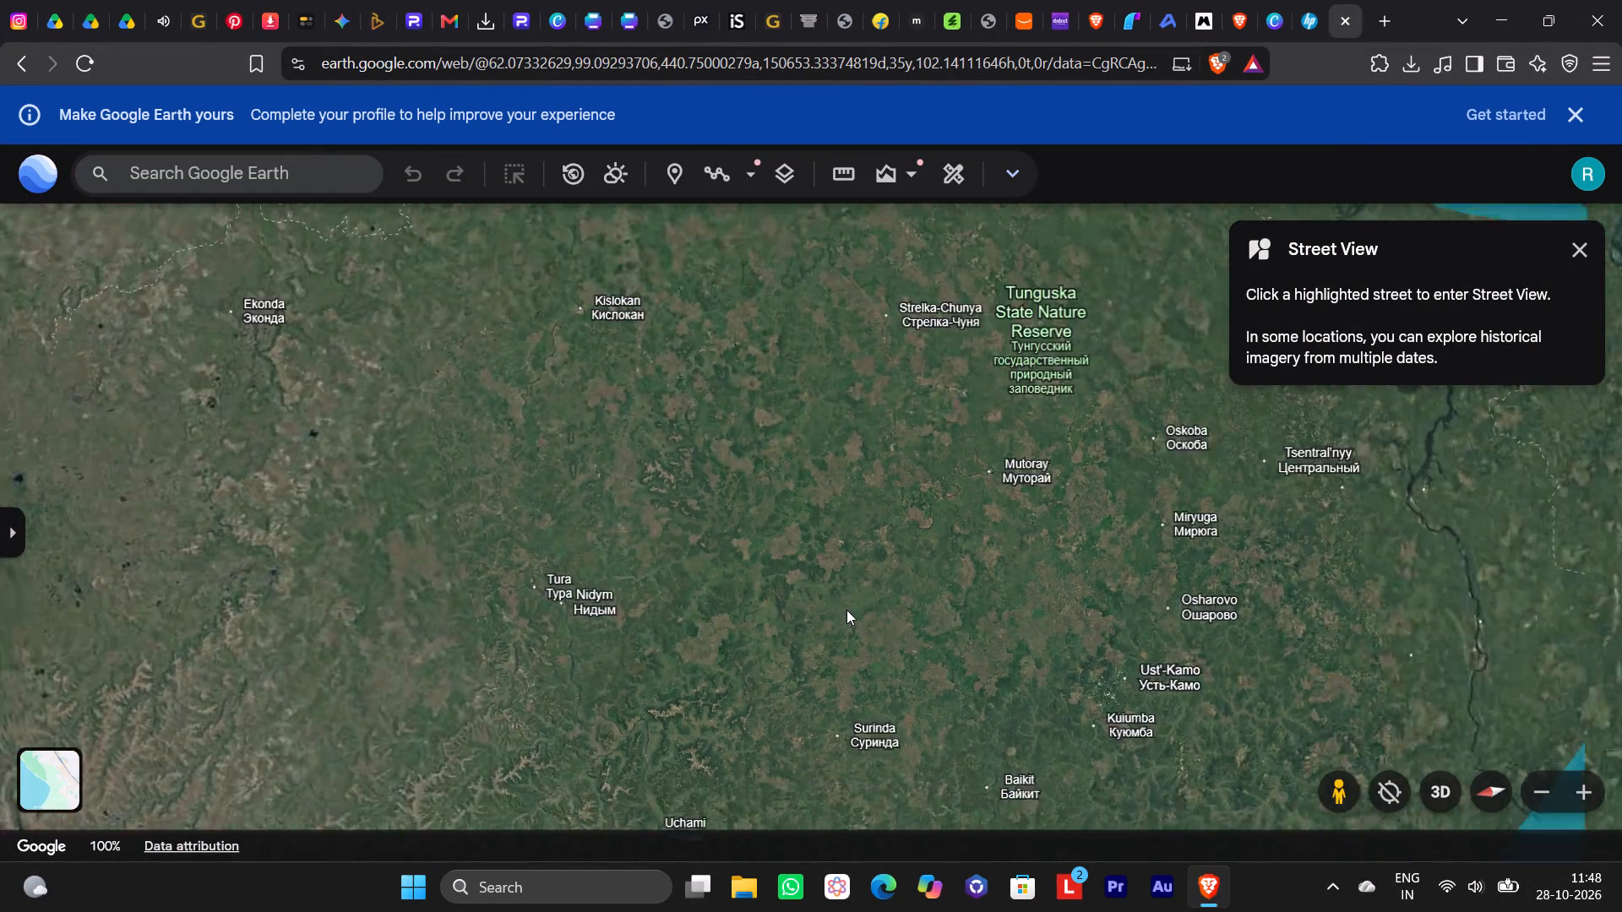
scroll(727, 573, "up", 2)
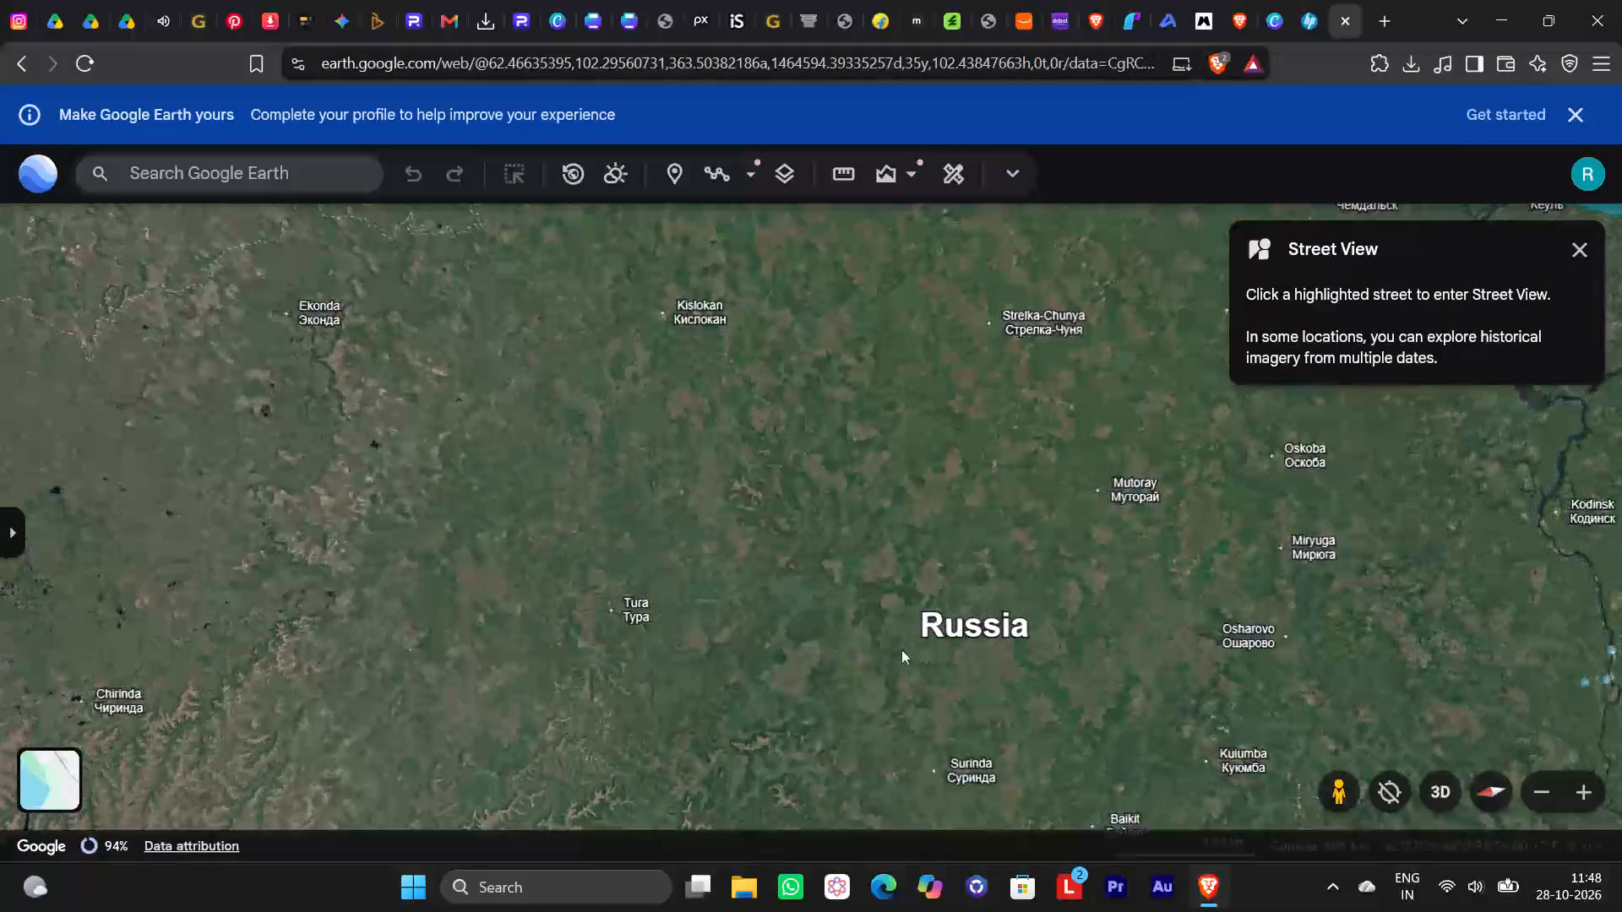
scroll(710, 627, "up", 2)
scroll(617, 589, "up", 9)
scroll(647, 690, "down", 2)
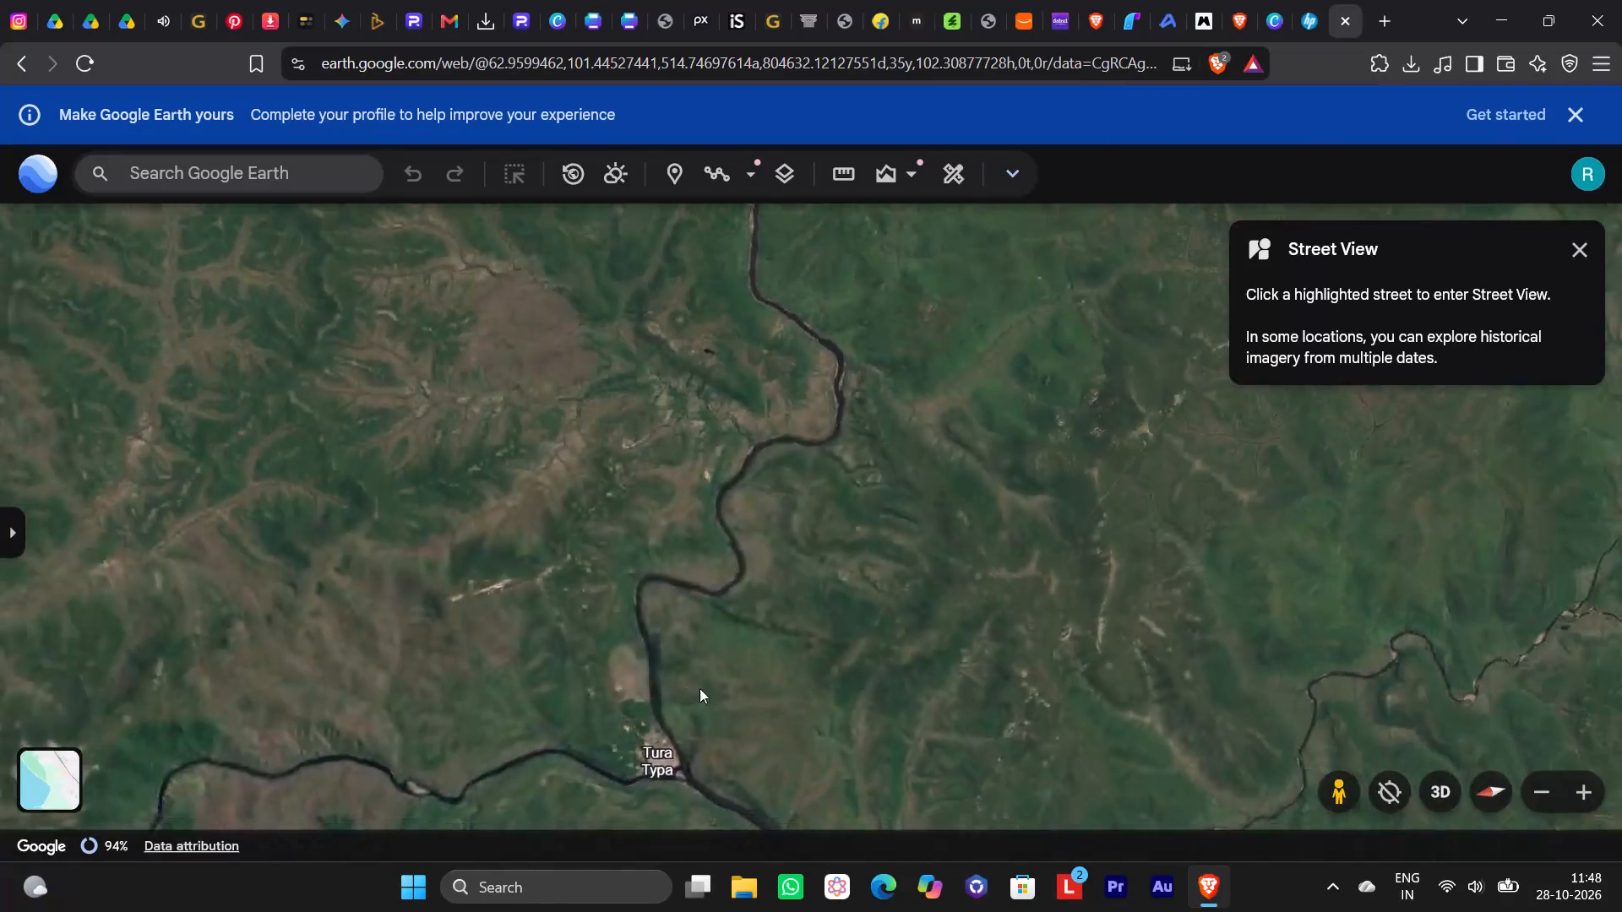
scroll(716, 688, "down", 2)
left_click_drag(671, 703, 653, 681)
scroll(920, 654, "down", 10)
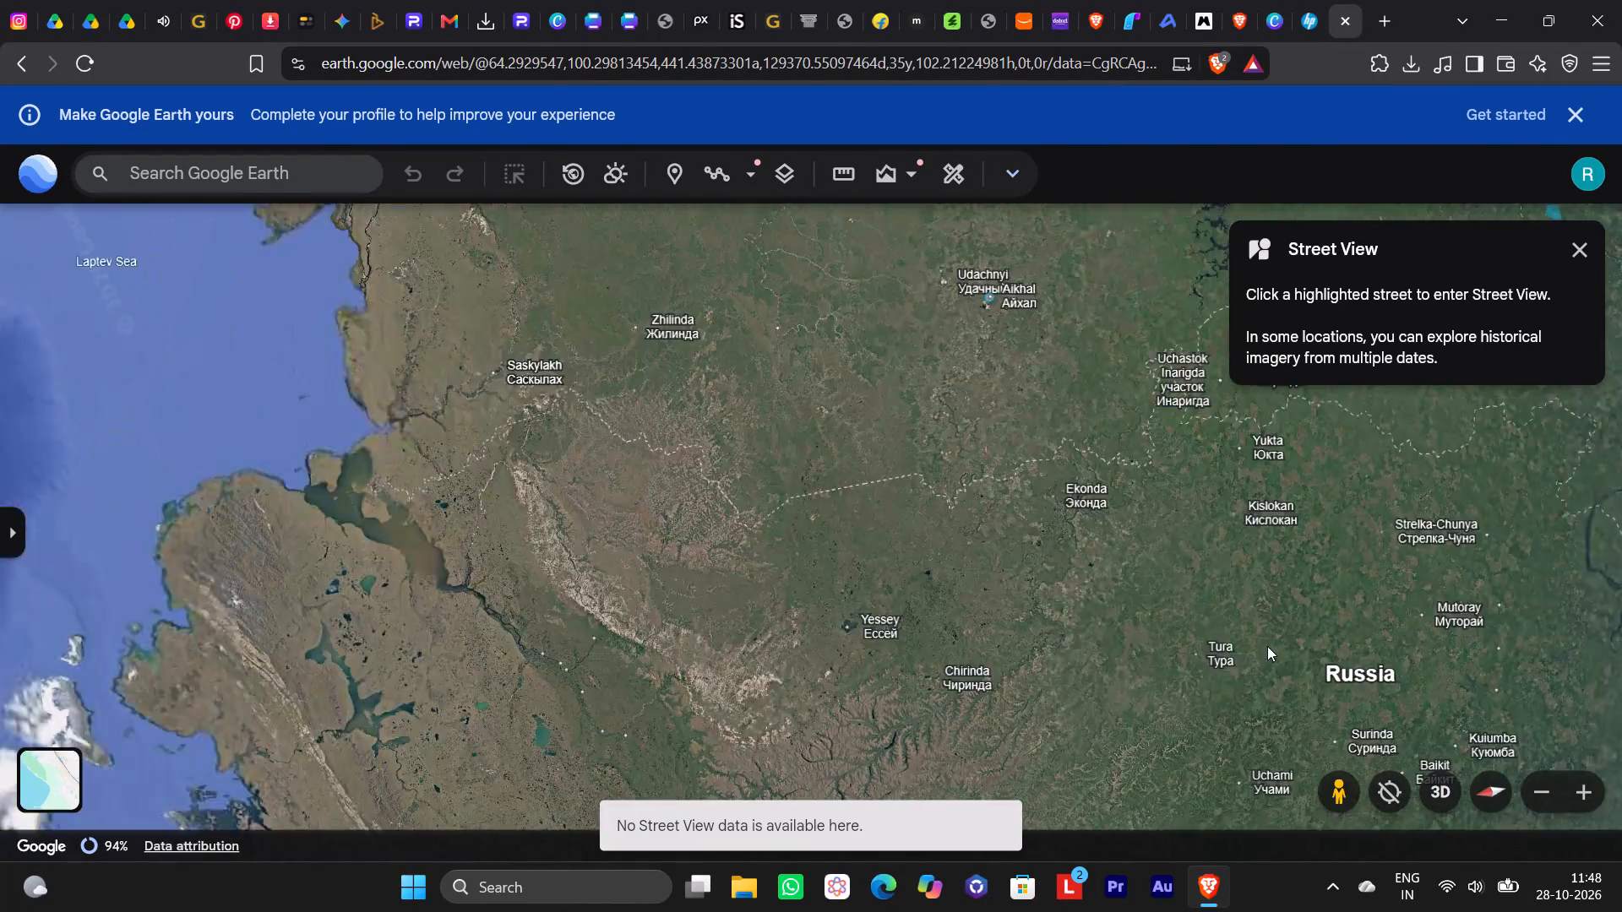
left_click_drag(897, 621, 807, 589)
left_click_drag(959, 591, 821, 594)
Examine the forest and river around the Tunguska State Nature Reserve up close with Street View coverage on.
scroll(1158, 603, "up", 6)
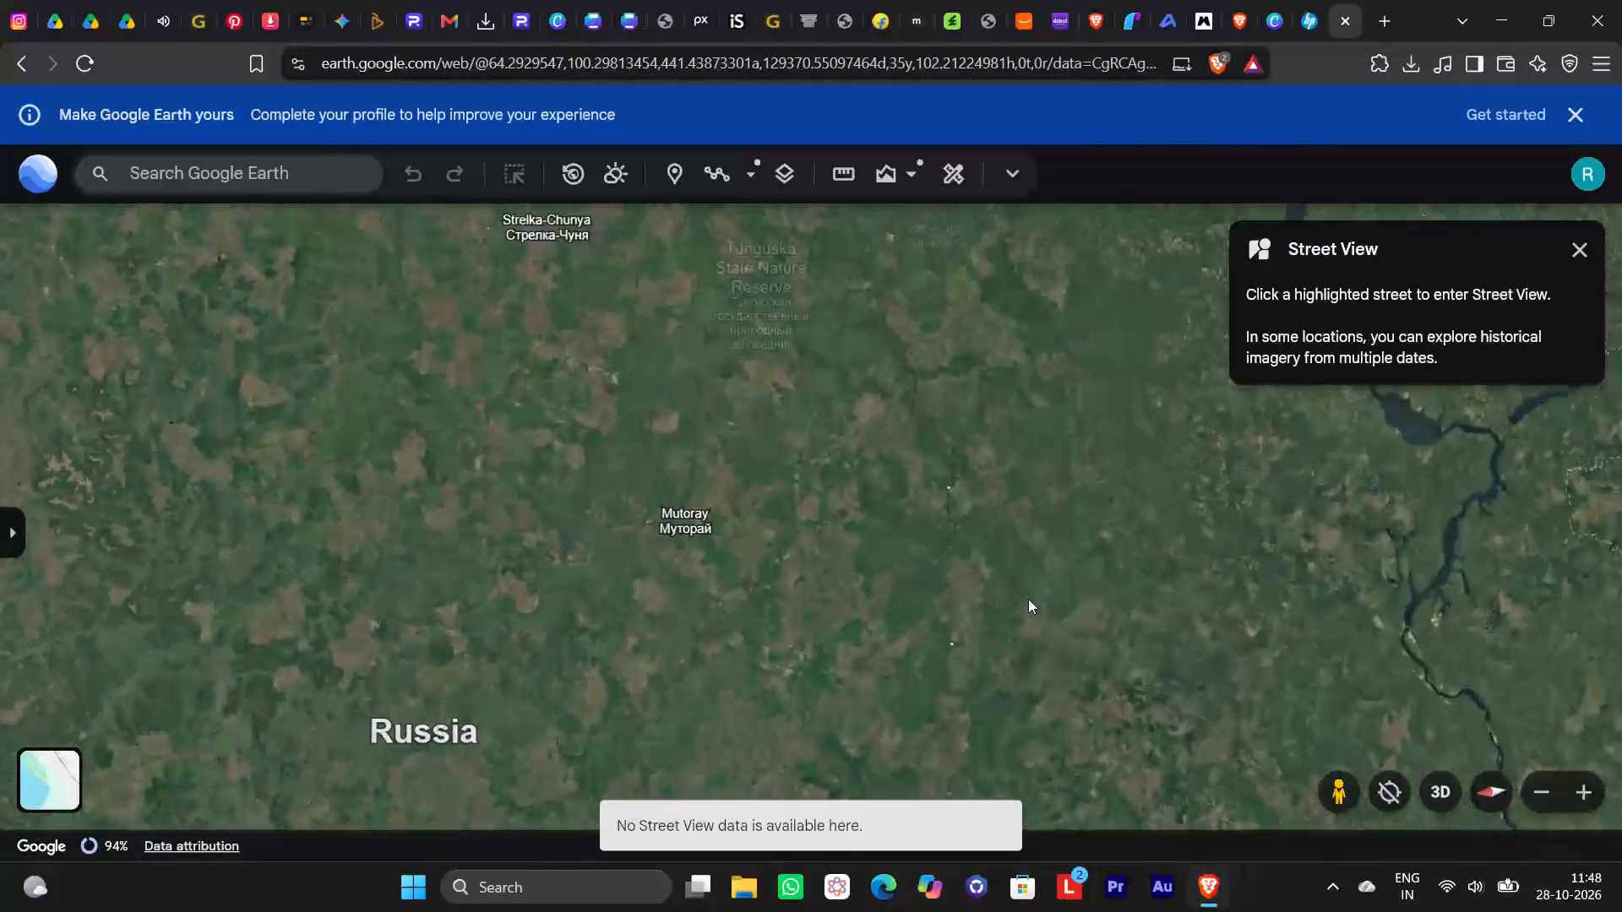
left_click_drag(1027, 600, 911, 794)
scroll(635, 477, "up", 5)
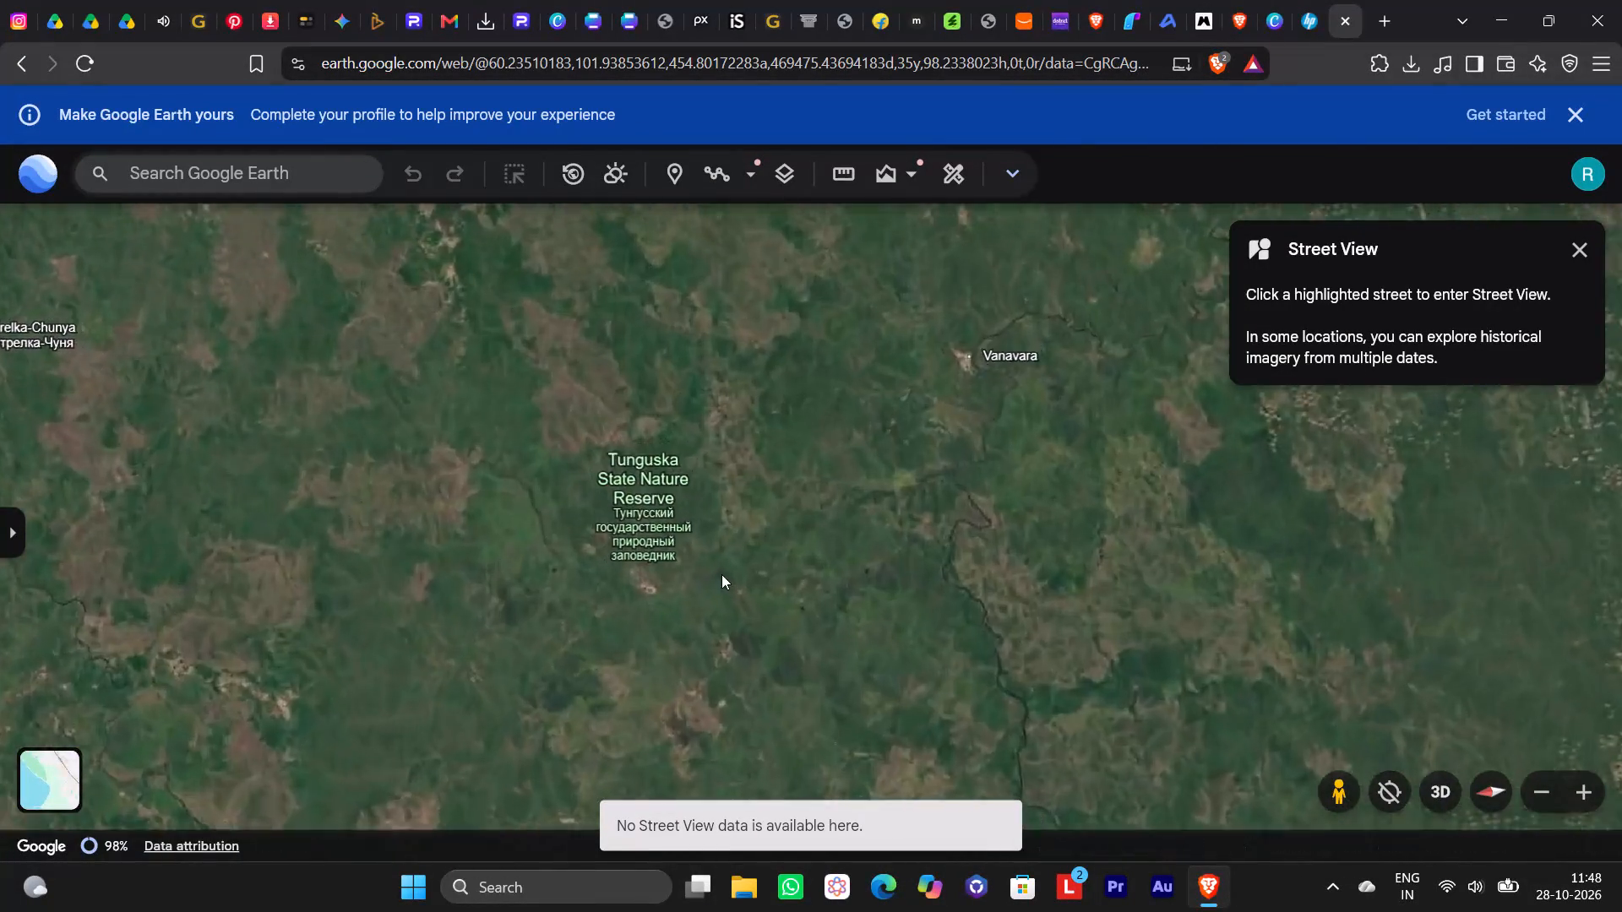
scroll(721, 574, "up", 2)
scroll(495, 393, "up", 6)
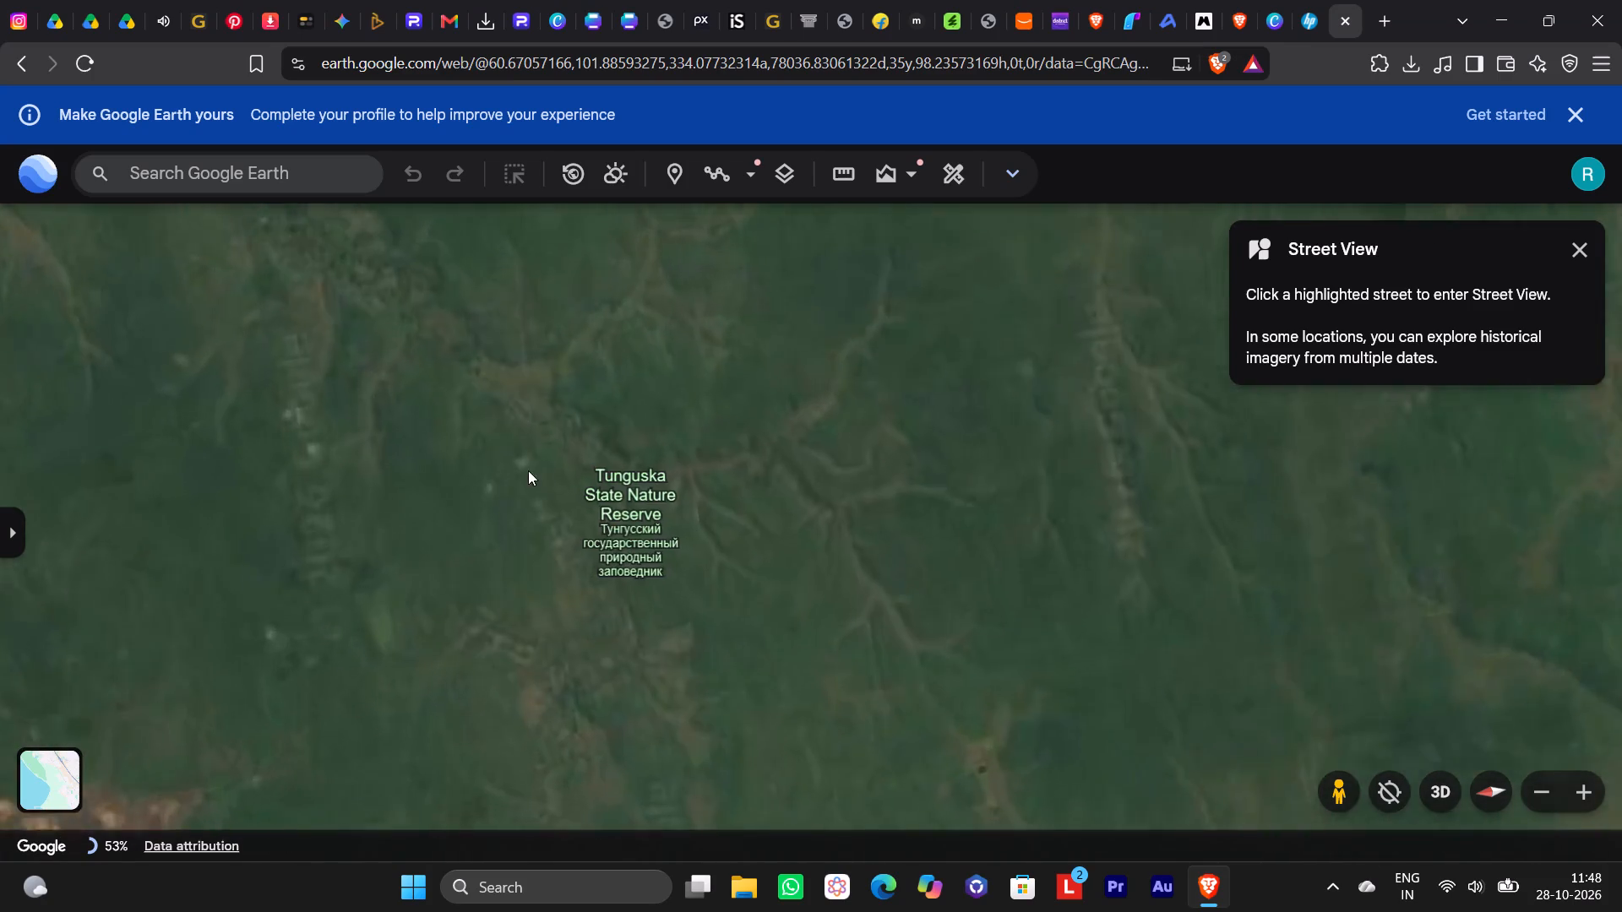
scroll(716, 496, "up", 3)
left_click_drag(496, 631, 613, 597)
scroll(640, 588, "up", 4)
scroll(641, 587, "down", 3)
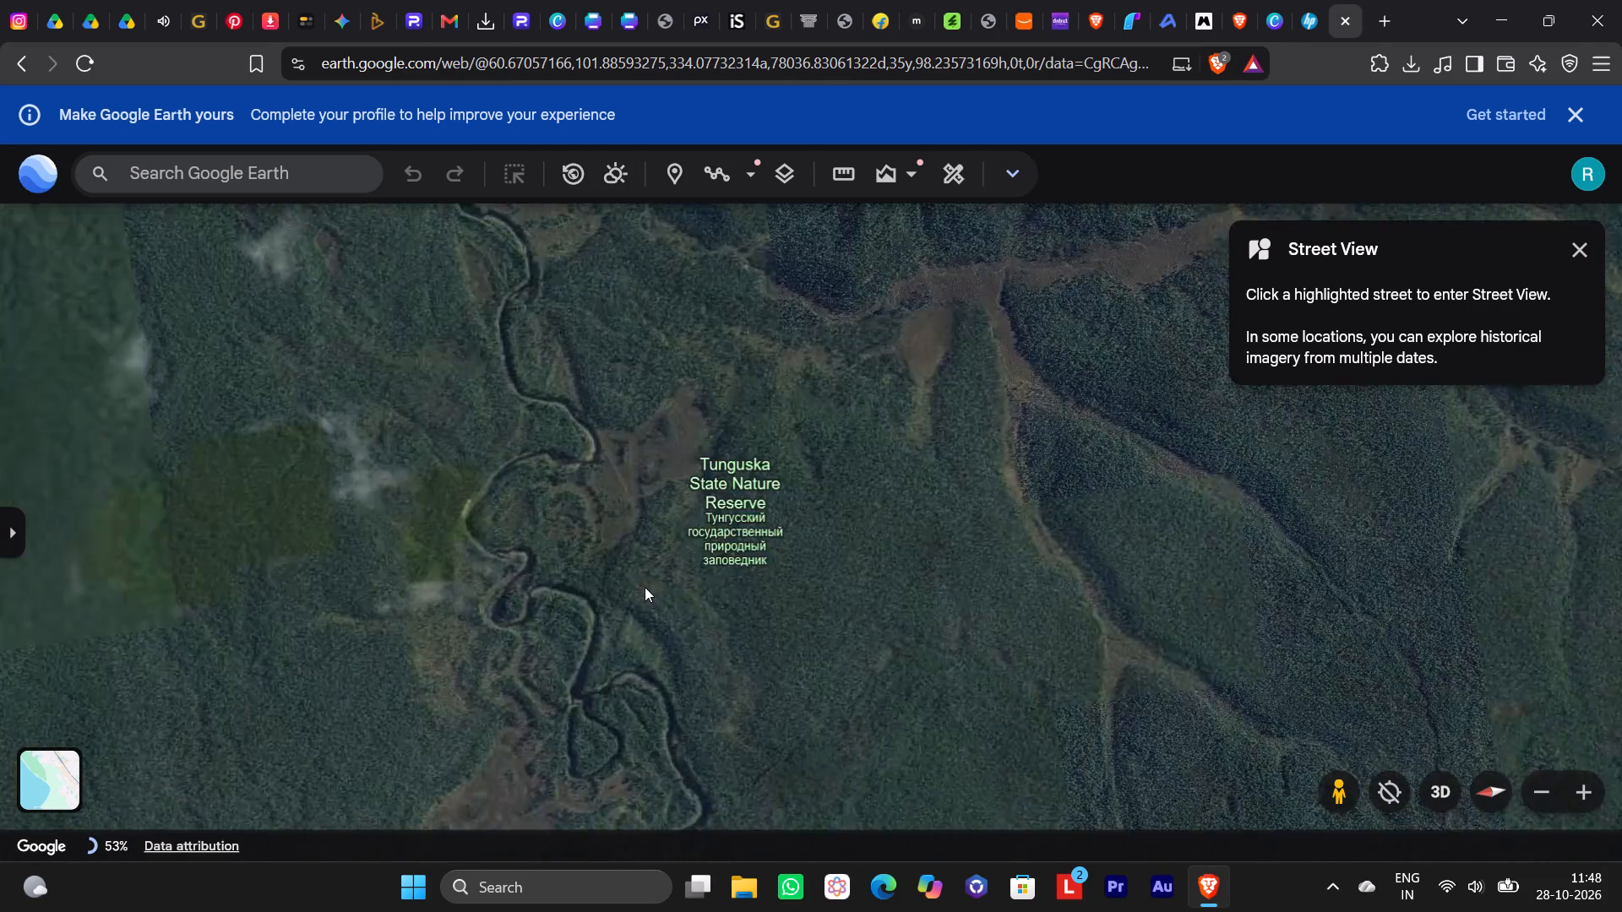
scroll(645, 587, "down", 20)
scroll(645, 587, "down", 2)
scroll(770, 583, "down", 2)
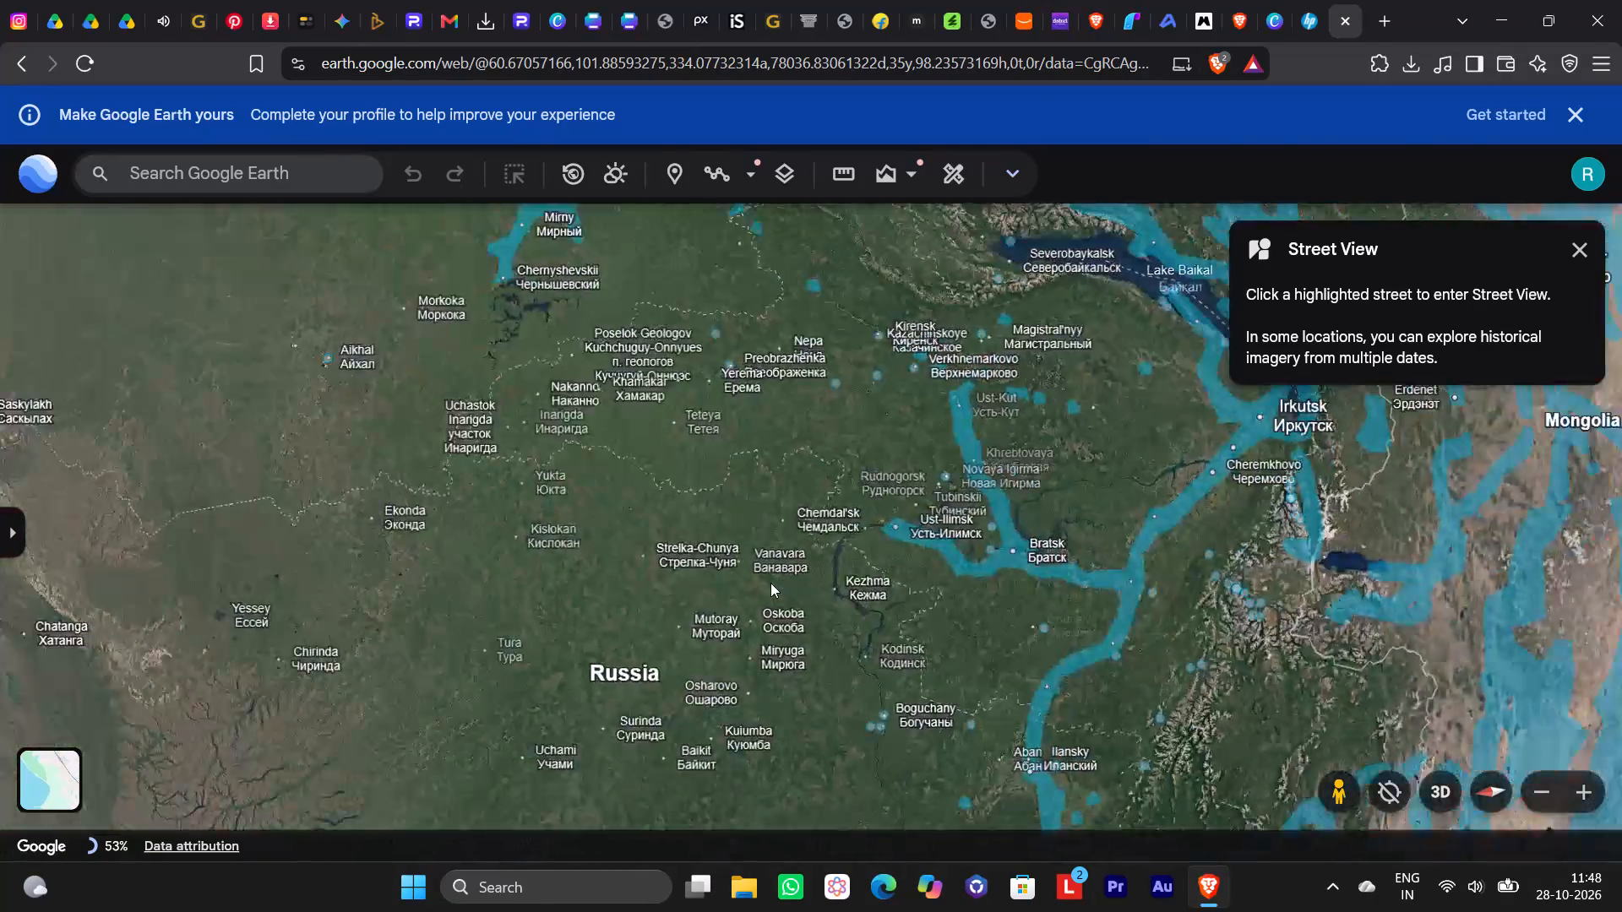
Look for Street View coverage southwest of the Tunguska reserve and open the photo sphere at Bryanka.
left_click_drag(770, 583, 892, 562)
left_click_drag(745, 632, 801, 601)
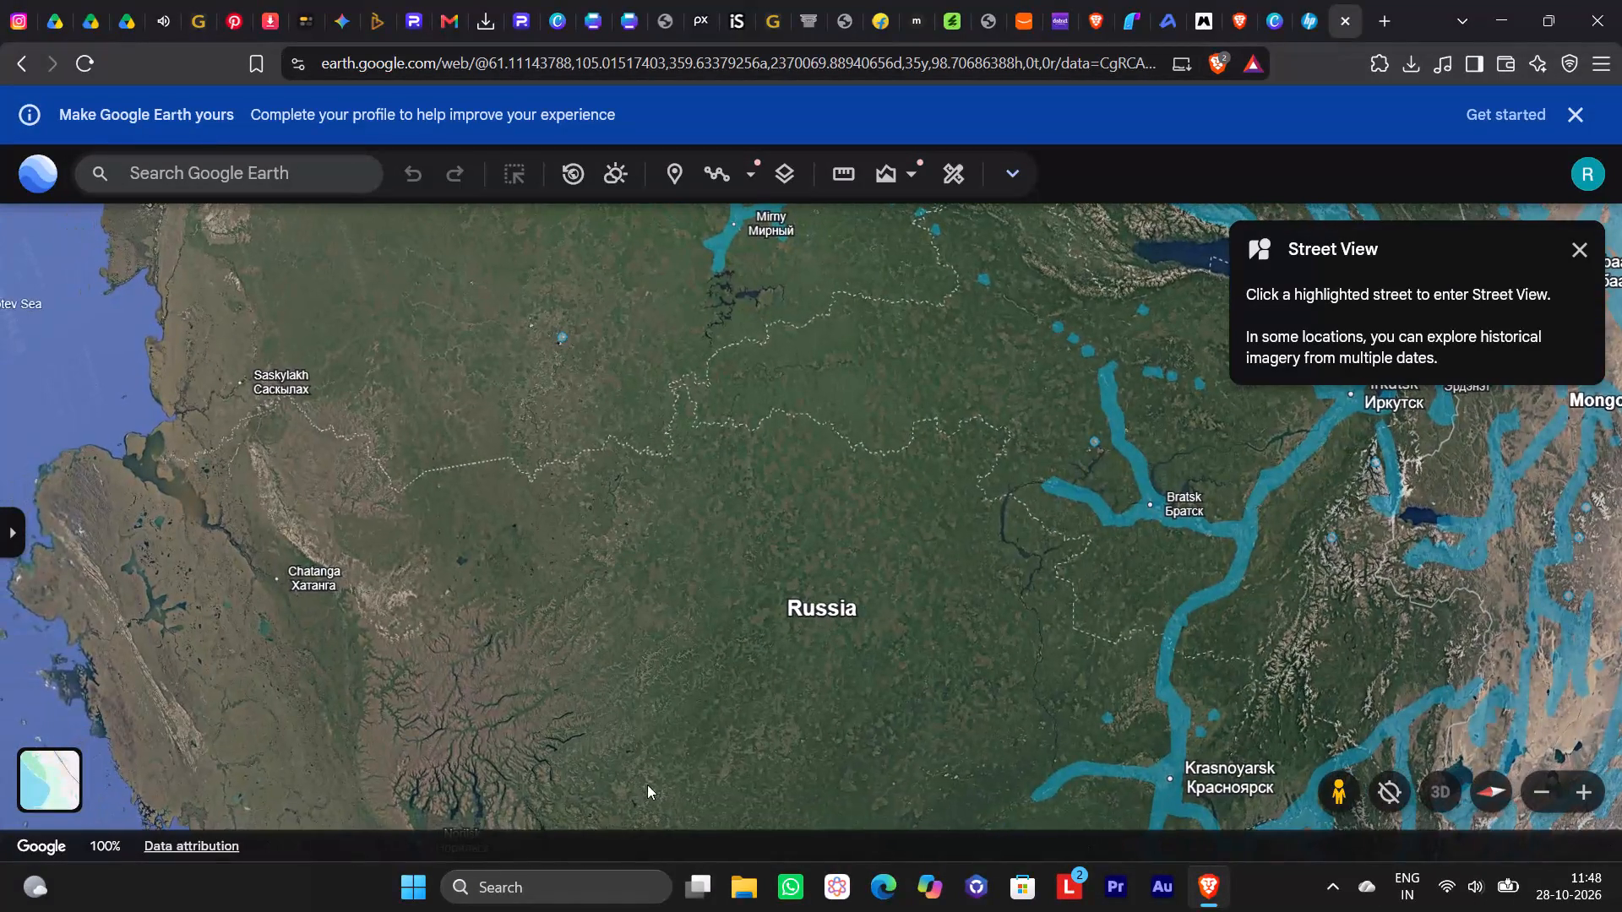
left_click_drag(647, 784, 719, 649)
scroll(627, 608, "up", 5)
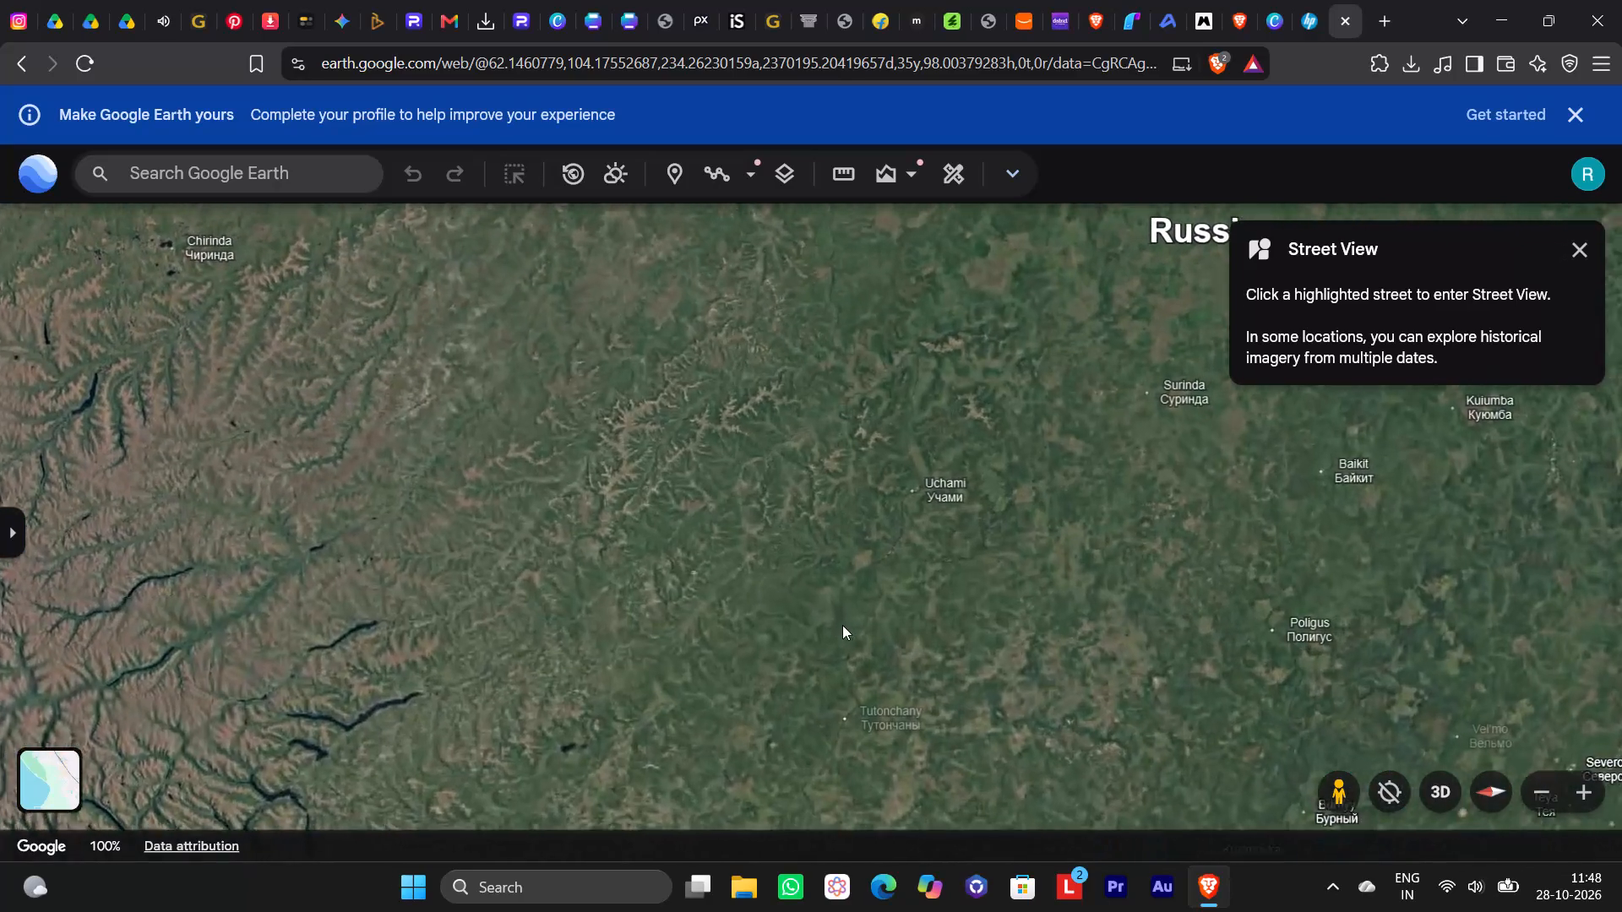
left_click_drag(1091, 582, 434, 541)
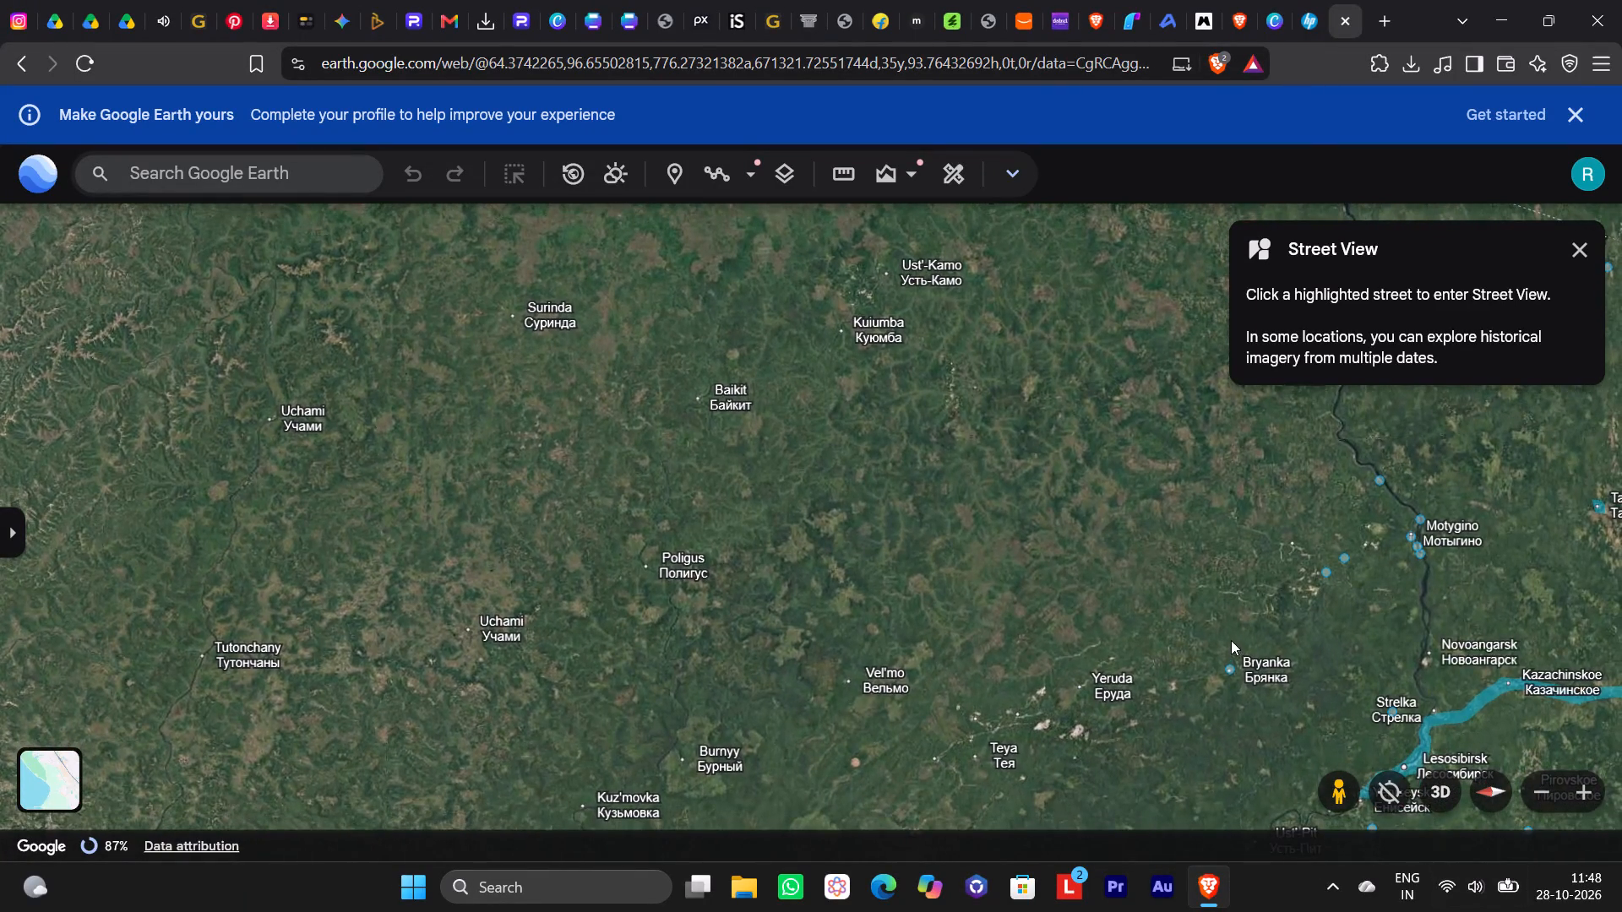
left_click(1232, 666)
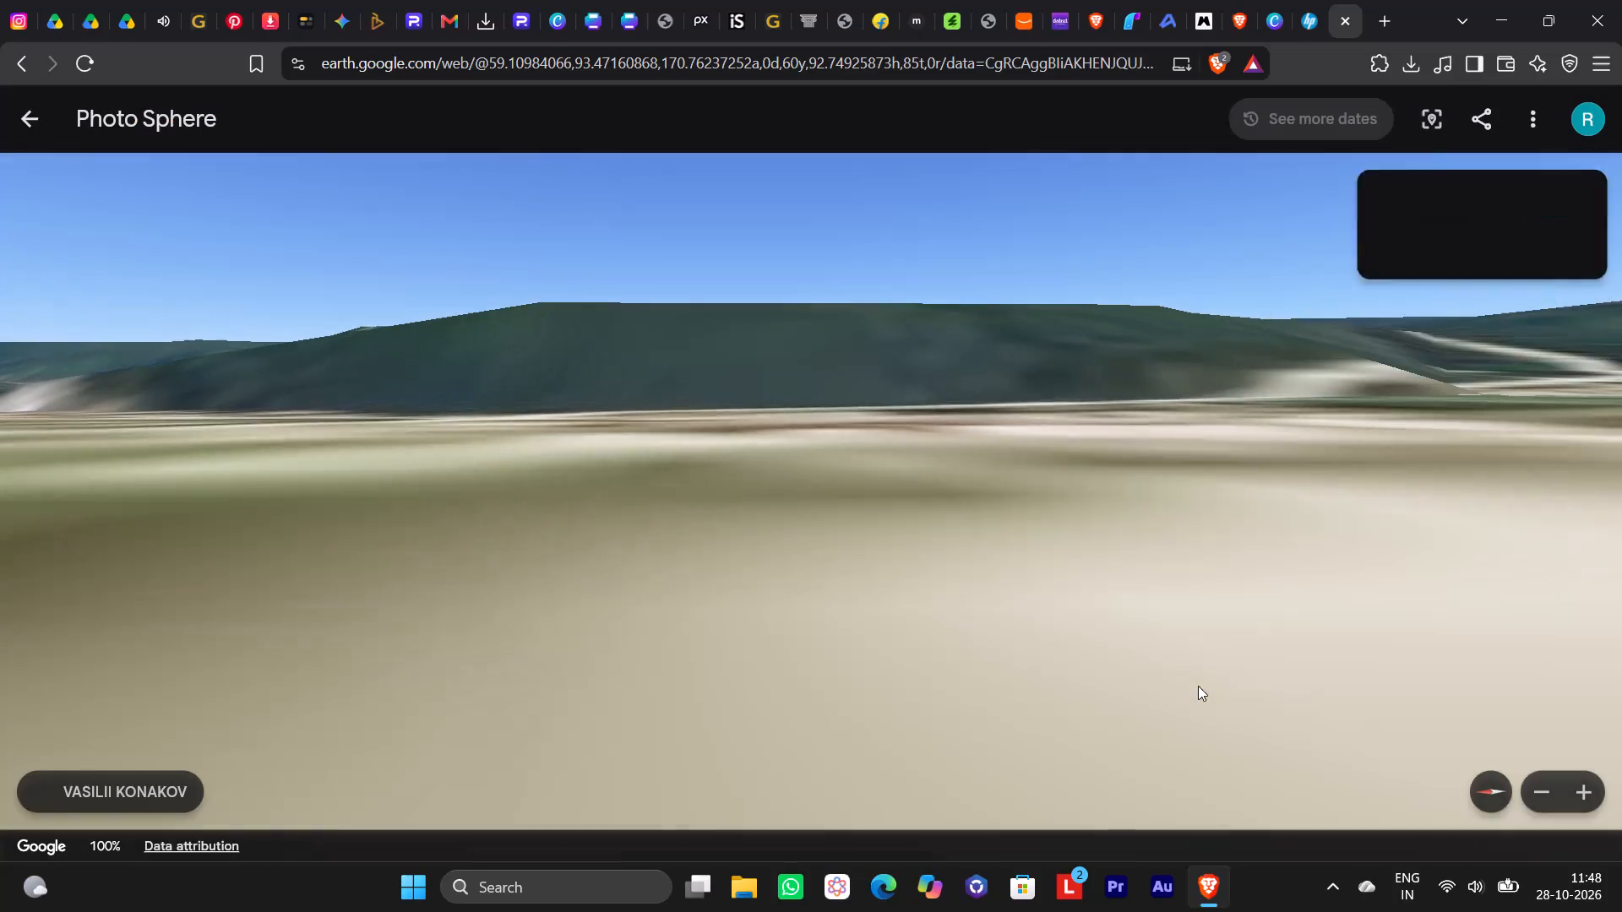
Look around the Bryanka photo sphere over the forest, village and river, and return to the map.
left_click_drag(860, 408, 667, 467)
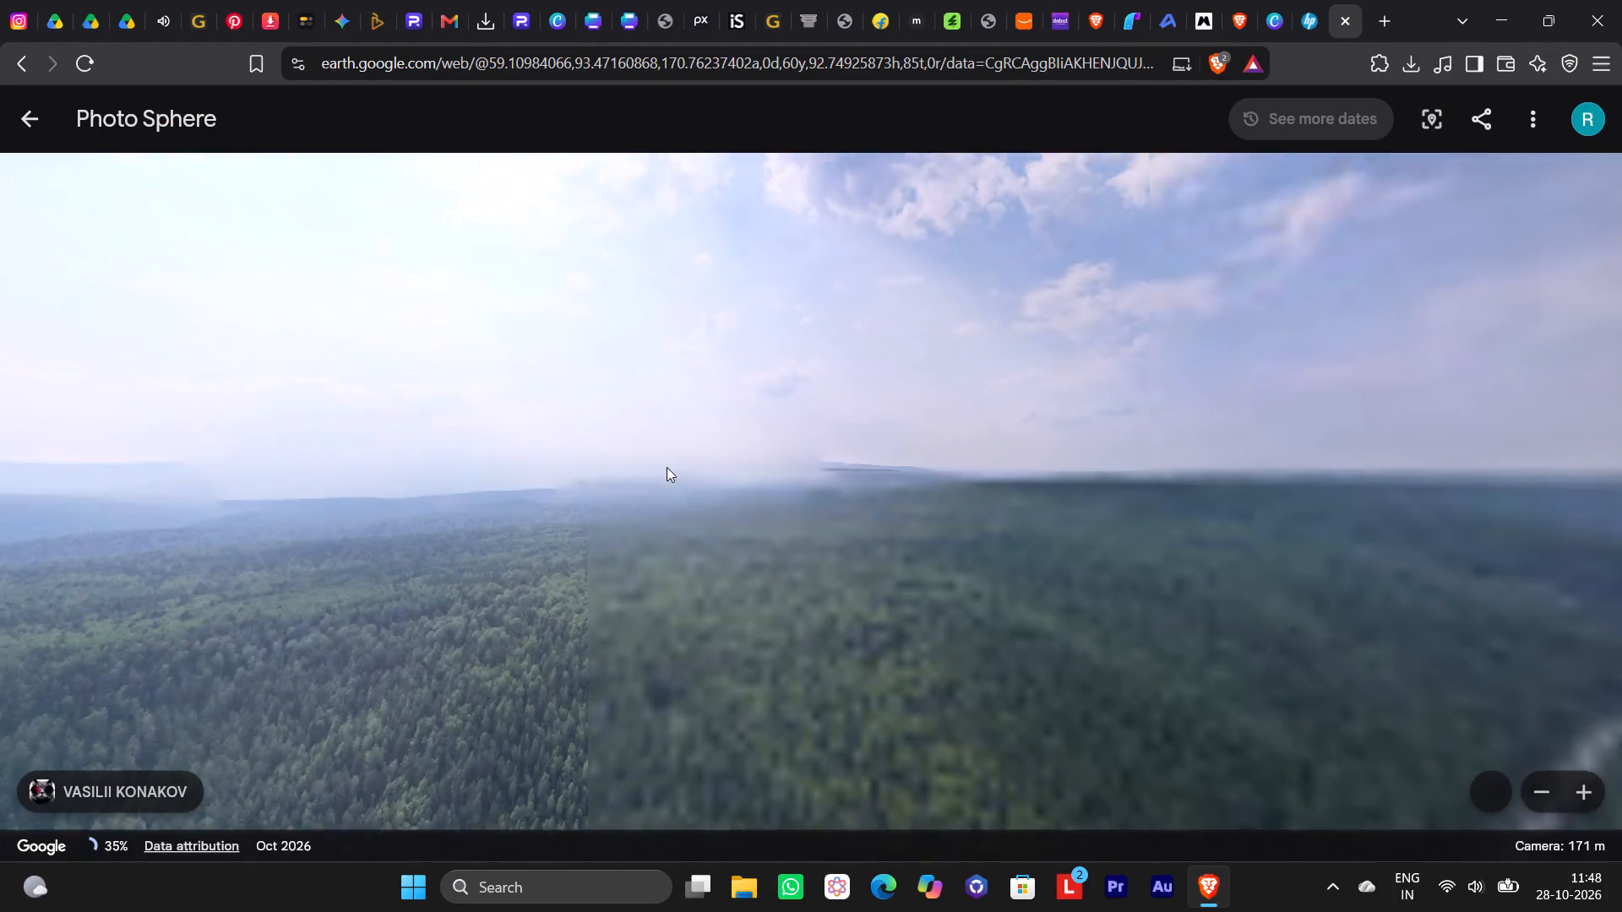
left_click_drag(667, 467, 2, 330)
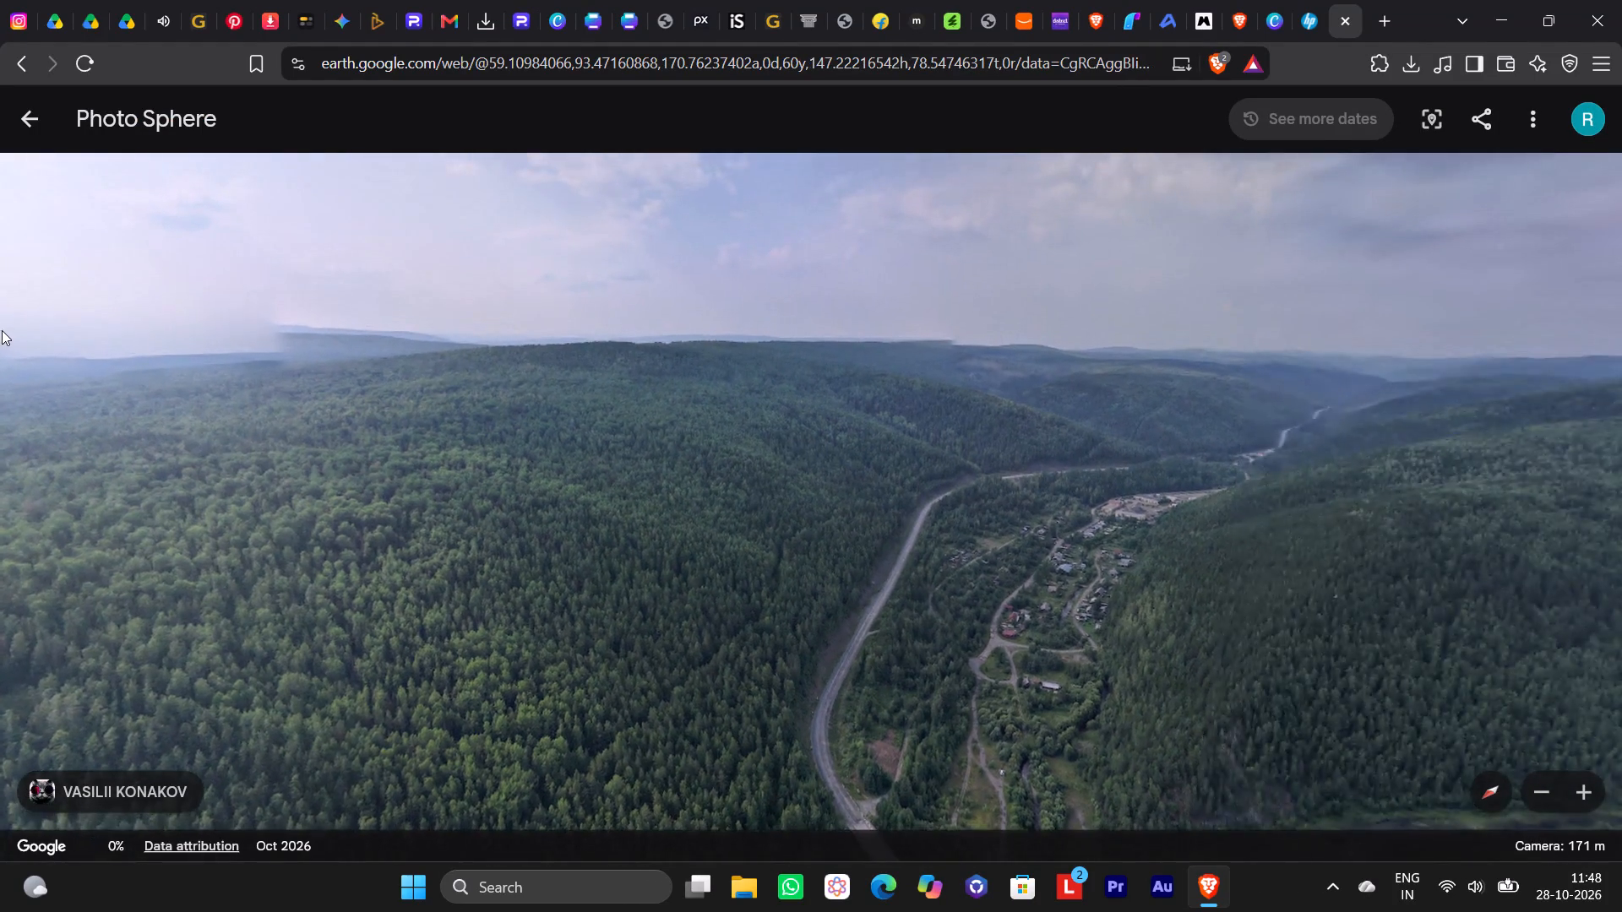
left_click_drag(2, 330, 1621, 164)
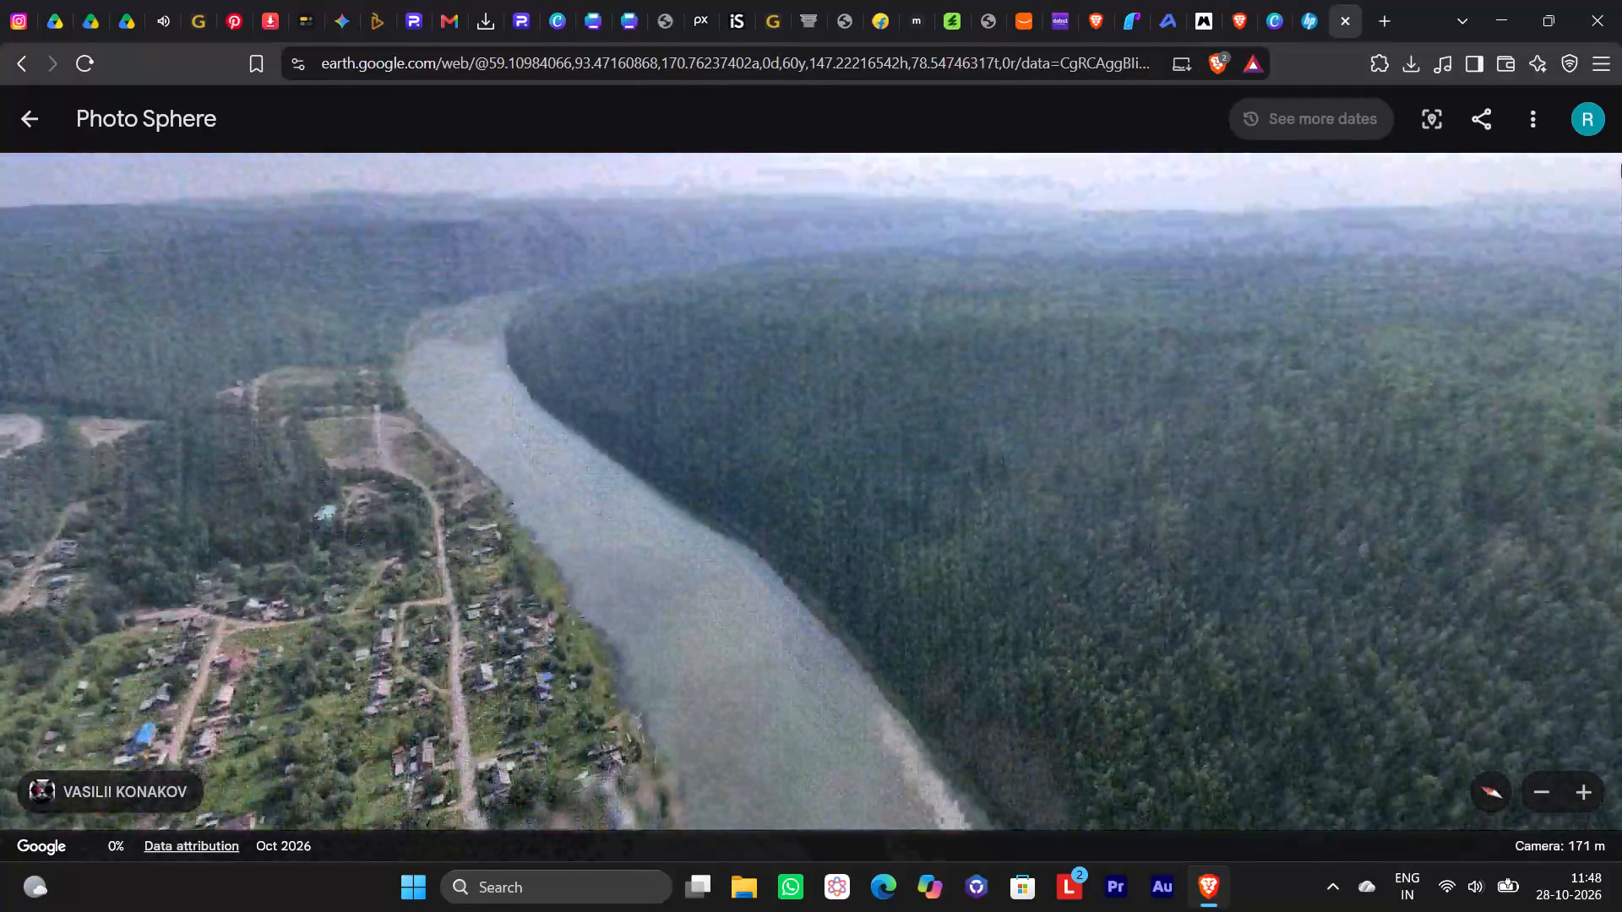
left_click_drag(1621, 164, 1618, 1)
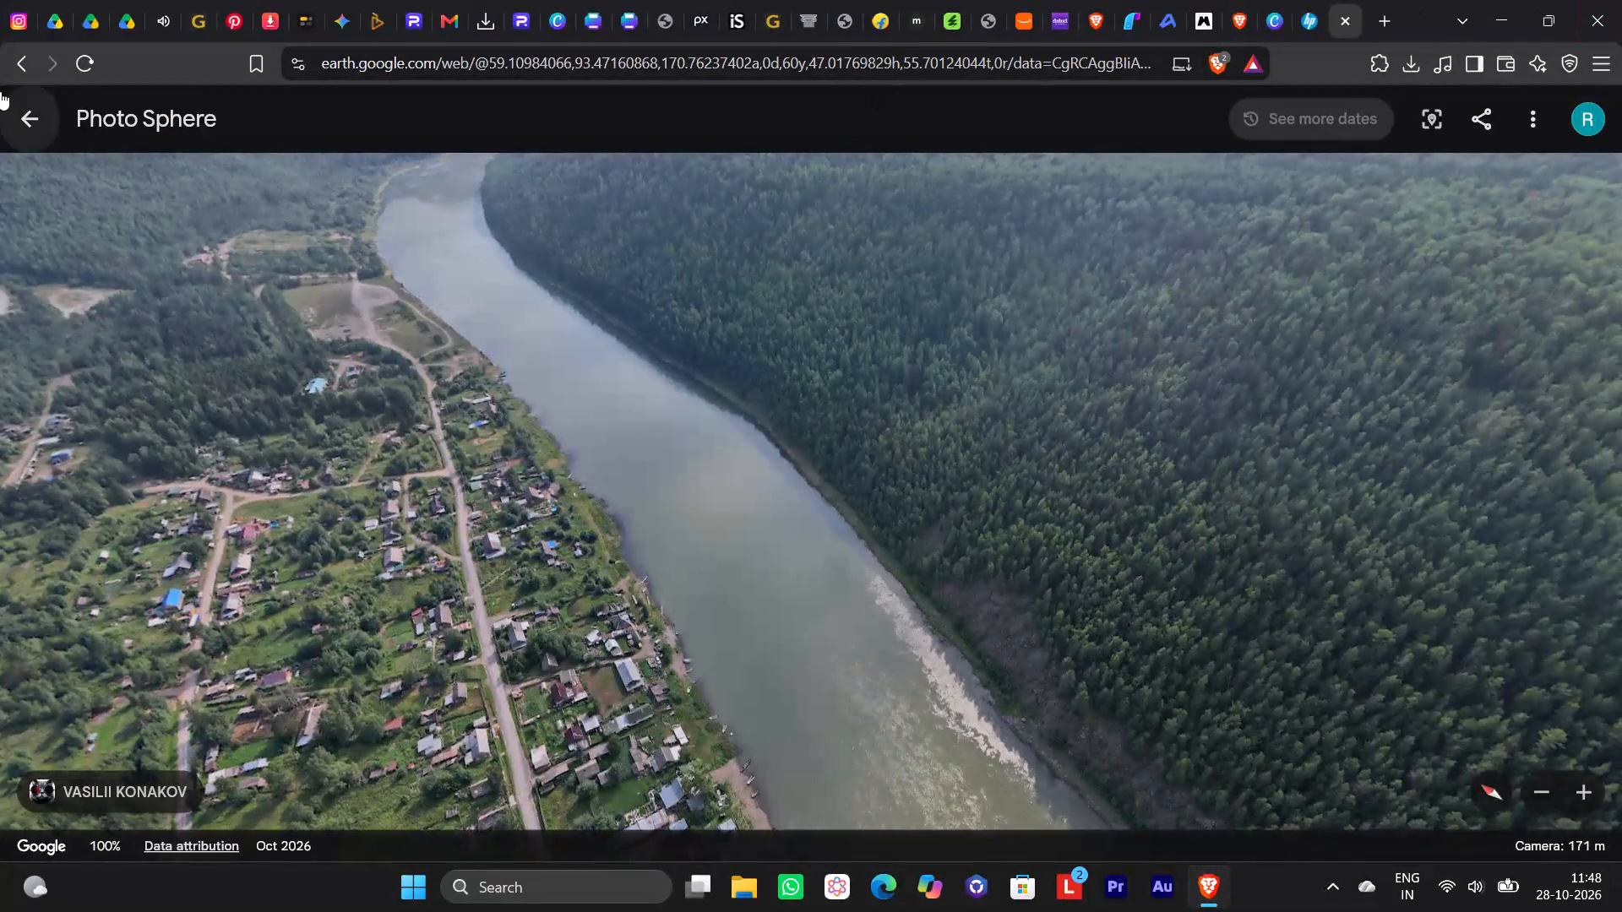
left_click(28, 67)
left_click(24, 120)
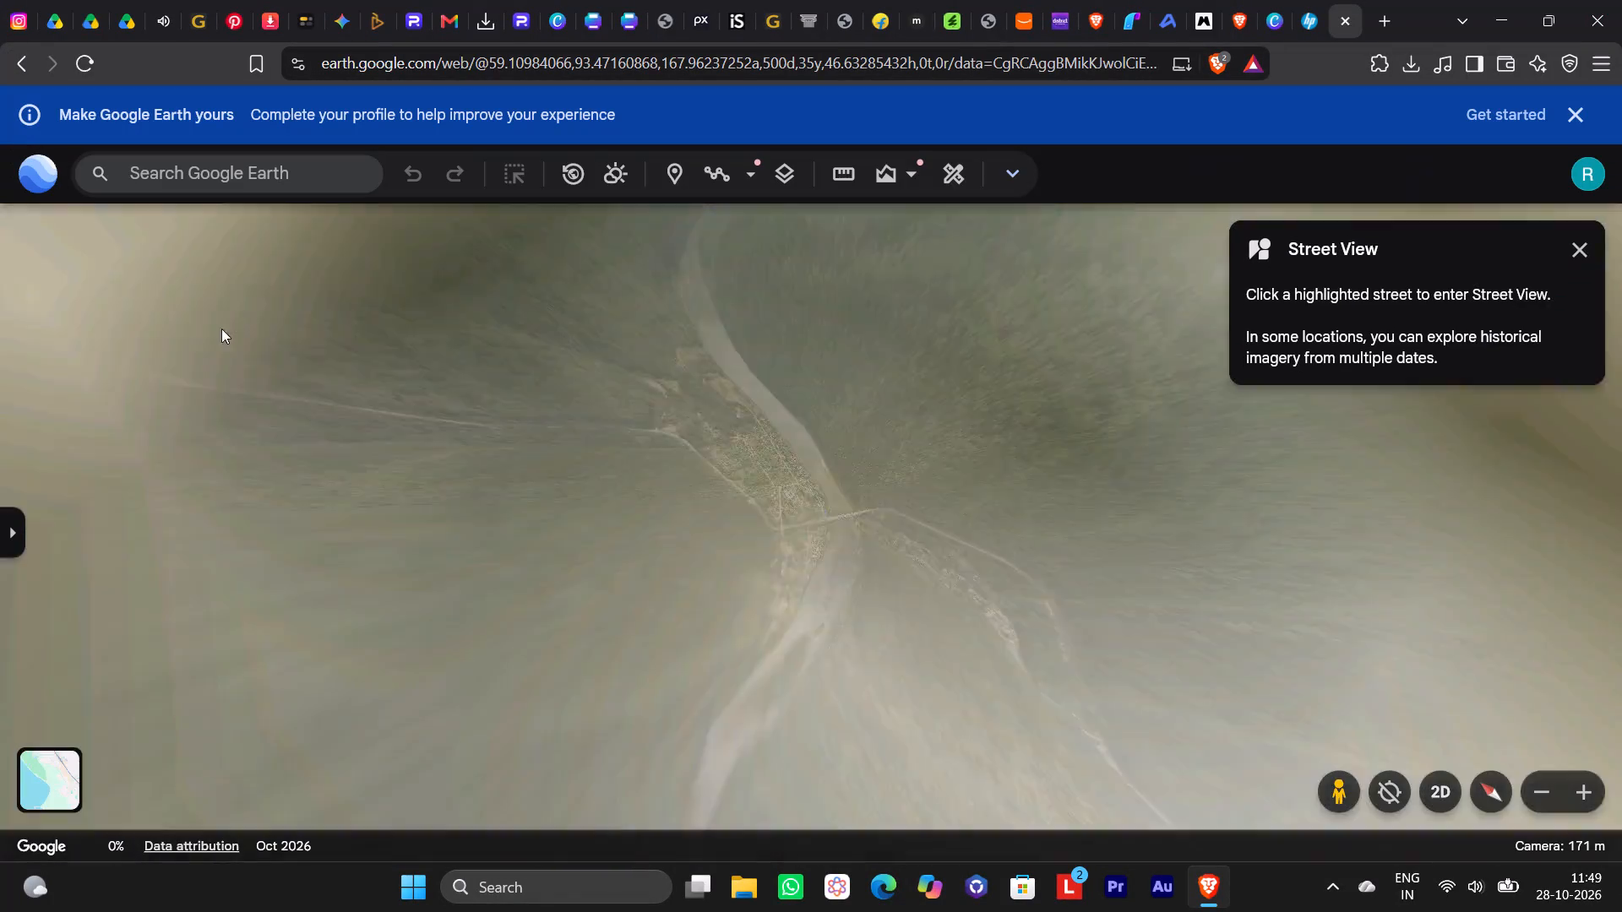
Turn off the Street View coverage and examine the whole globe, including the Atlantic, Antarctica and the Arctic.
left_click(1585, 245)
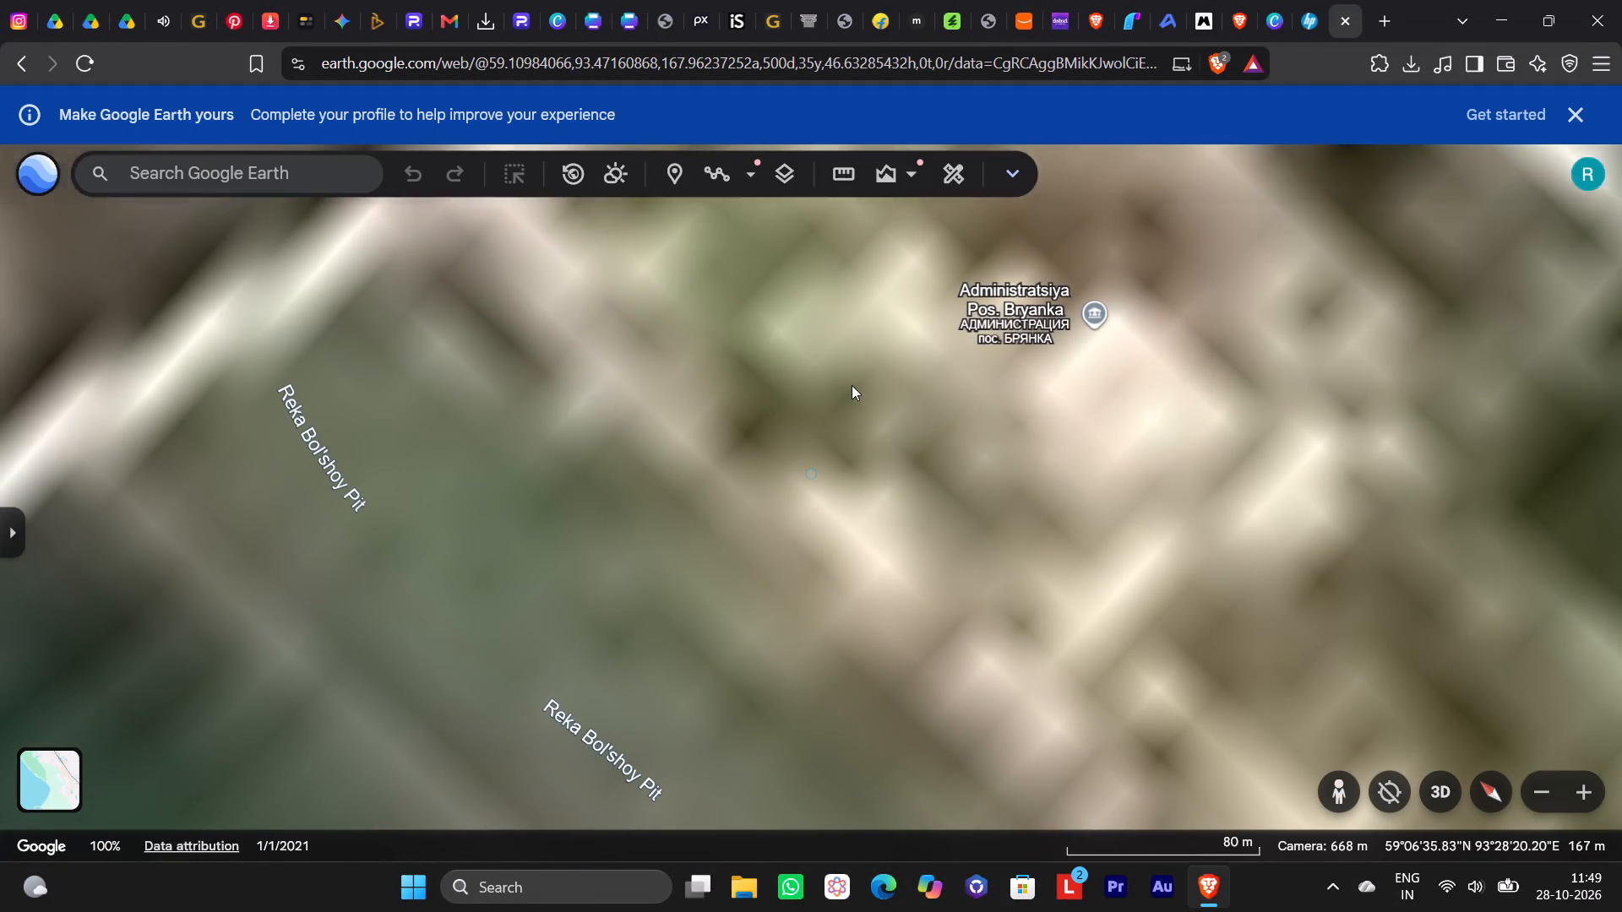
scroll(845, 401, "down", 11)
scroll(842, 426, "up", 1)
scroll(842, 426, "down", 5)
scroll(842, 426, "up", 1)
scroll(842, 426, "down", 10)
scroll(842, 426, "up", 1)
scroll(842, 426, "down", 4)
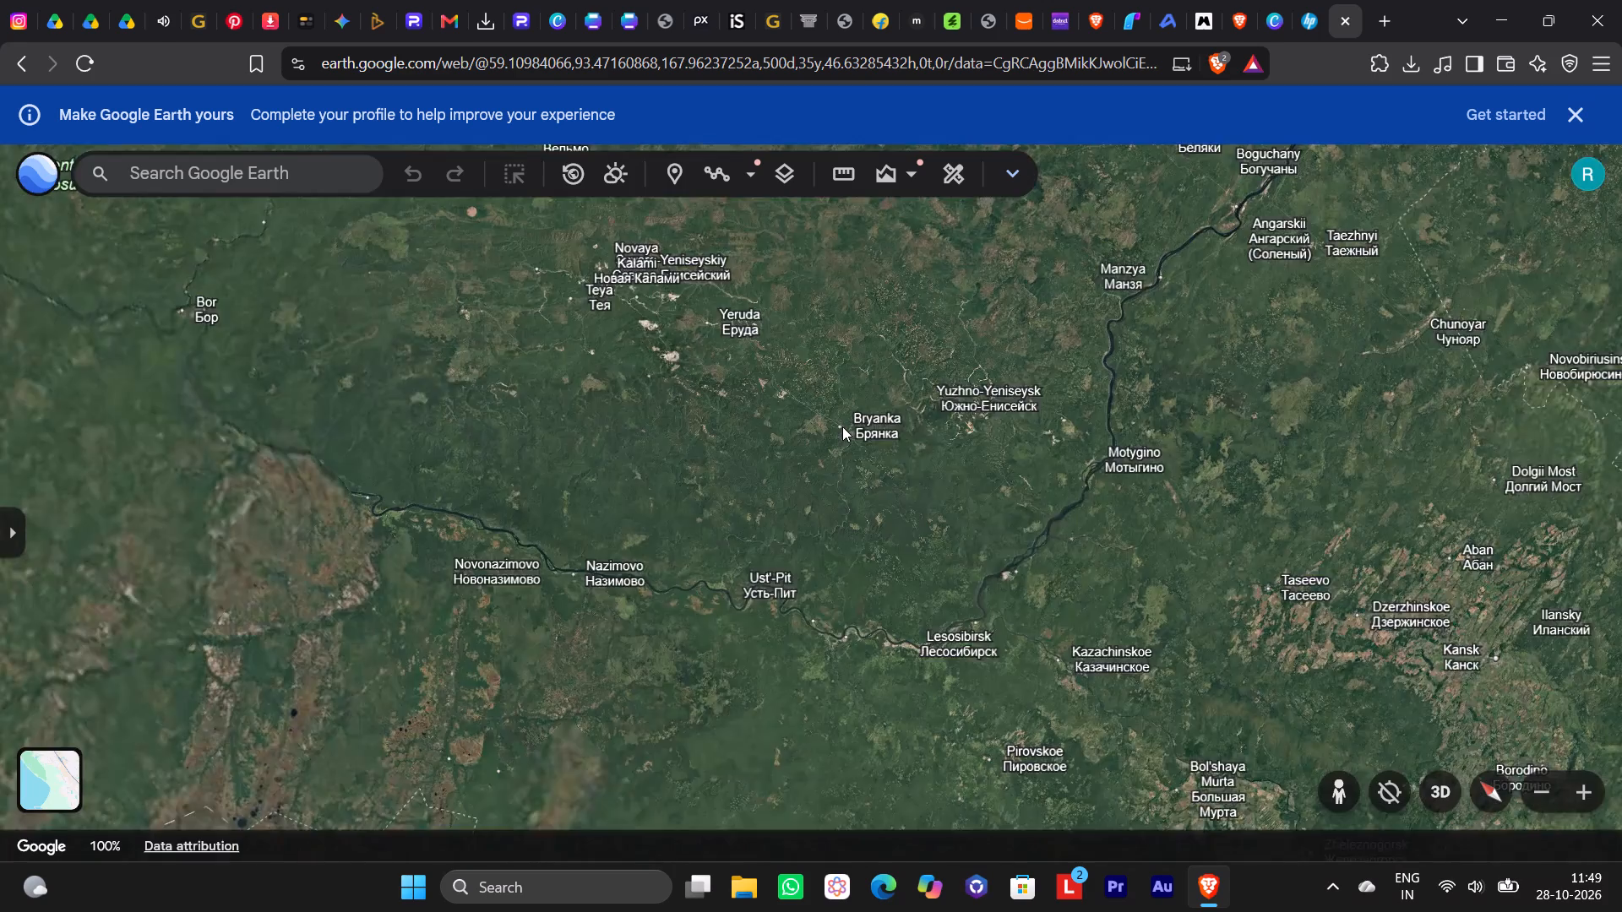
scroll(842, 426, "down", 11)
left_click_drag(850, 425, 776, 698)
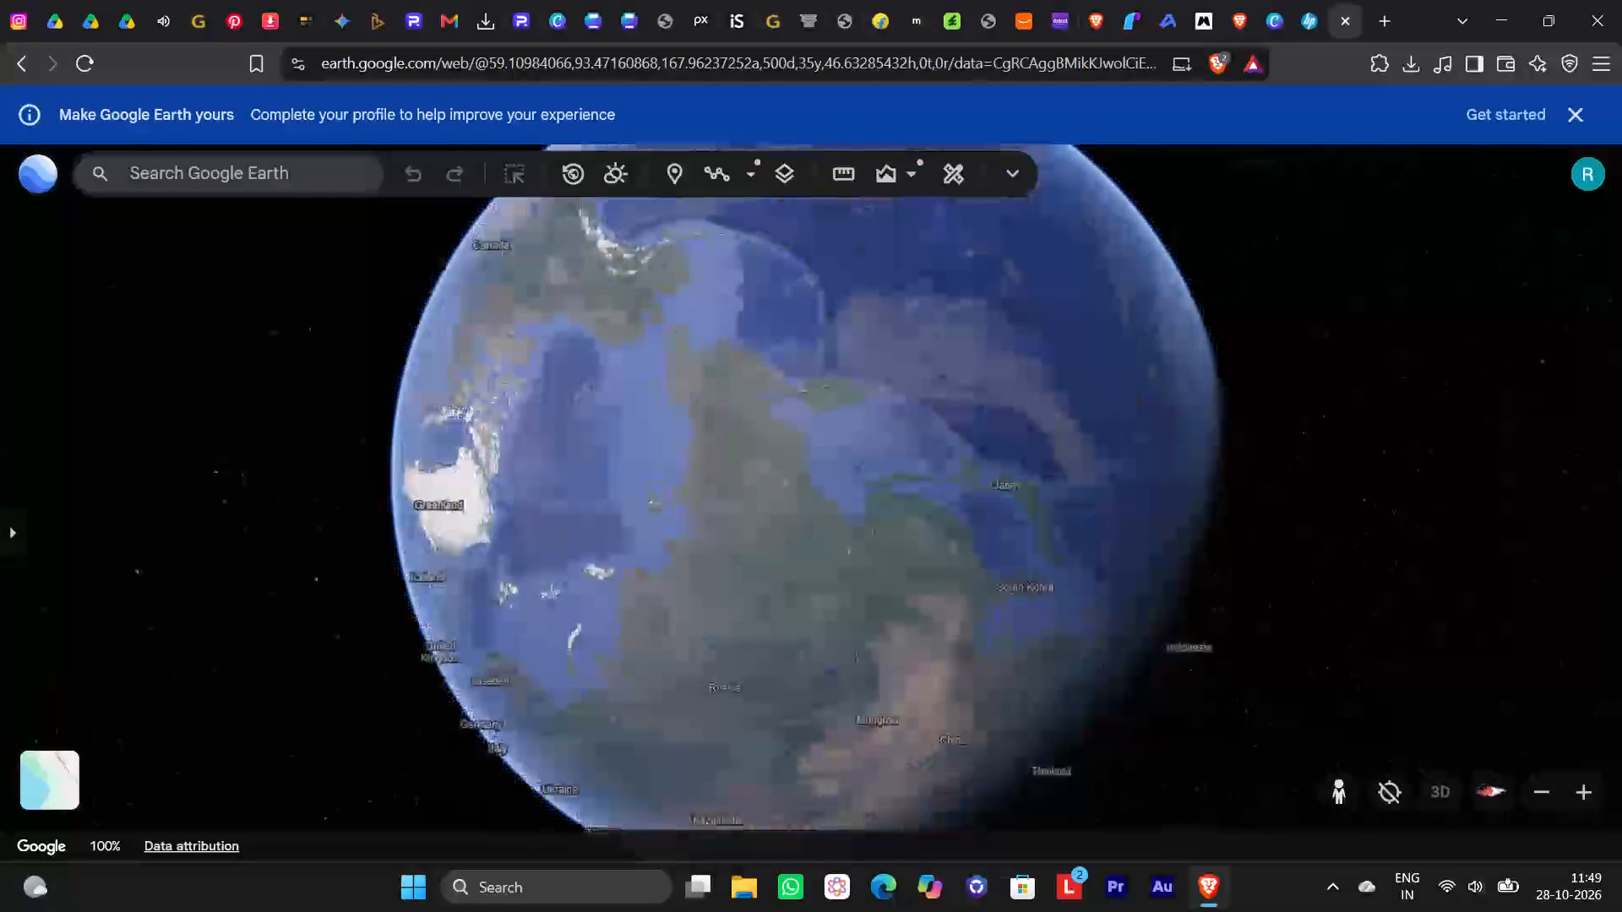
left_click_drag(776, 698, 1085, 320)
left_click_drag(996, 529, 1099, 278)
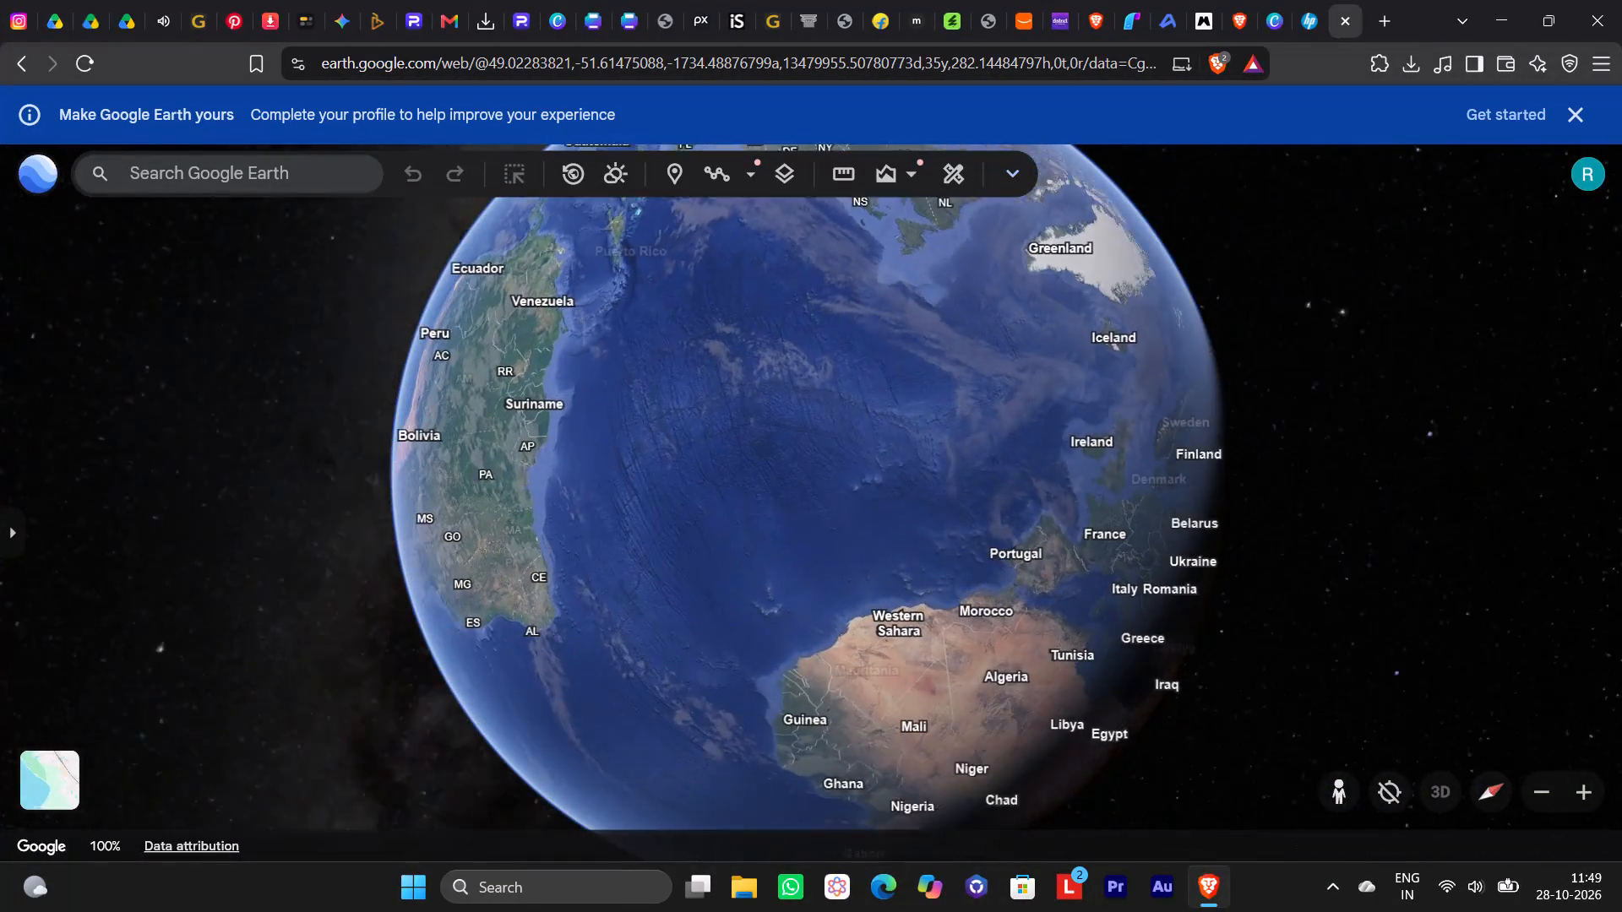
left_click_drag(1099, 278, 1108, 246)
left_click_drag(876, 540, 1366, 512)
left_click_drag(992, 515, 487, 350)
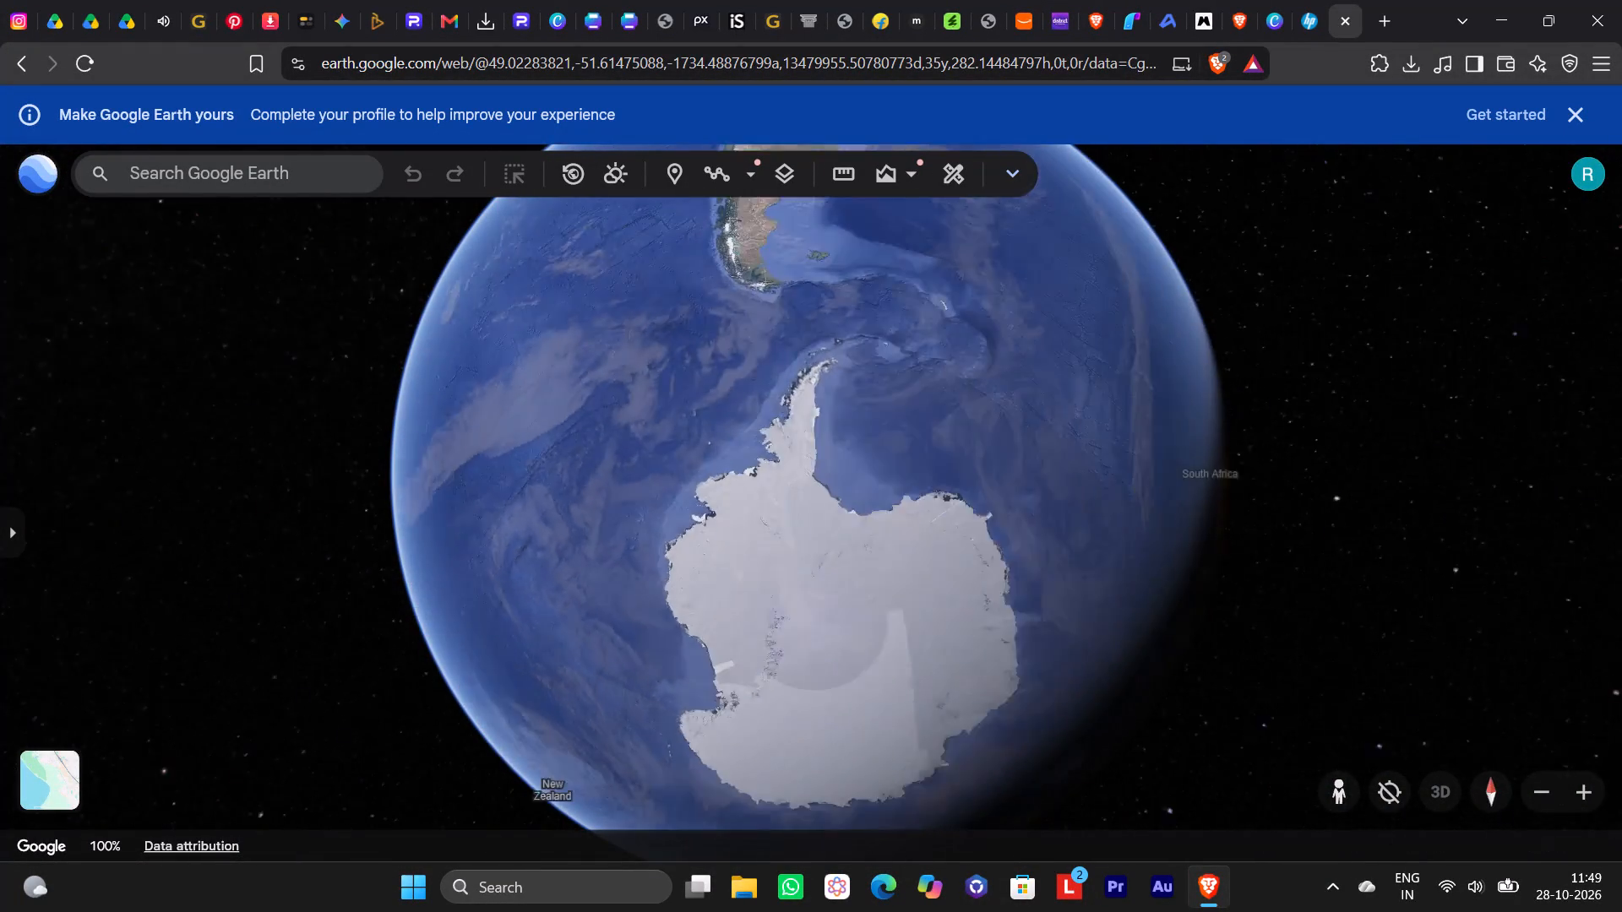
left_click_drag(487, 350, 111, 372)
left_click_drag(784, 418, 667, 149)
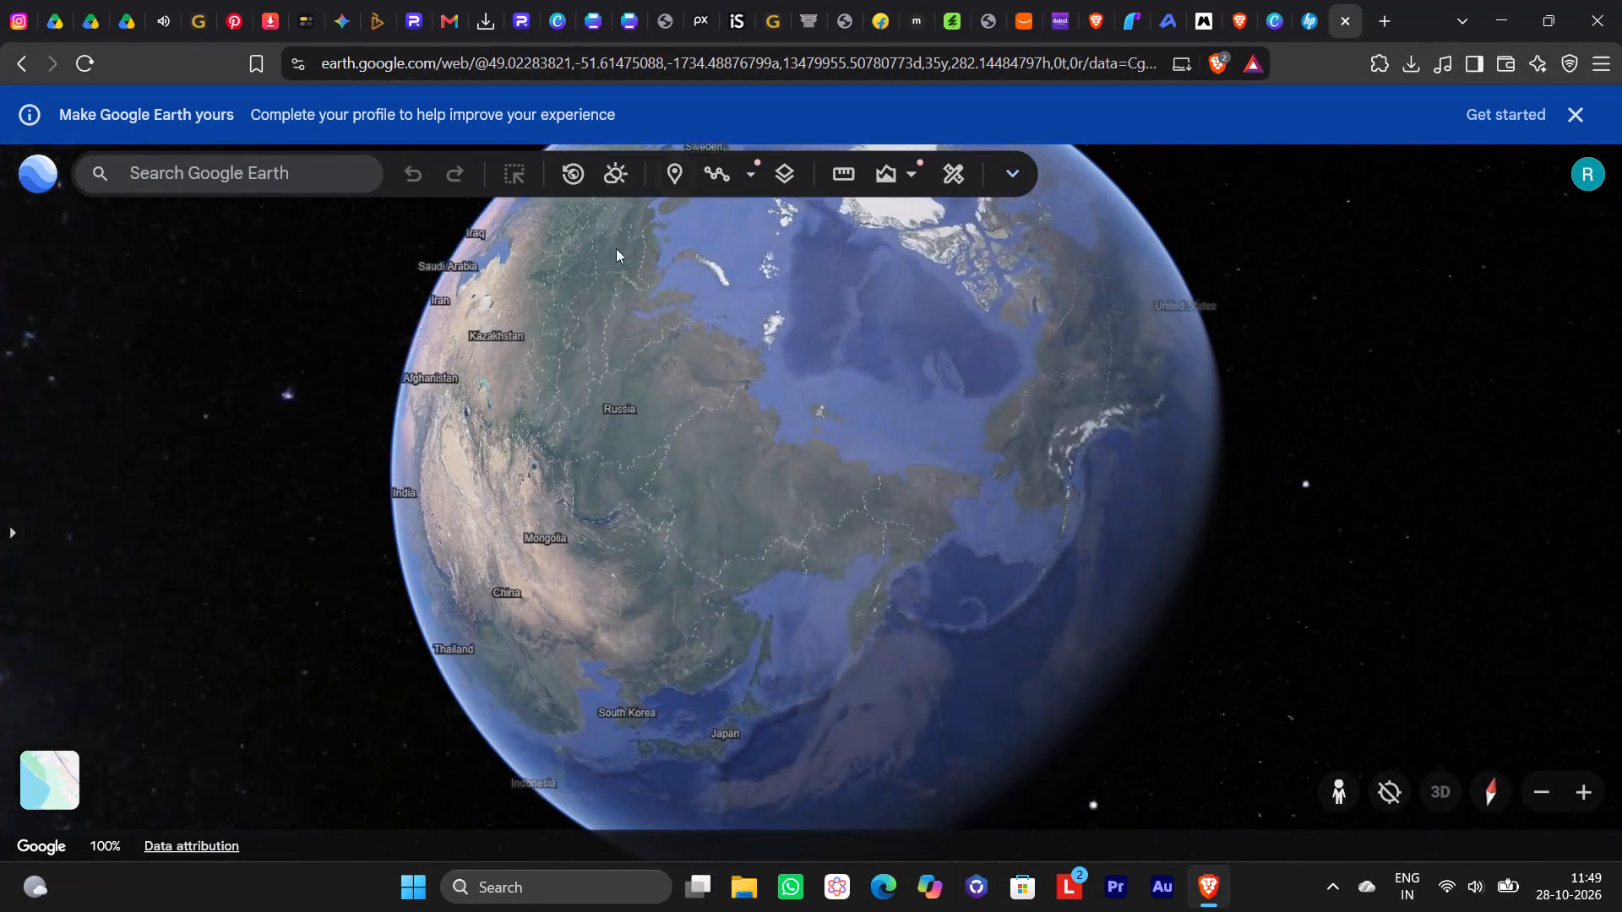
Examine the globe from the Arctic around to Antarctica, southern Africa, the Indian Ocean and South Asia.
left_click_drag(1079, 295, 1320, 136)
left_click_drag(823, 545, 1101, 556)
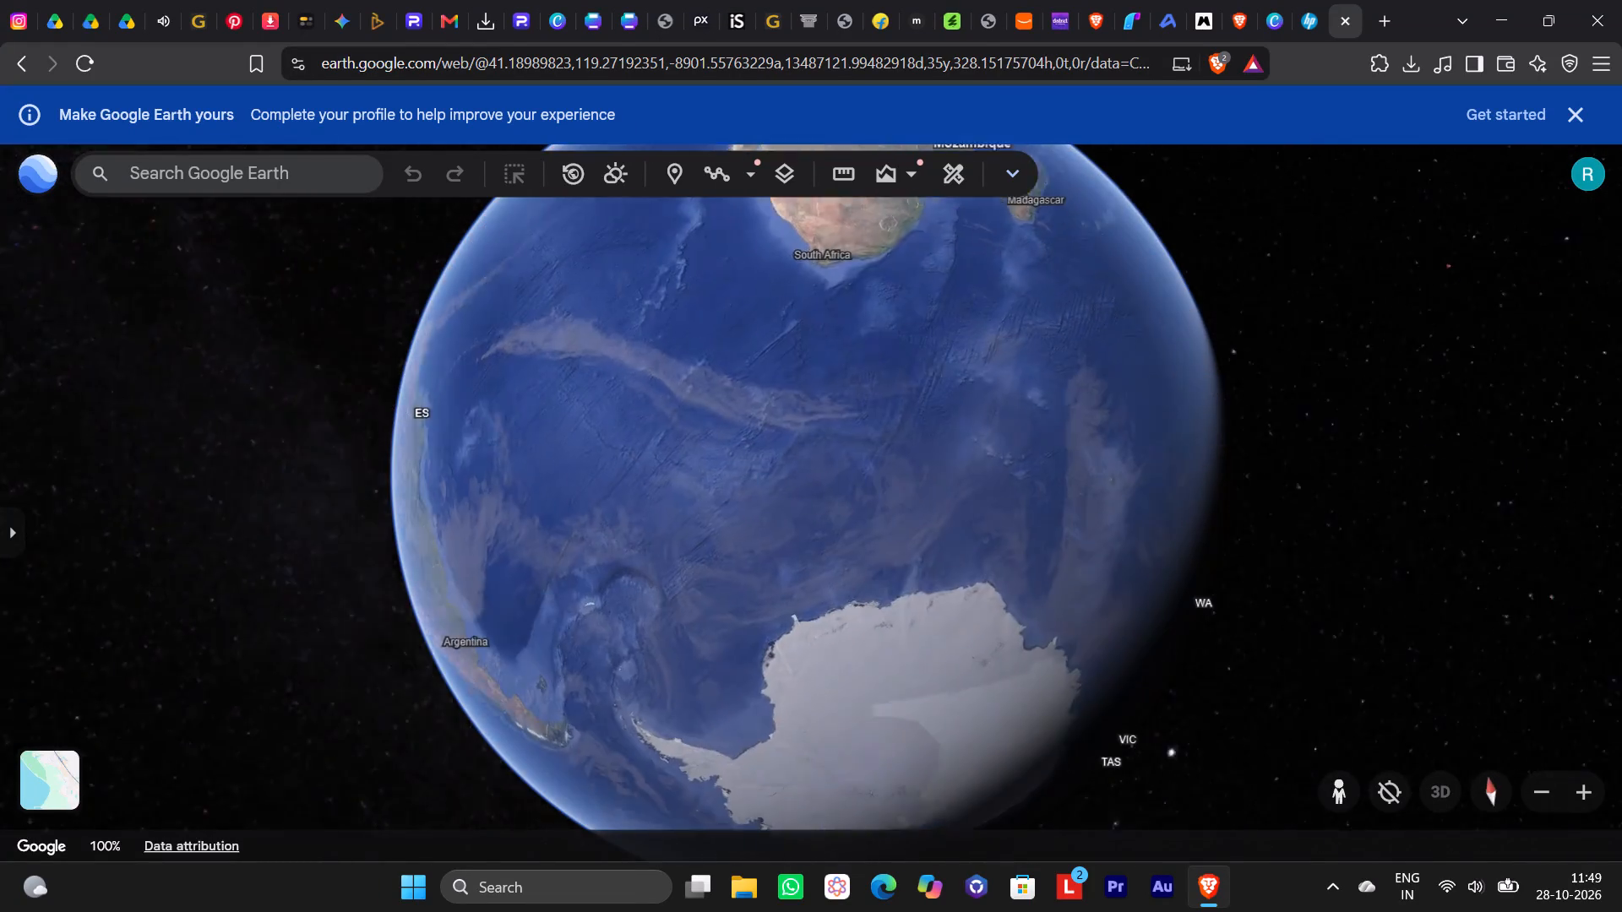
left_click_drag(1101, 556, 1082, 549)
left_click_drag(1019, 433, 563, 741)
left_click_drag(773, 625, 1162, 38)
left_click_drag(1102, 421, 928, 429)
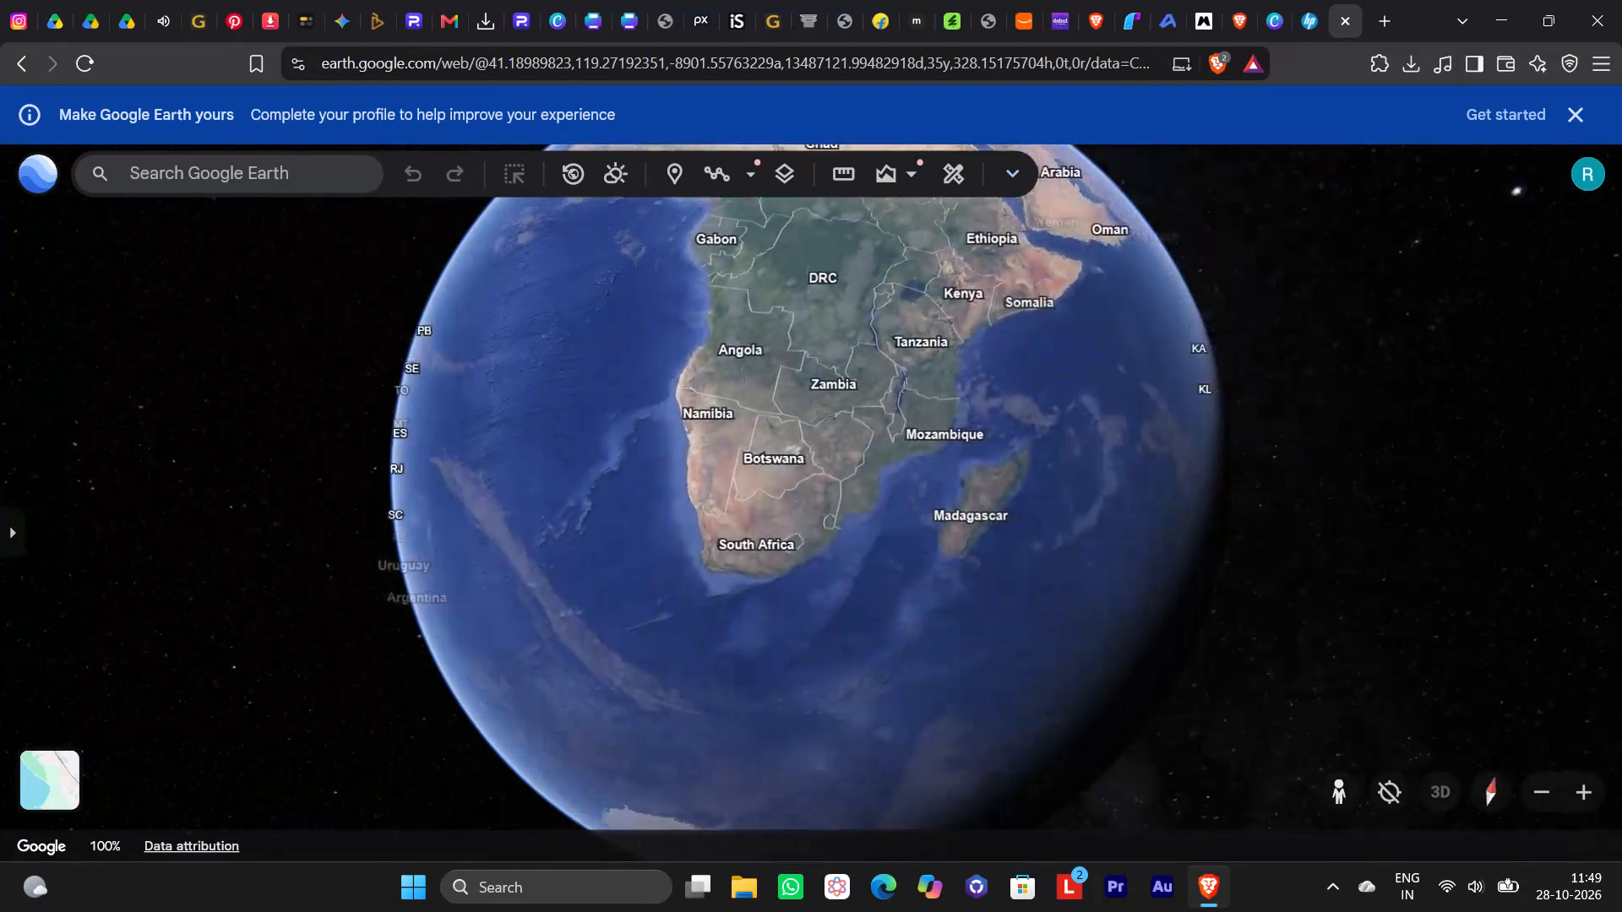
left_click_drag(928, 429, 474, 584)
left_click_drag(624, 574, 694, 616)
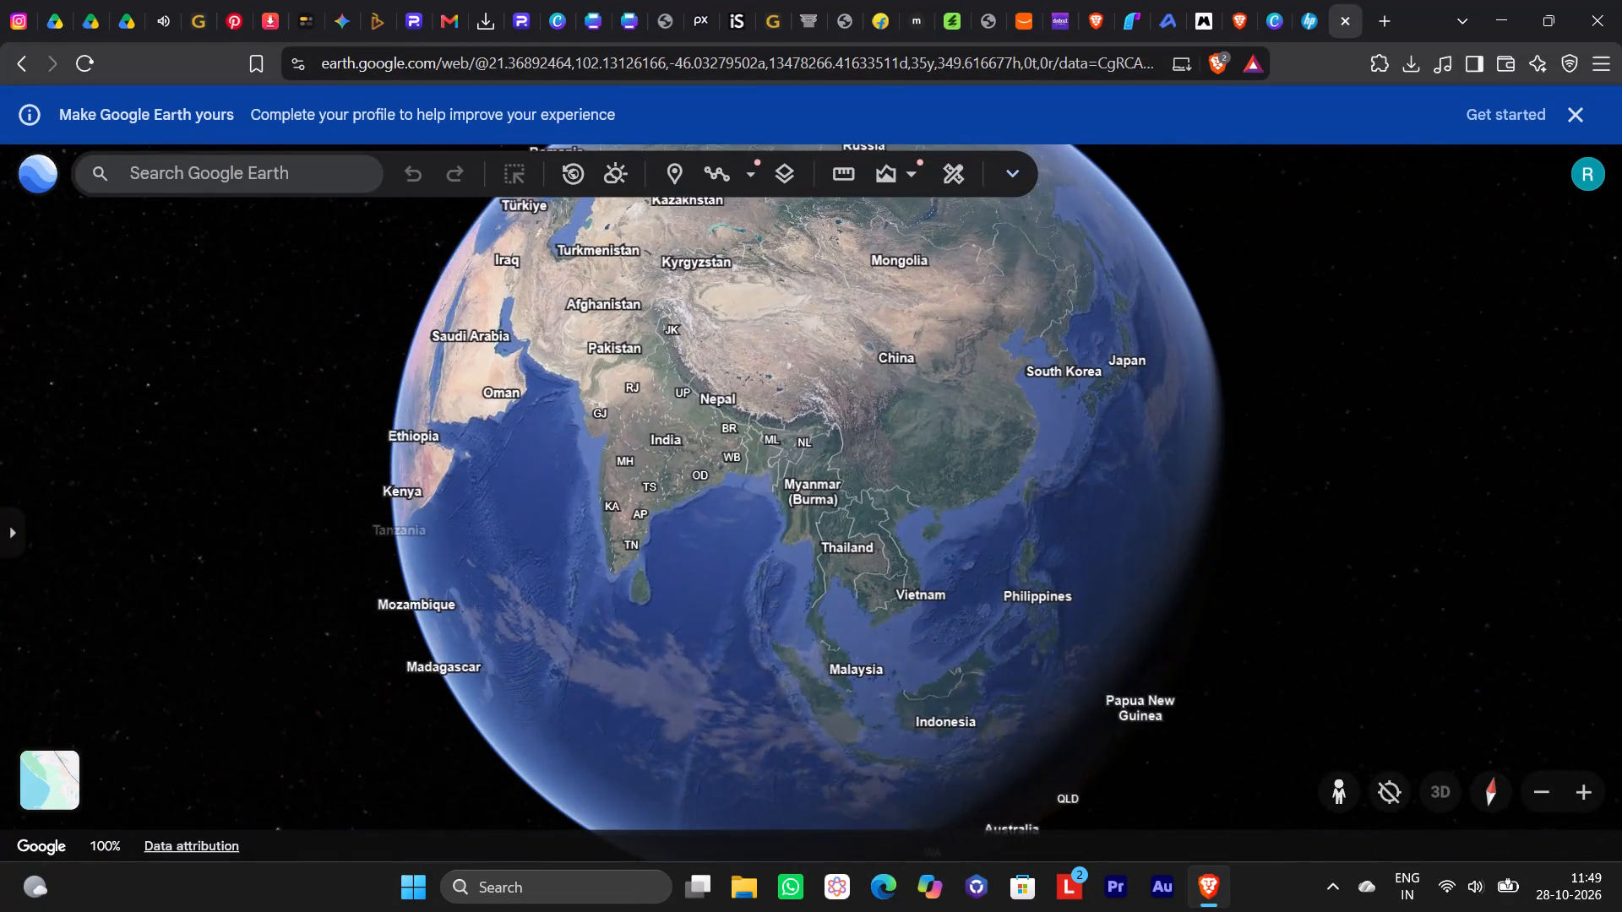
left_click_drag(694, 616, 718, 618)
Follow India's west coast from the Arabian Sea past Mumbai to Gujarat and bring the city of Surat into close view.
scroll(449, 258, "up", 3)
left_click_drag(1216, 606, 955, 204)
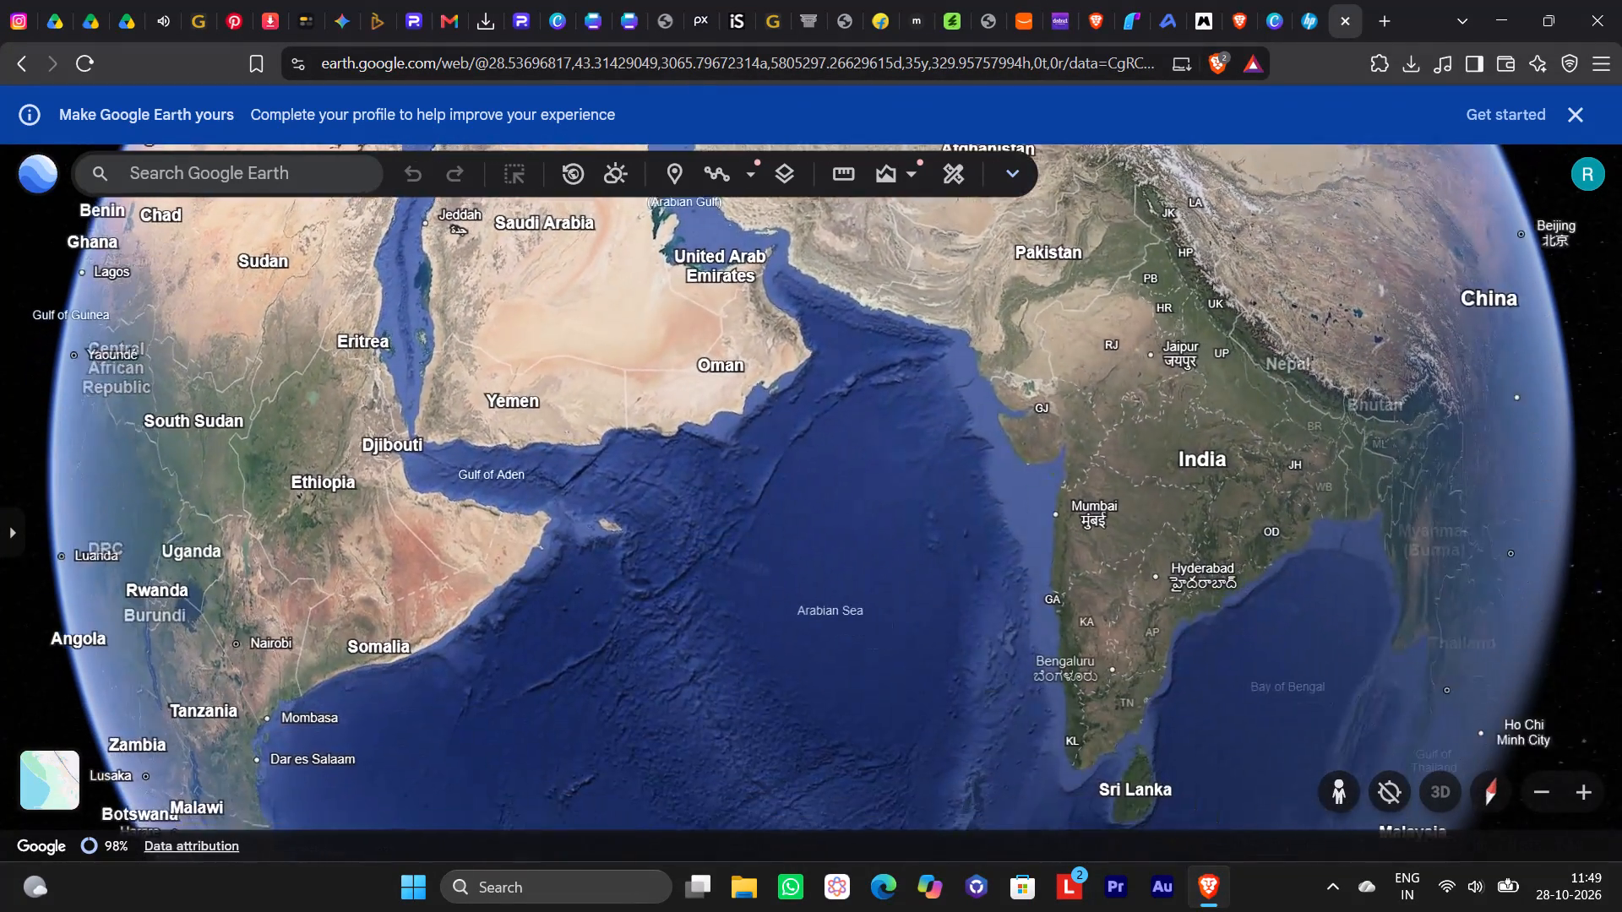
left_click_drag(955, 204, 770, 169)
scroll(939, 614, "up", 5)
left_click_drag(845, 424, 864, 484)
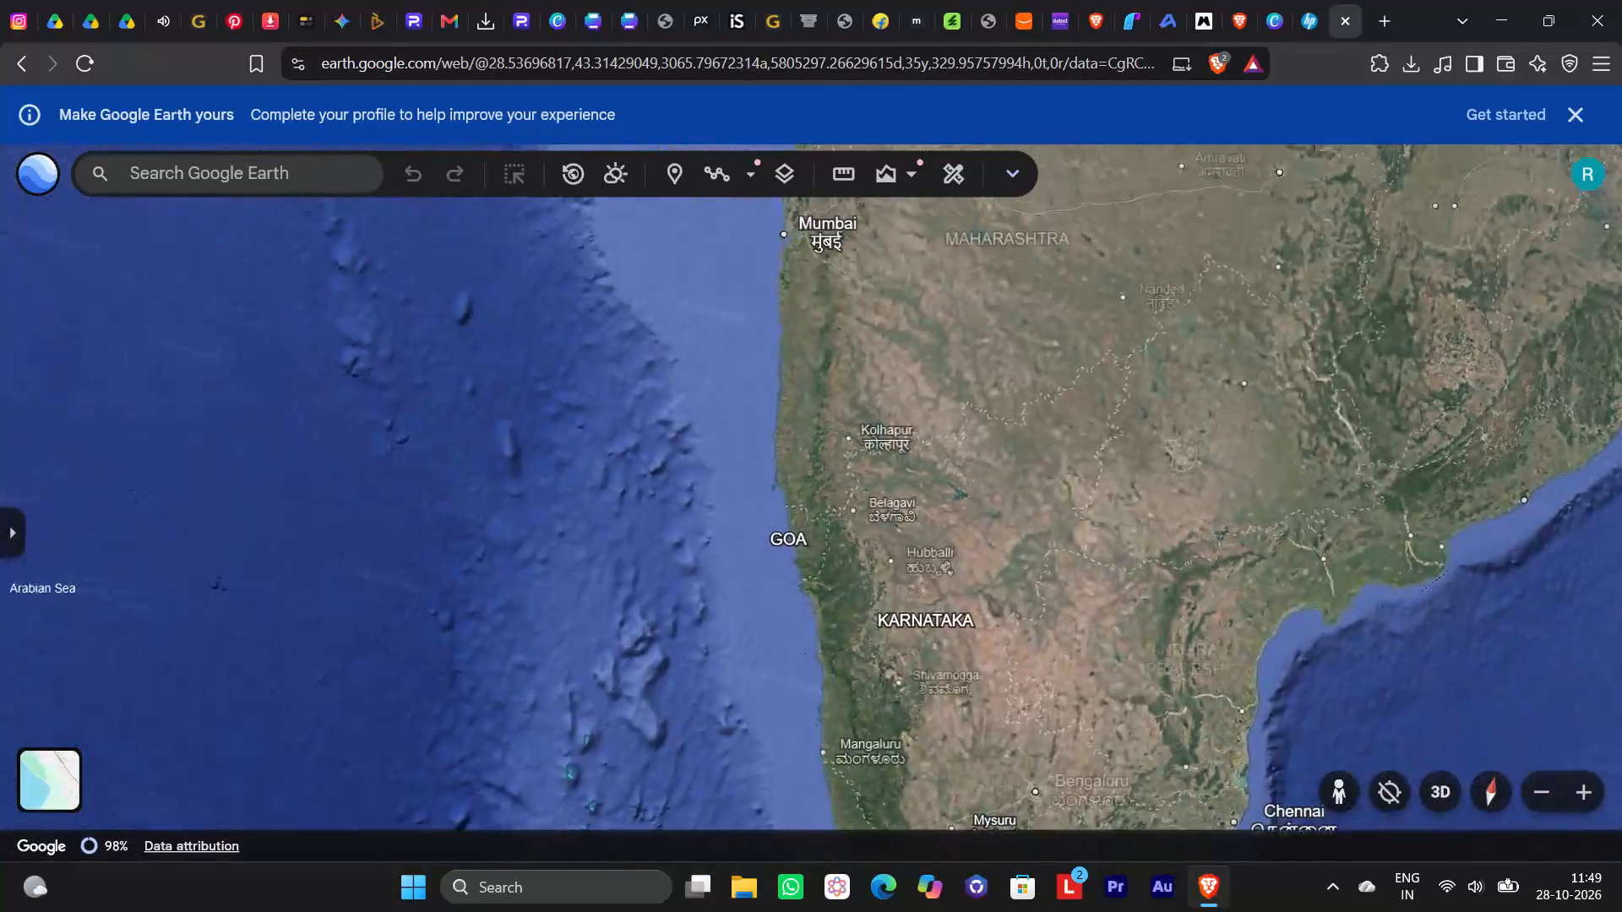
left_click_drag(864, 484, 869, 739)
scroll(839, 438, "up", 2)
left_click_drag(844, 404, 882, 498)
scroll(837, 478, "up", 2)
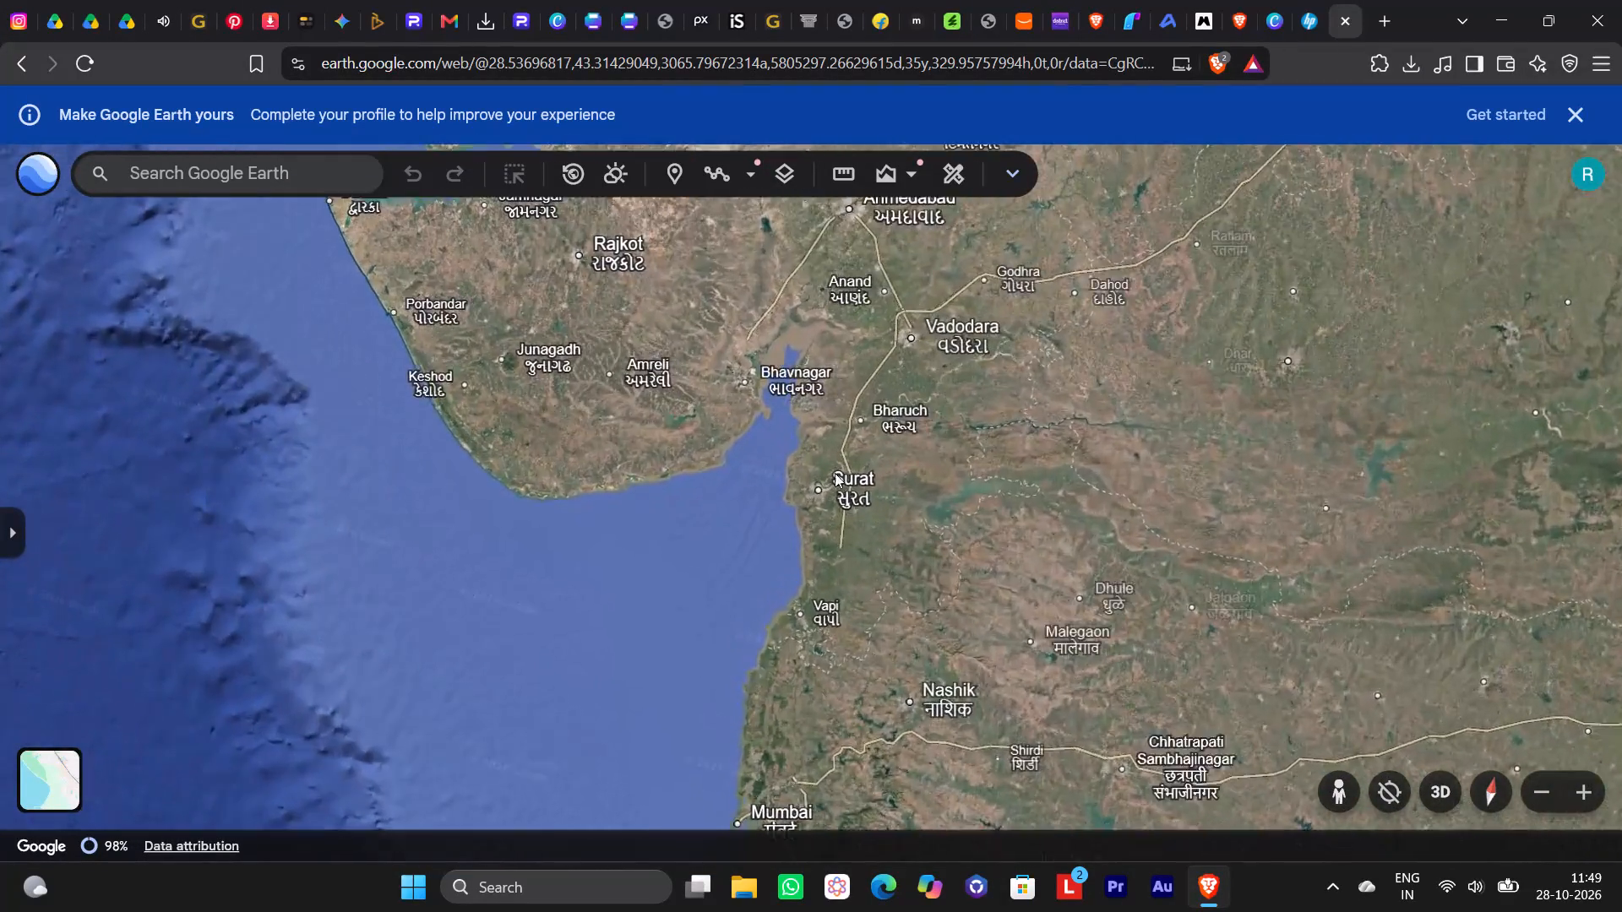
scroll(835, 473, "up", 8)
left_click_drag(677, 524, 745, 532)
scroll(745, 543, "up", 2)
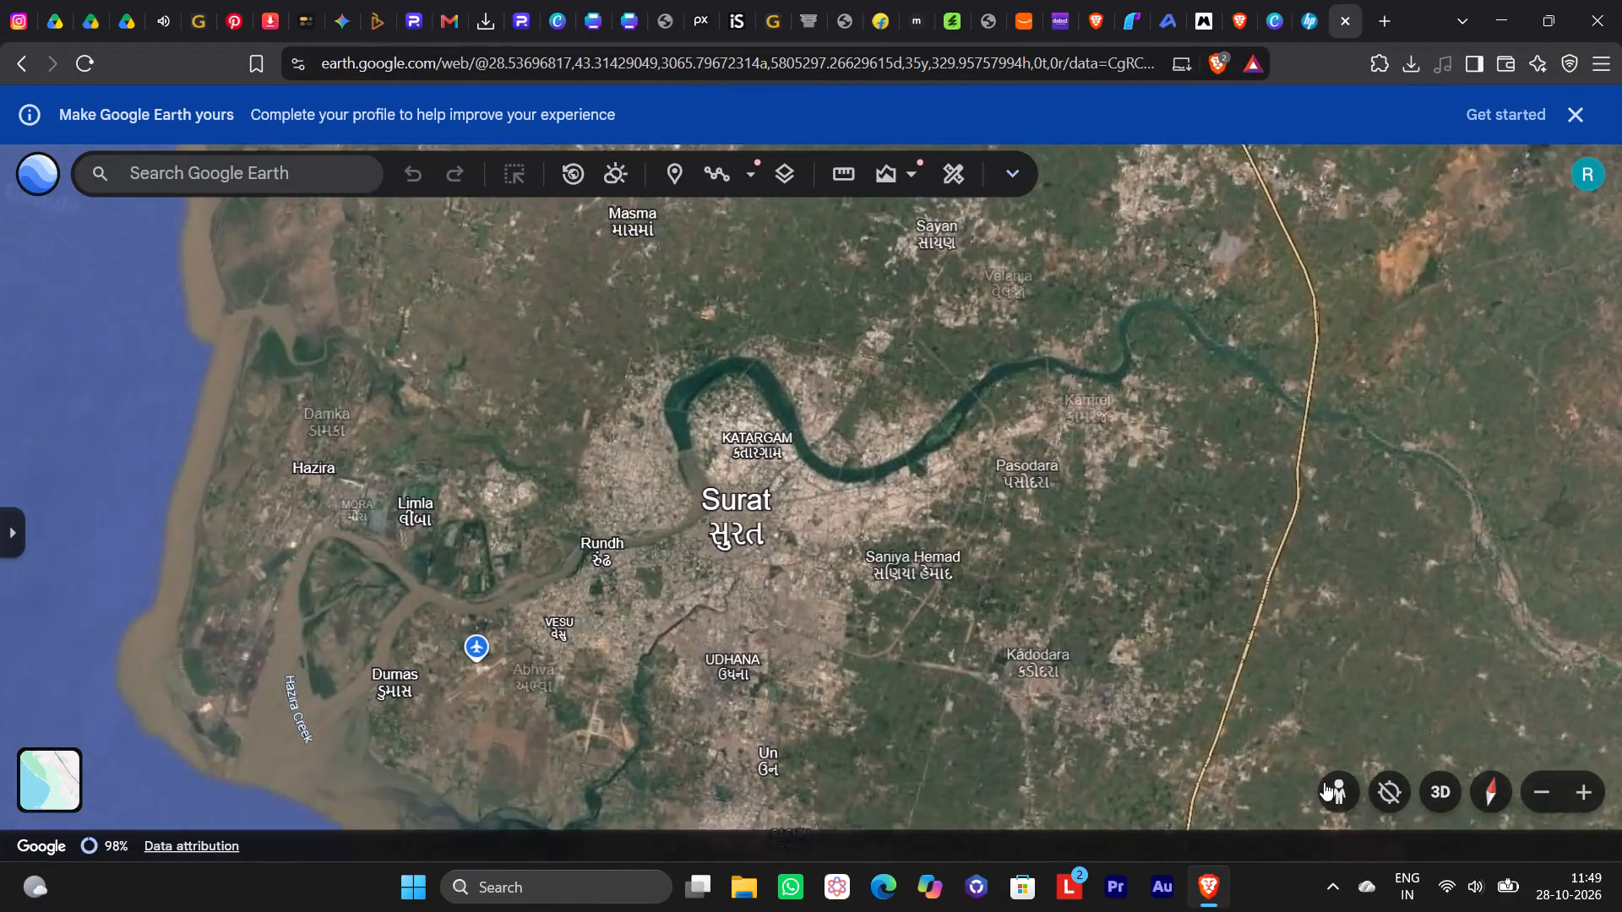